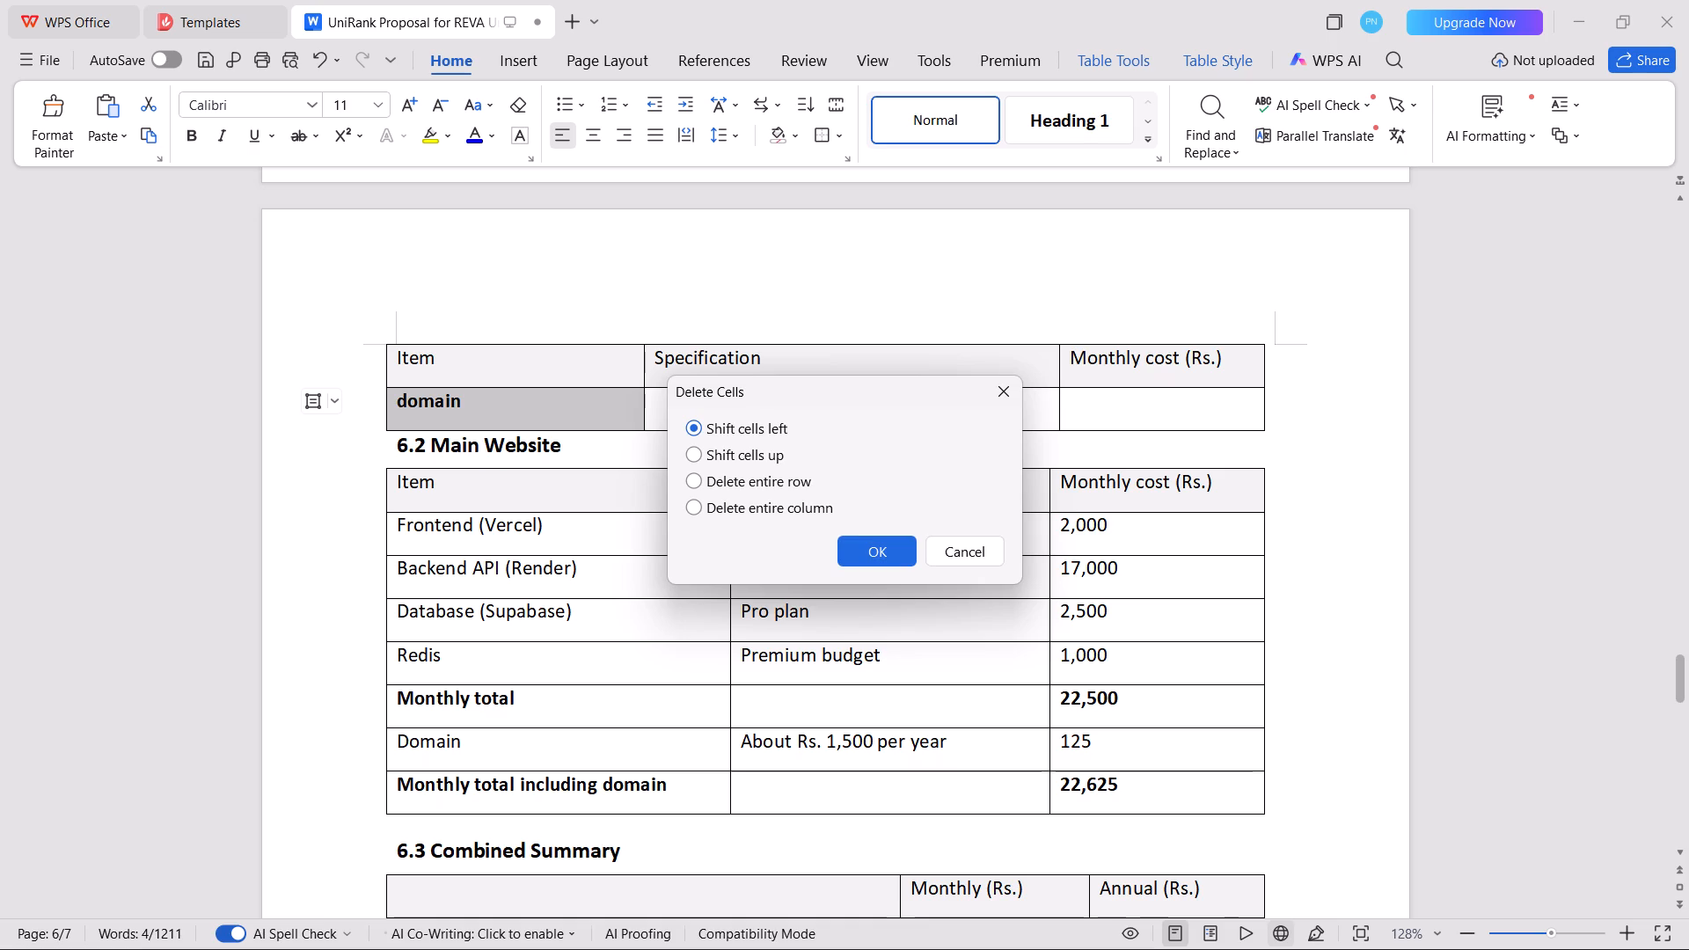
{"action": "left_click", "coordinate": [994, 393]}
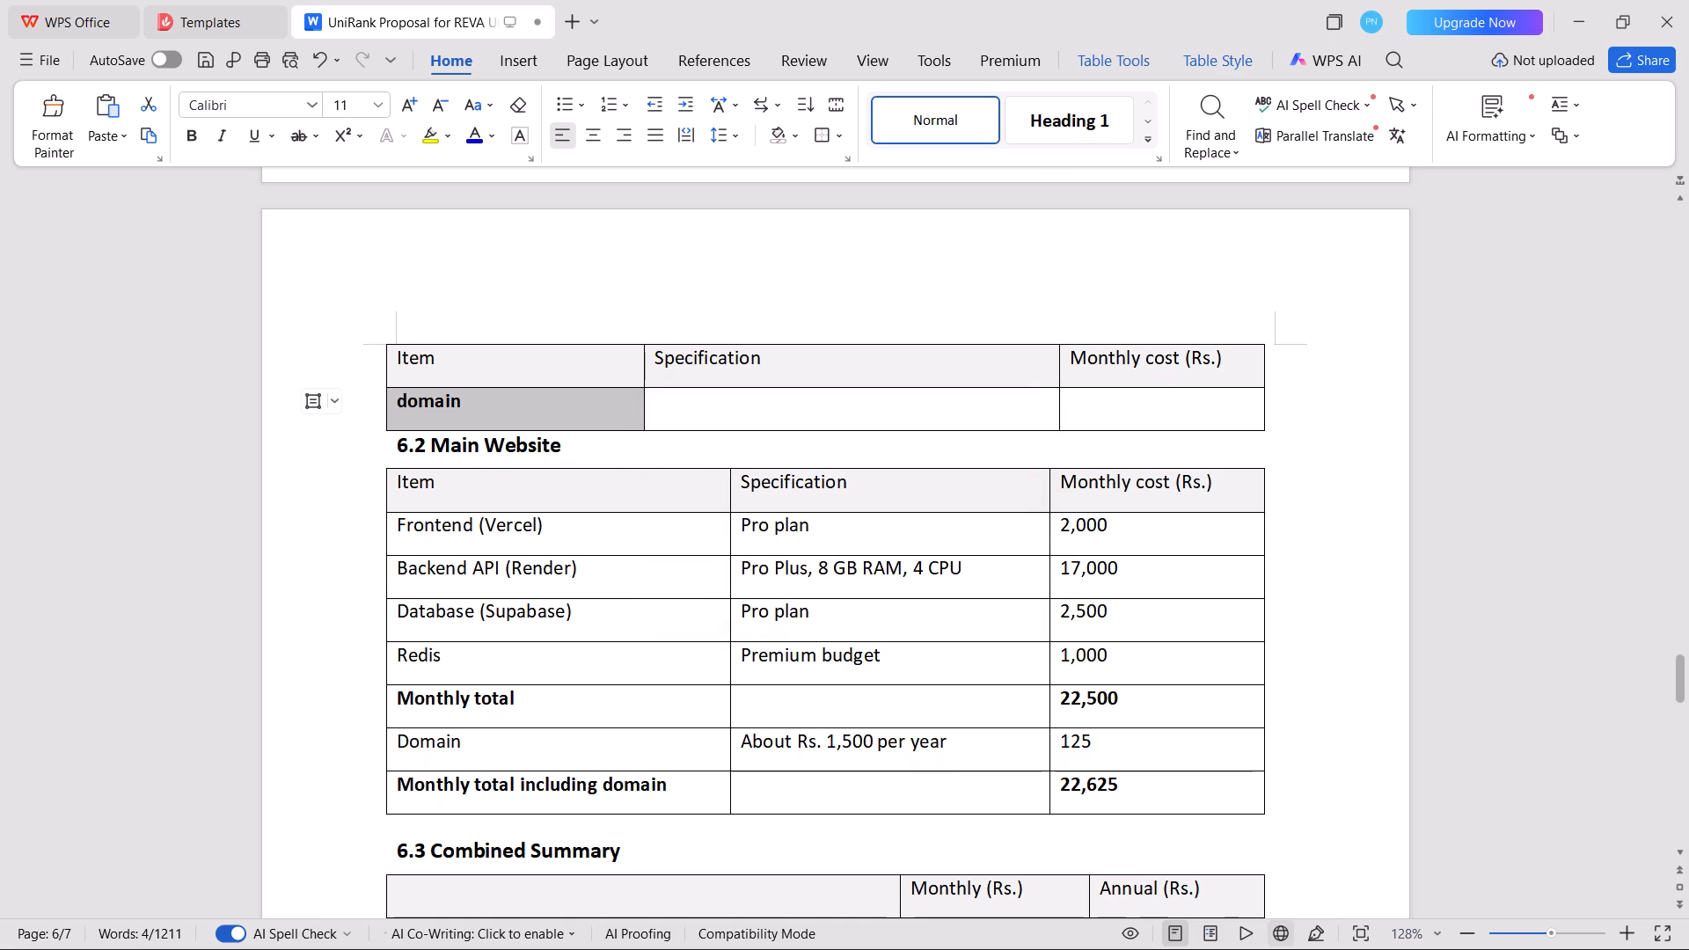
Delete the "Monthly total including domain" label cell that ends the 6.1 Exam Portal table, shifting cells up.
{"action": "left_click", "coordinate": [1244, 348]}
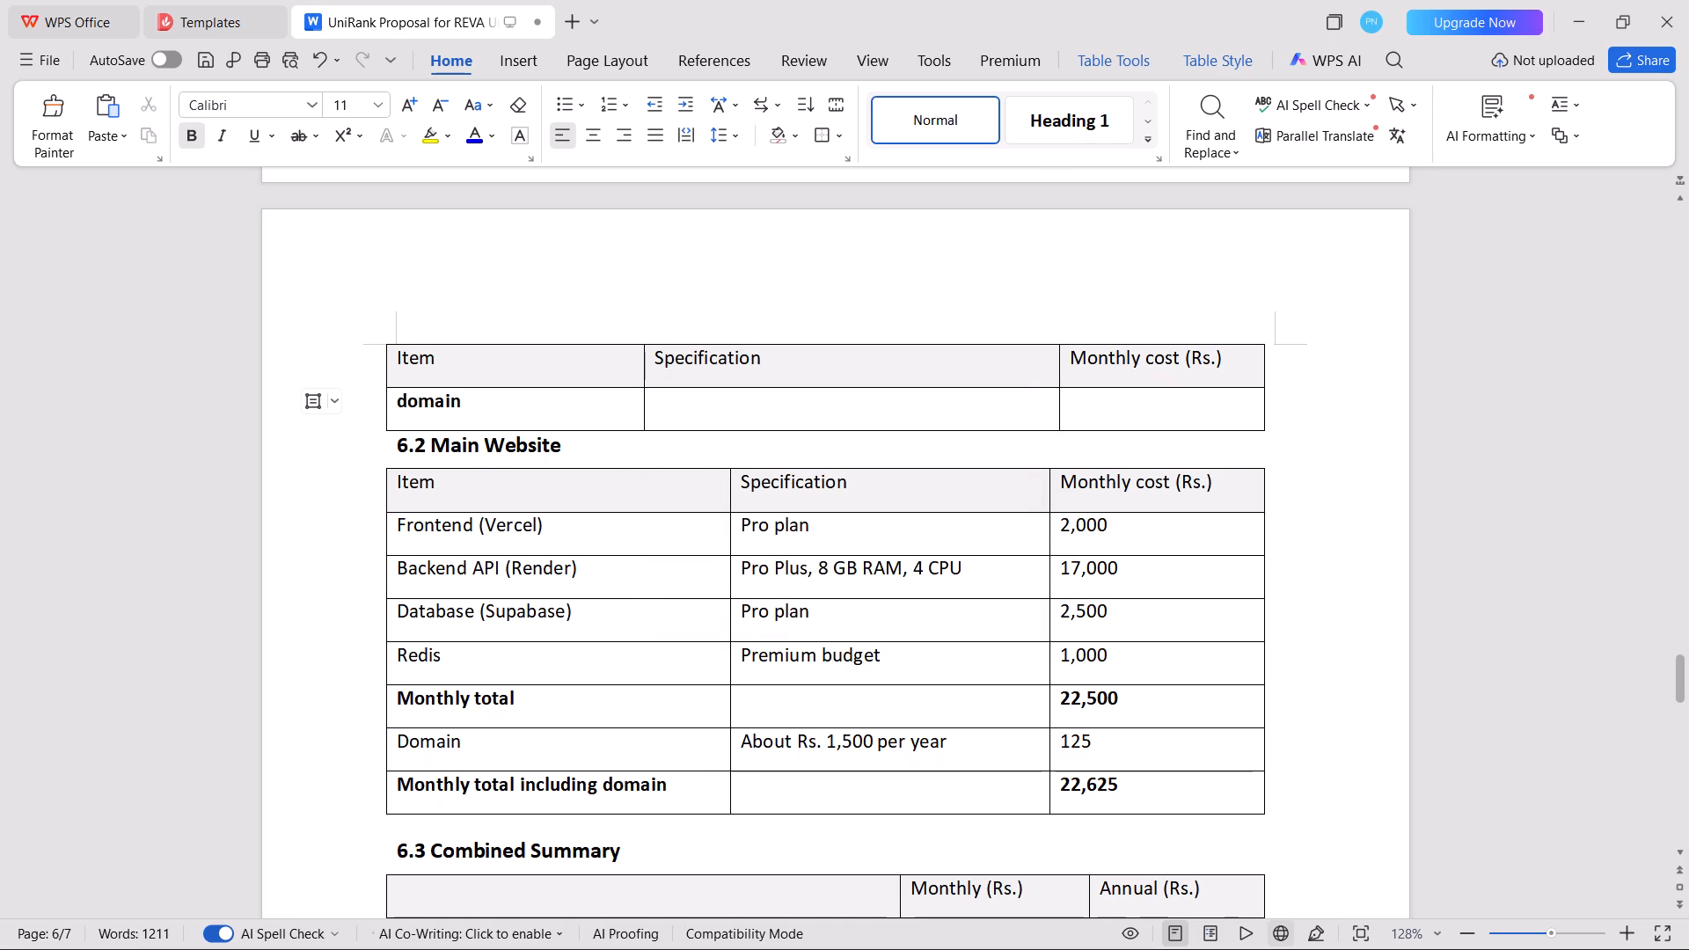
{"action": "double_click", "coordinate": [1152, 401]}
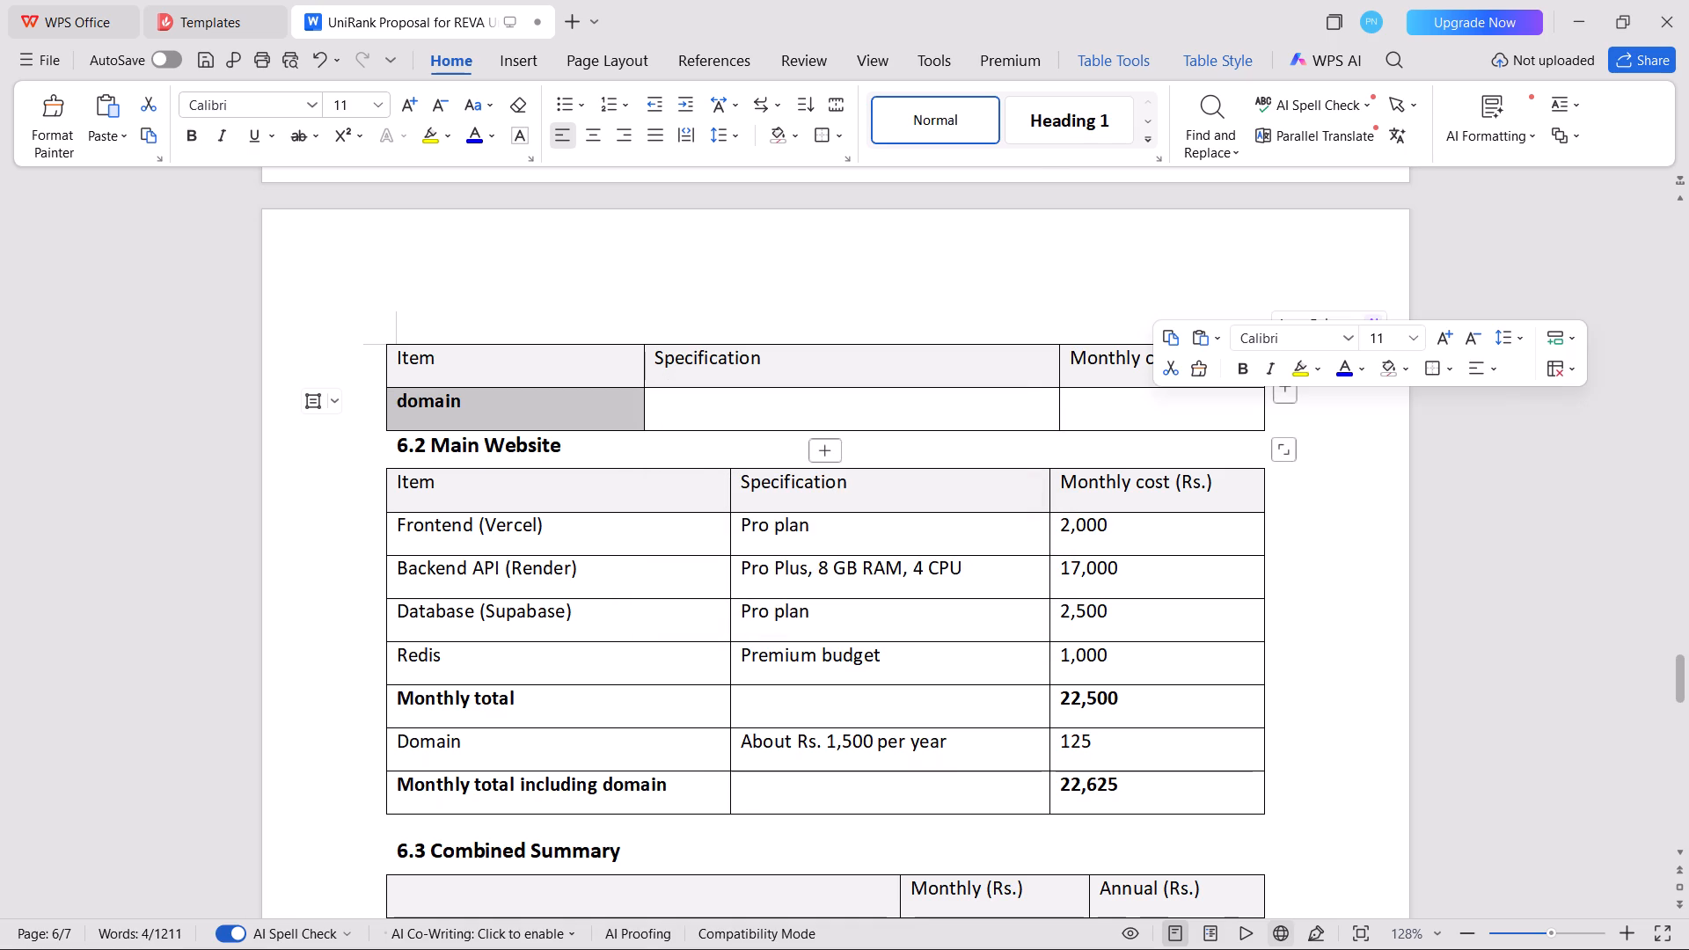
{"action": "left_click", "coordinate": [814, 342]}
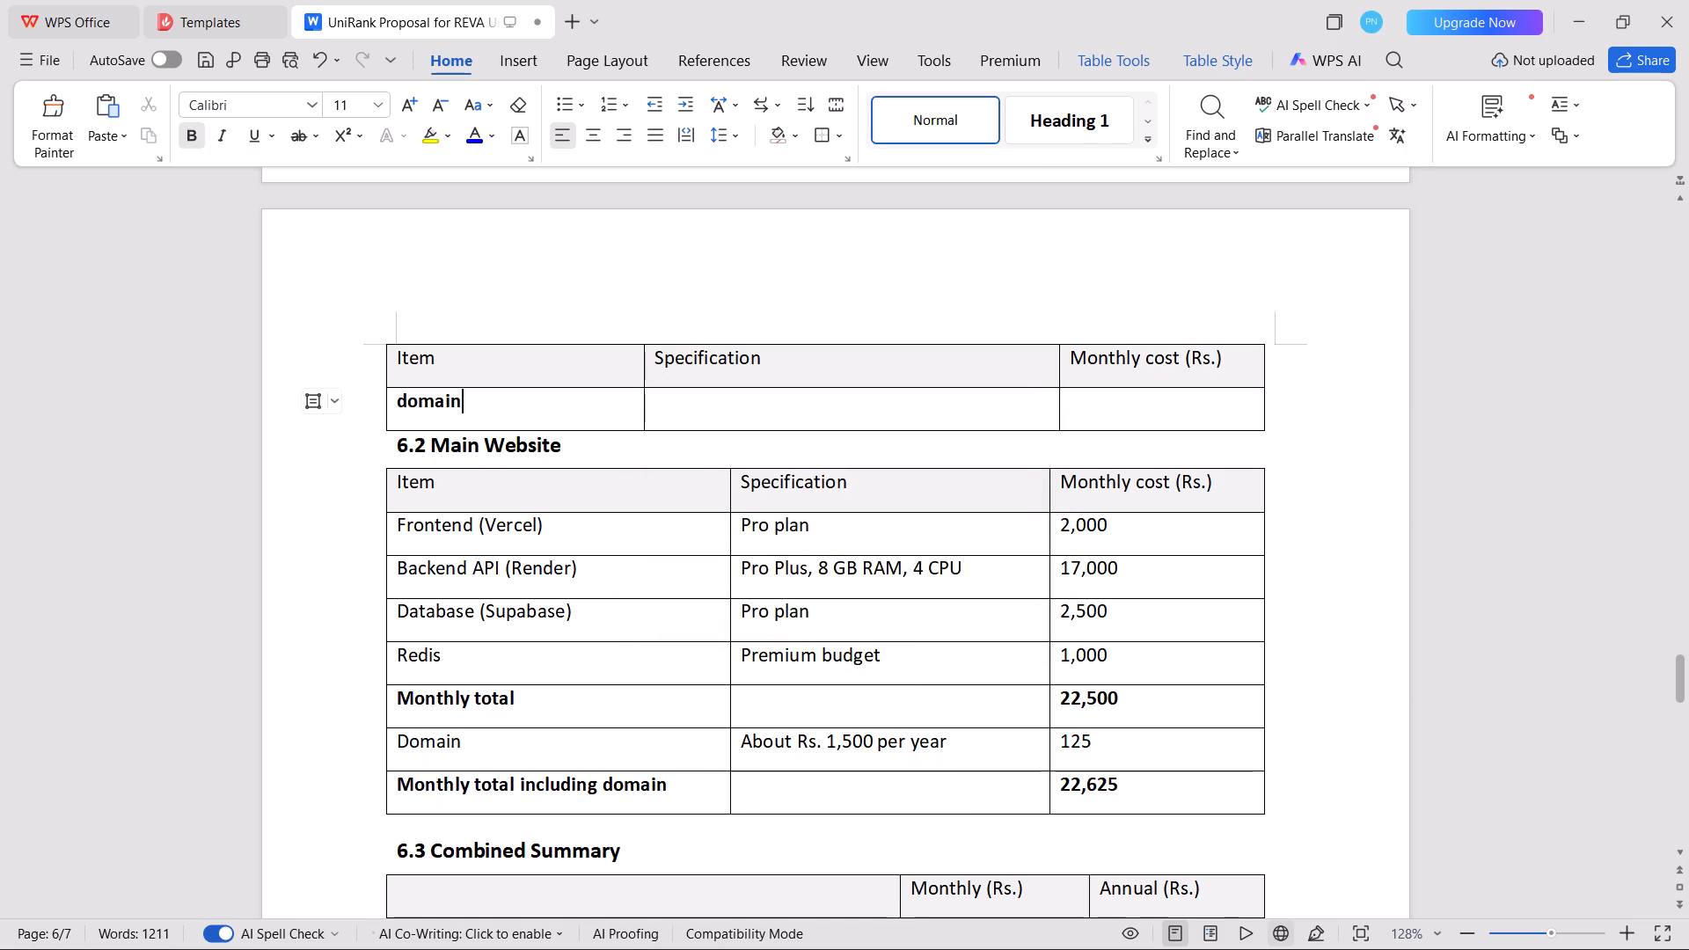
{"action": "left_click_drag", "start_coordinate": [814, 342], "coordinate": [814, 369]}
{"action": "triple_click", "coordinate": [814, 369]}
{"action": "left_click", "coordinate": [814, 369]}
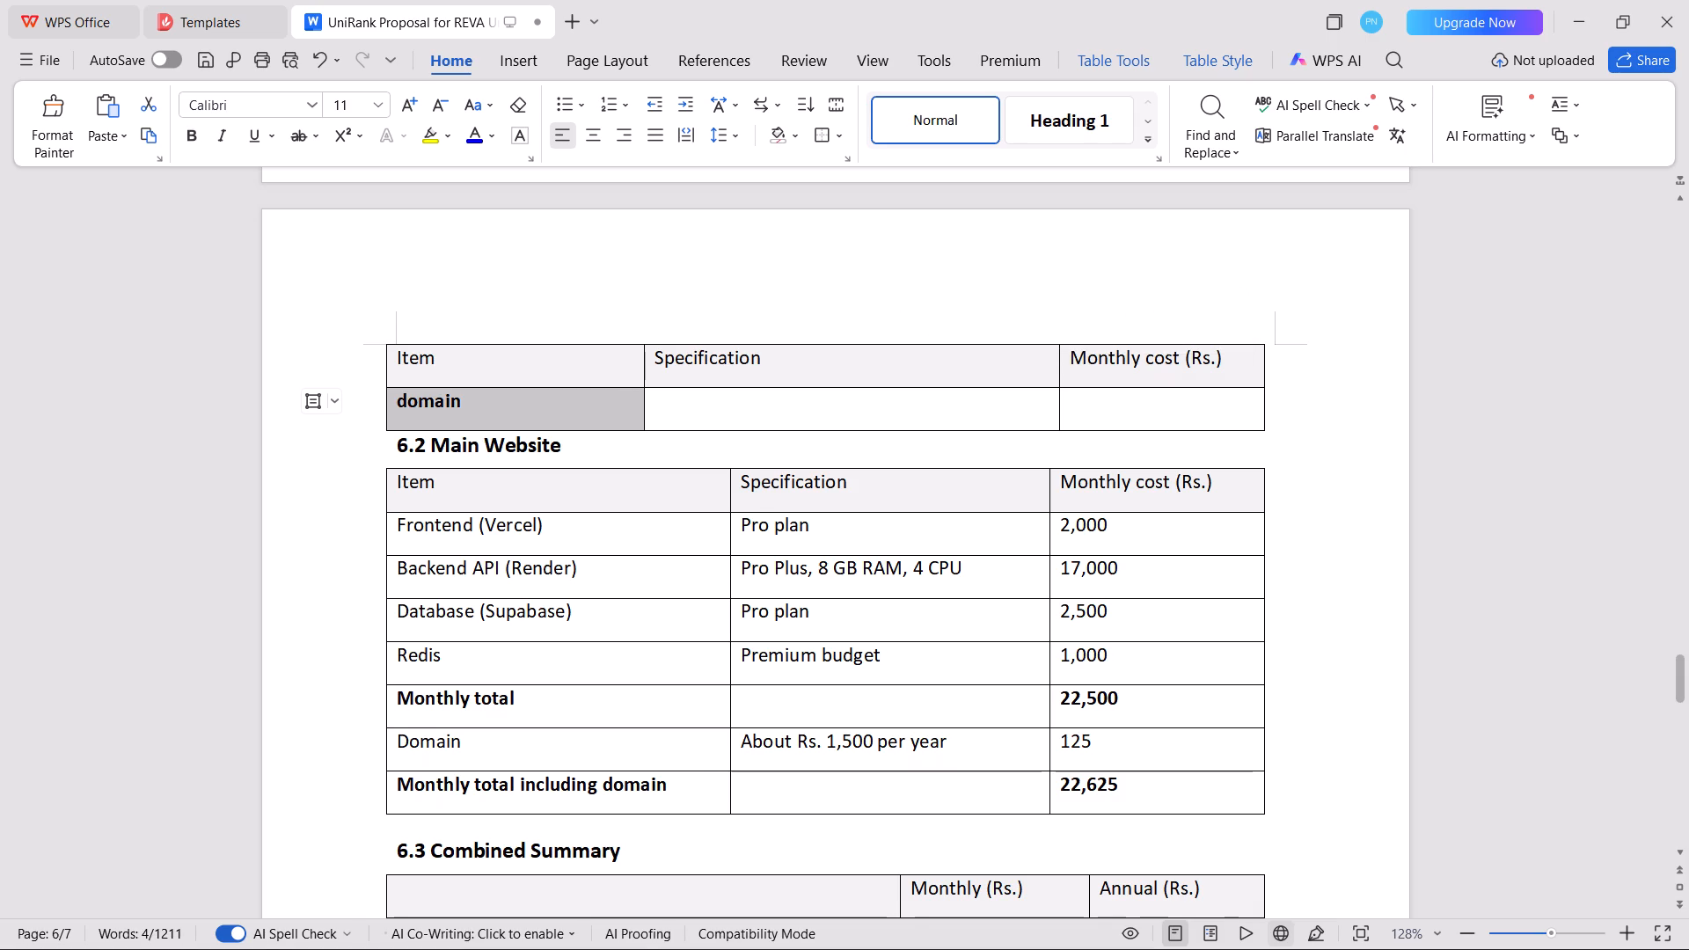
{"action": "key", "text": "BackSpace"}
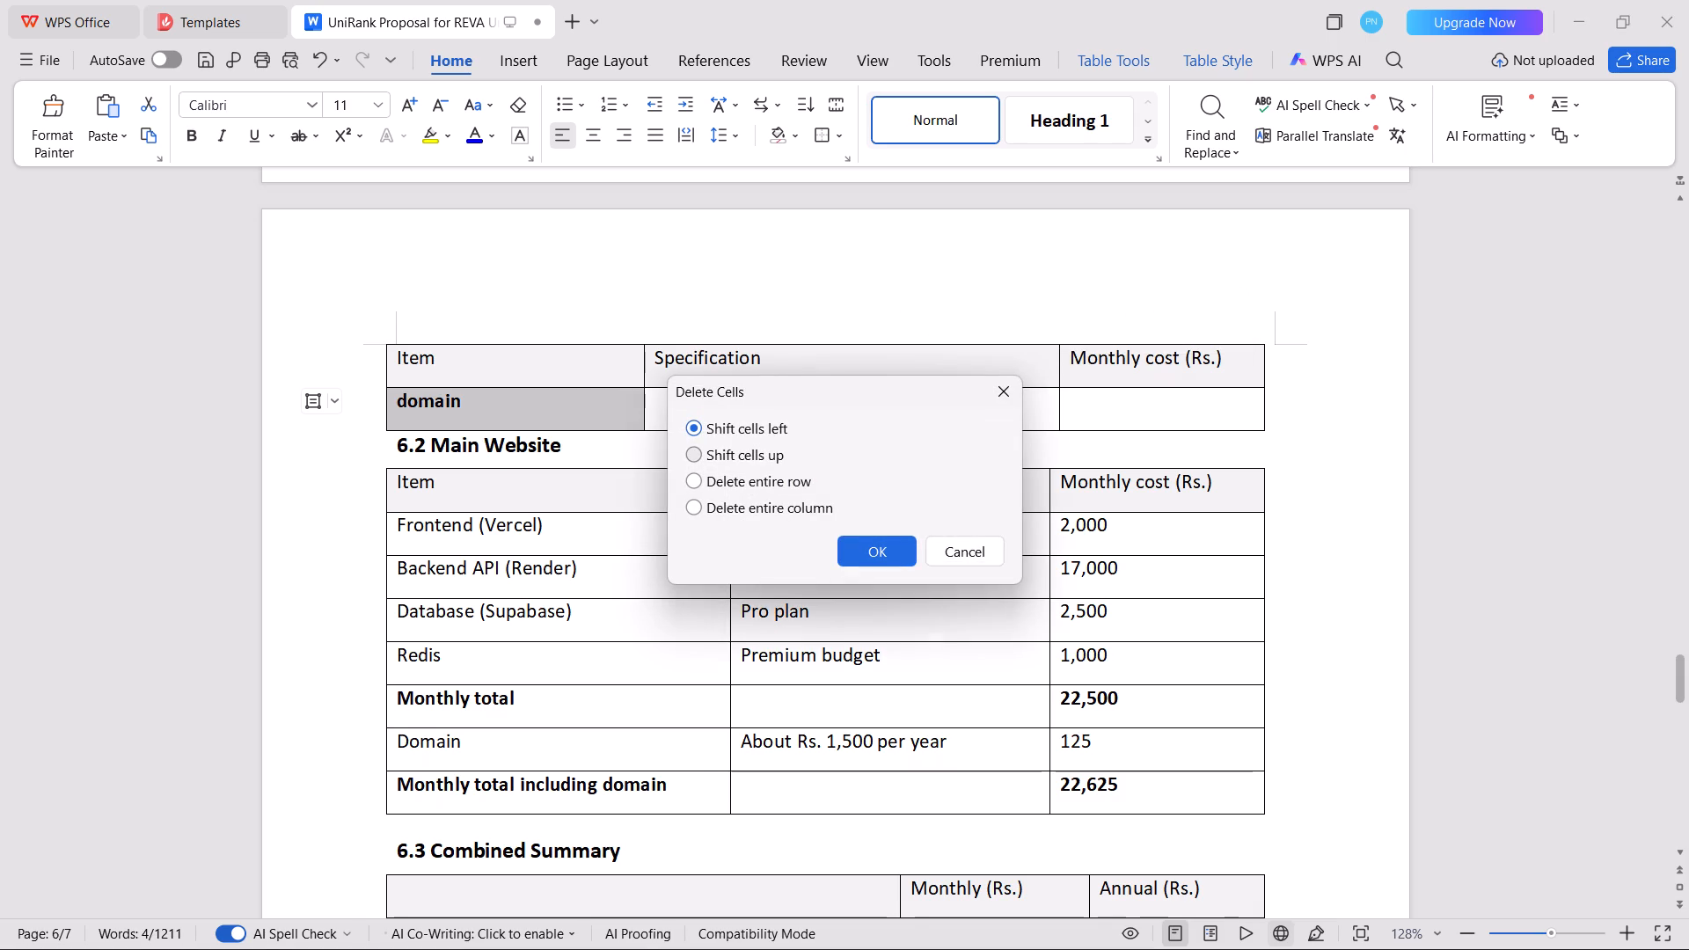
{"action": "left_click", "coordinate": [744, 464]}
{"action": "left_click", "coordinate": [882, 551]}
Delete the Domain row and the unlabelled 18,320 row beneath it from the 6.1 Exam Portal cost table.
{"action": "scroll", "coordinate": [873, 524], "scroll_direction": "up", "scroll_amount": 2}
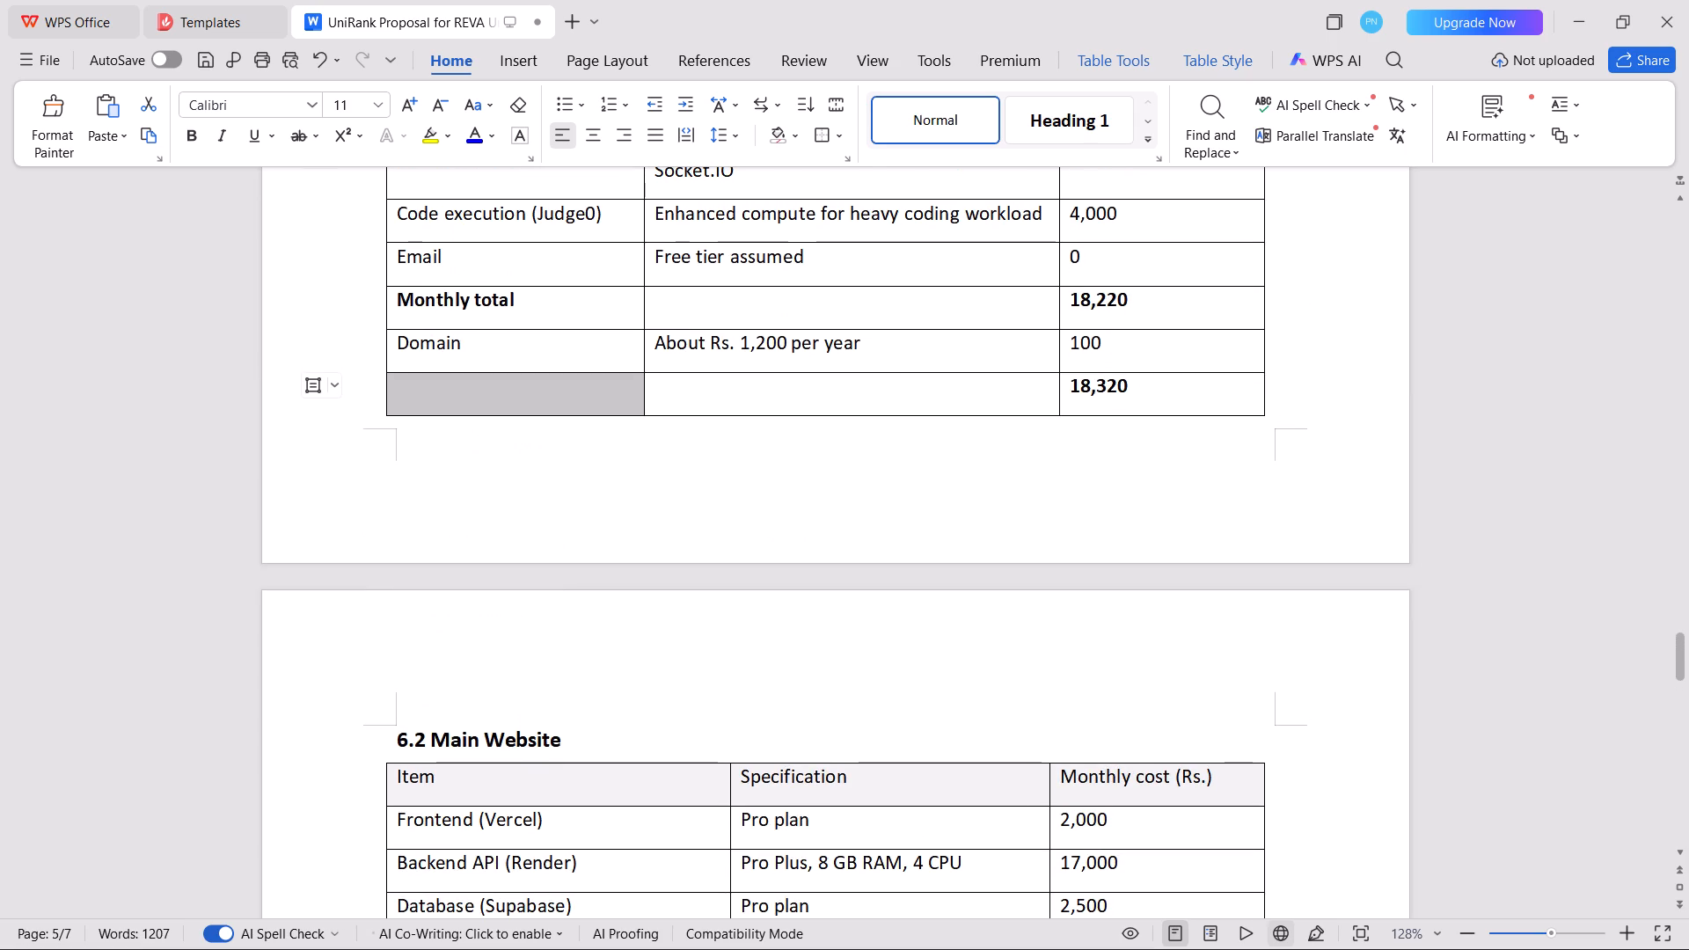
{"action": "scroll", "coordinate": [873, 524], "scroll_direction": "up", "scroll_amount": 3}
{"action": "scroll", "coordinate": [873, 524], "scroll_direction": "down", "scroll_amount": 1}
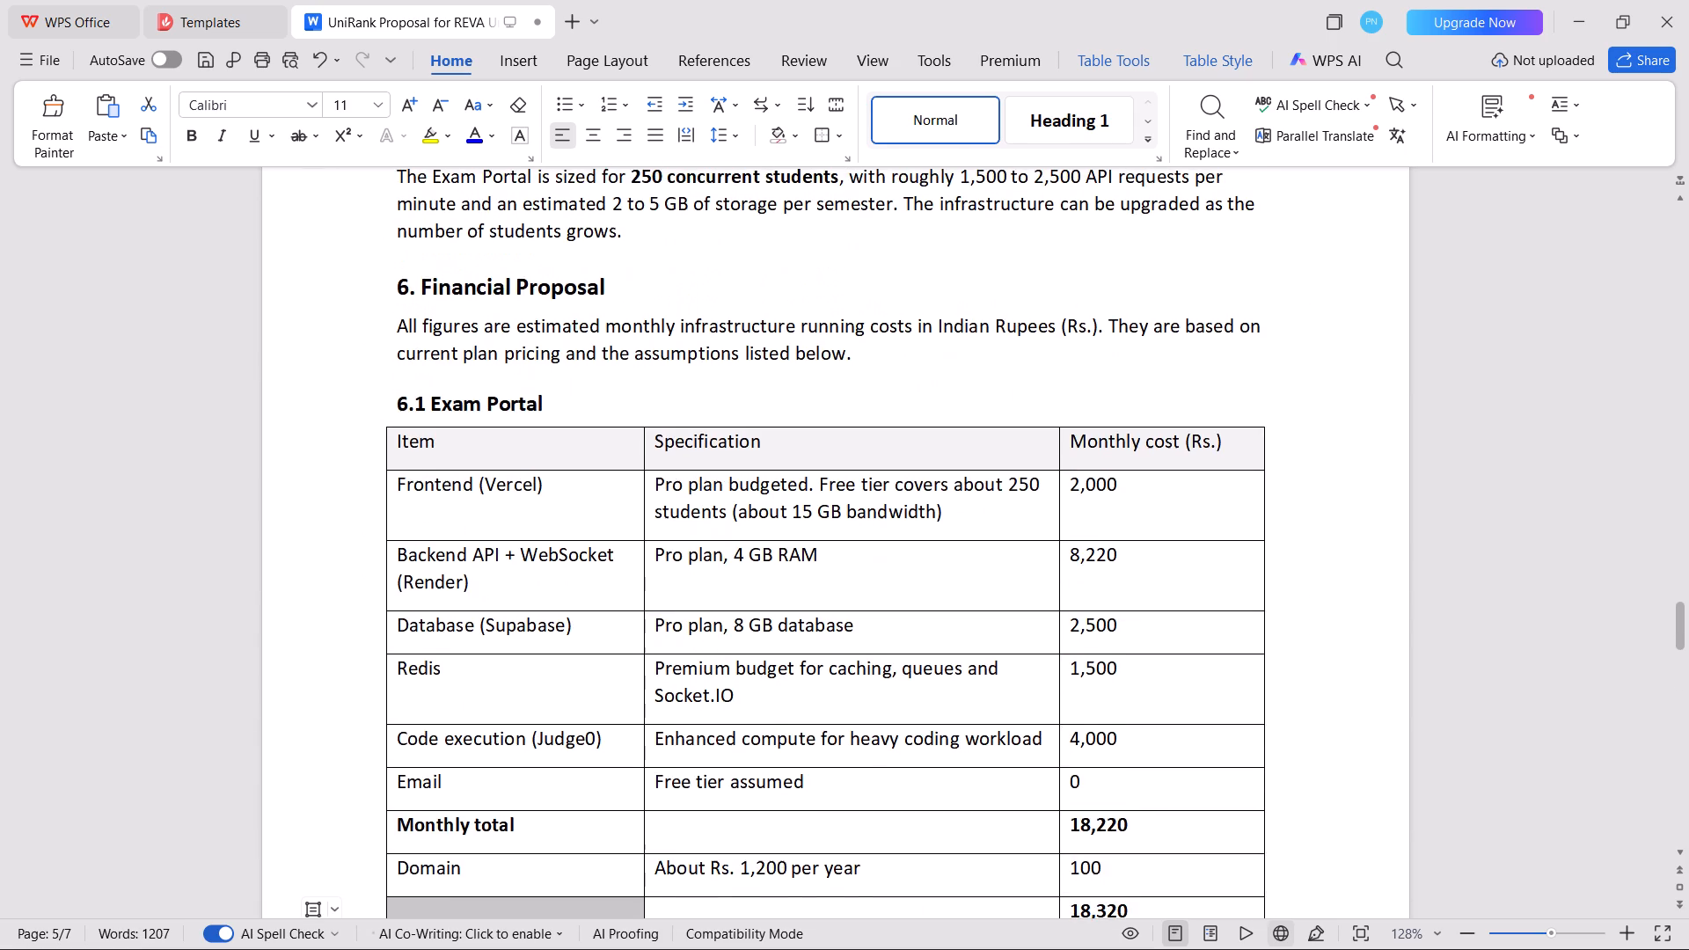
{"action": "scroll", "coordinate": [873, 524], "scroll_direction": "down", "scroll_amount": 1}
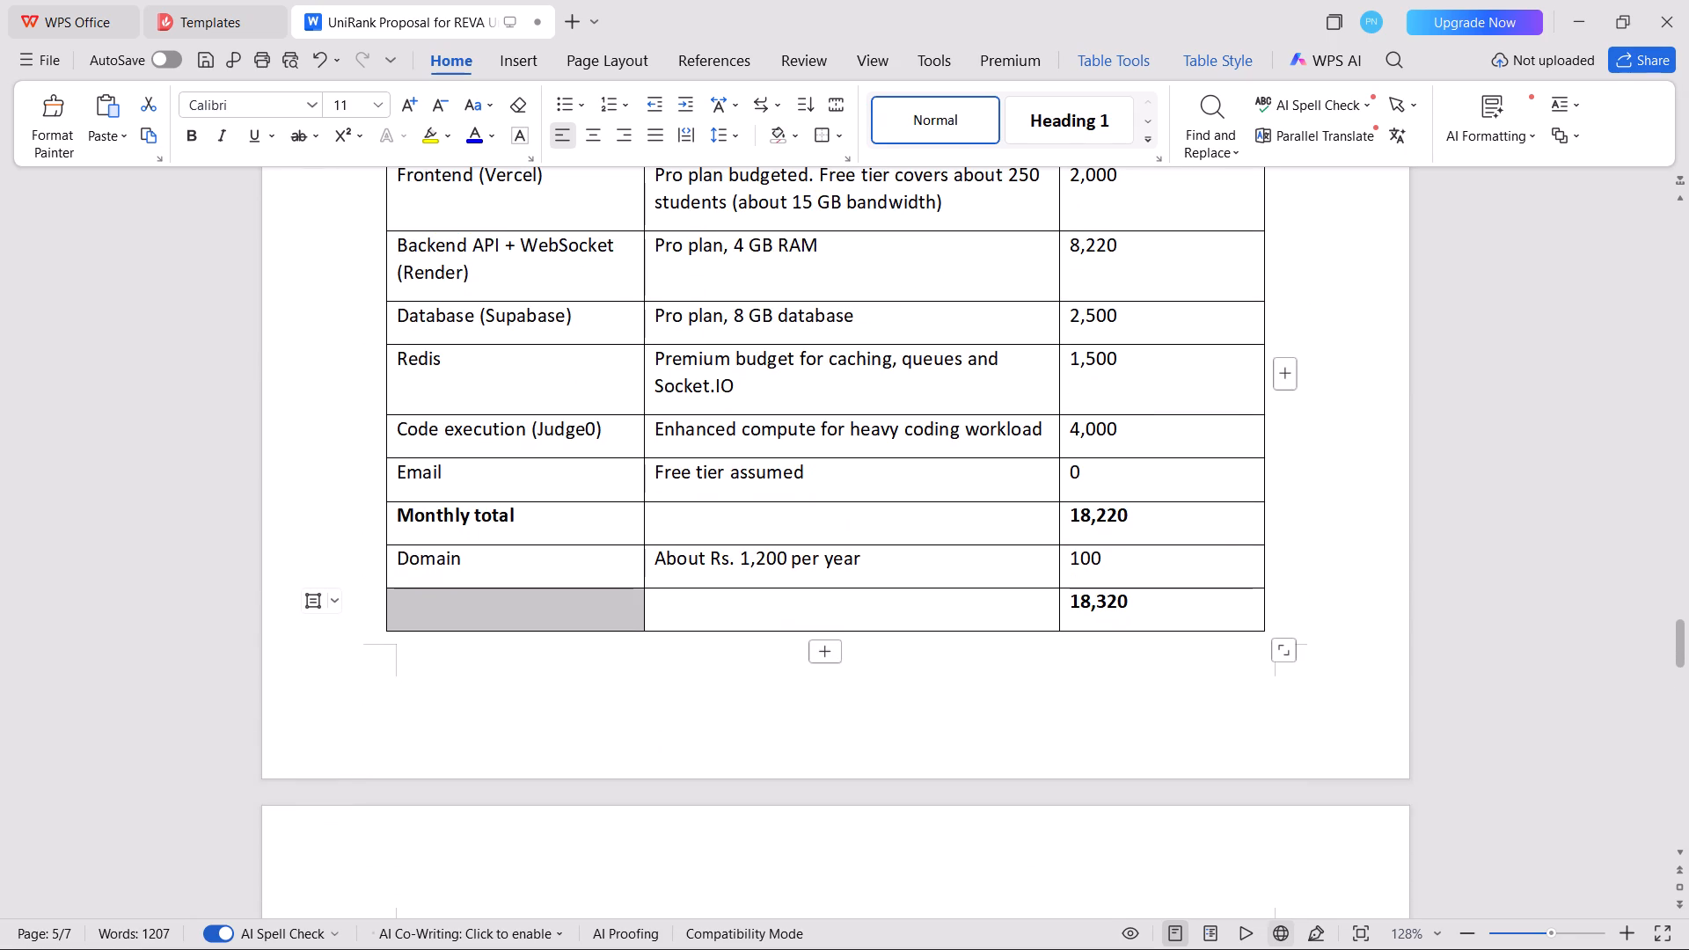
{"action": "left_click_drag", "start_coordinate": [401, 559], "coordinate": [1132, 608]}
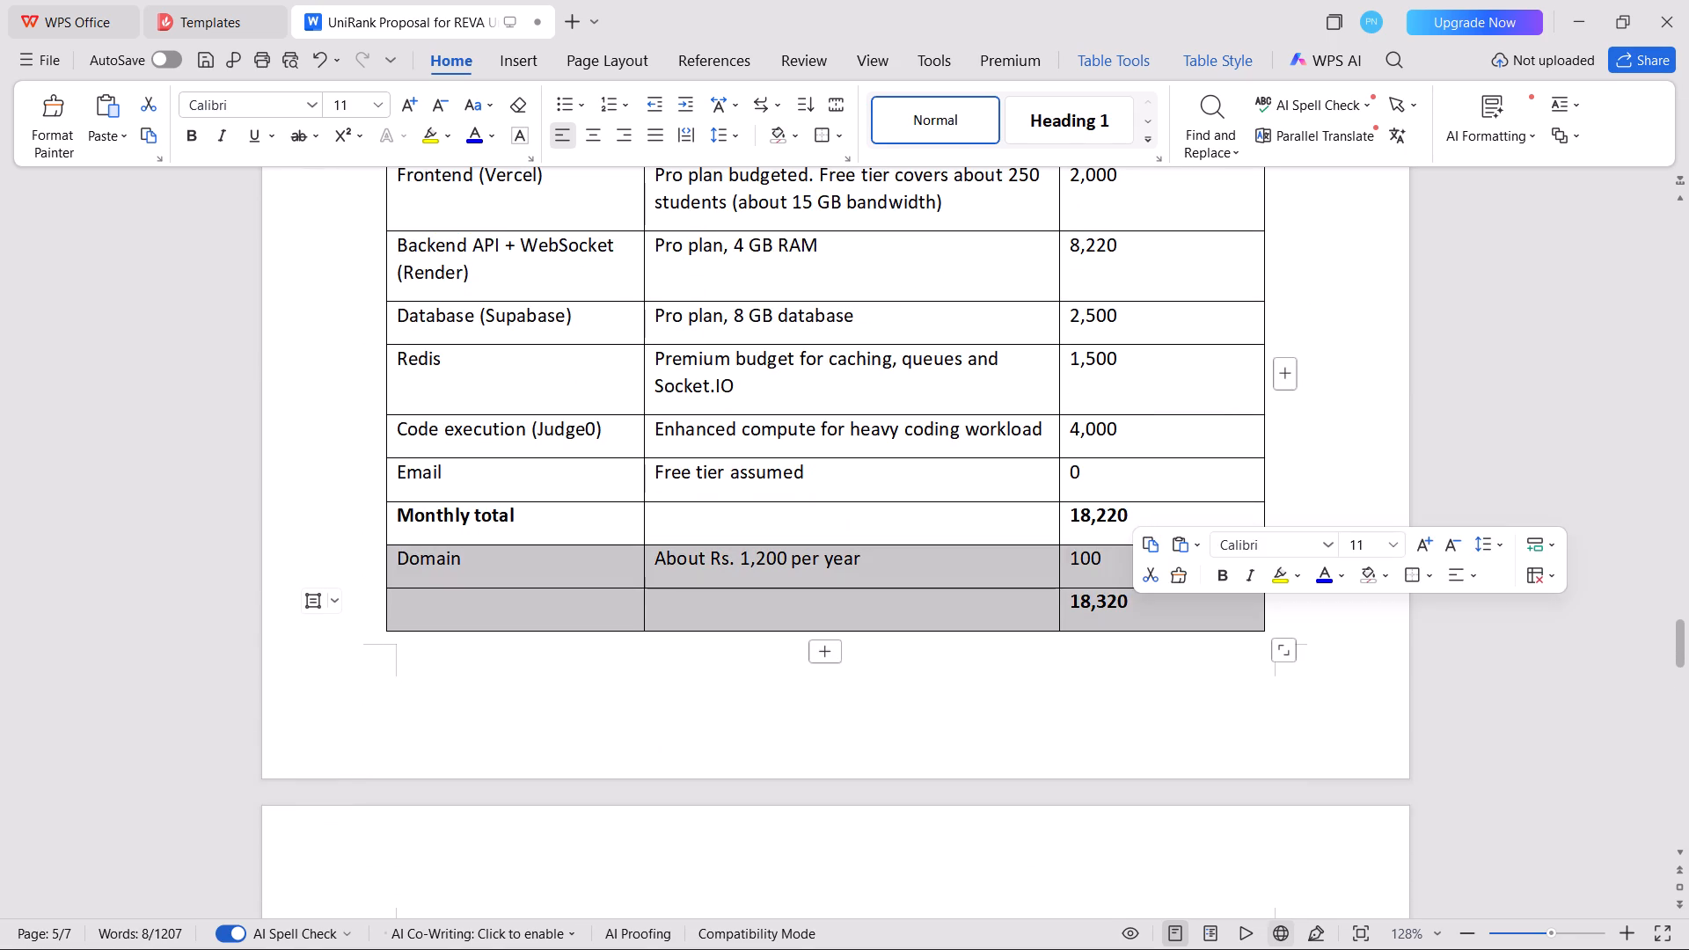
{"action": "key", "text": "BackSpace"}
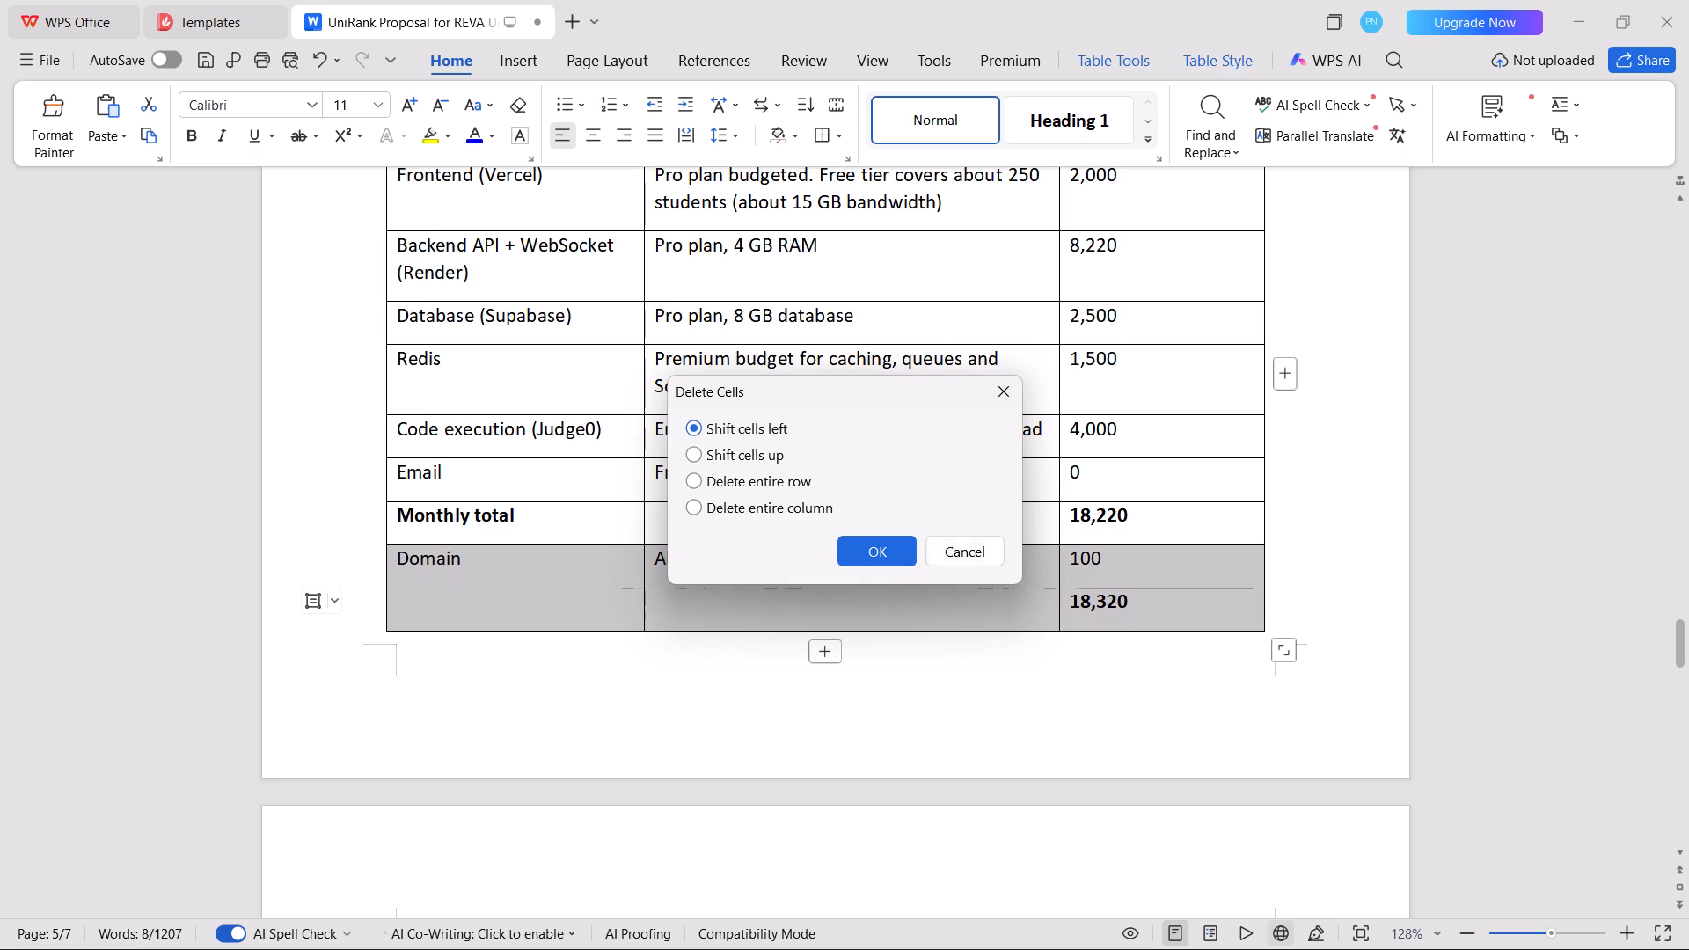
{"action": "left_click", "coordinate": [885, 556]}
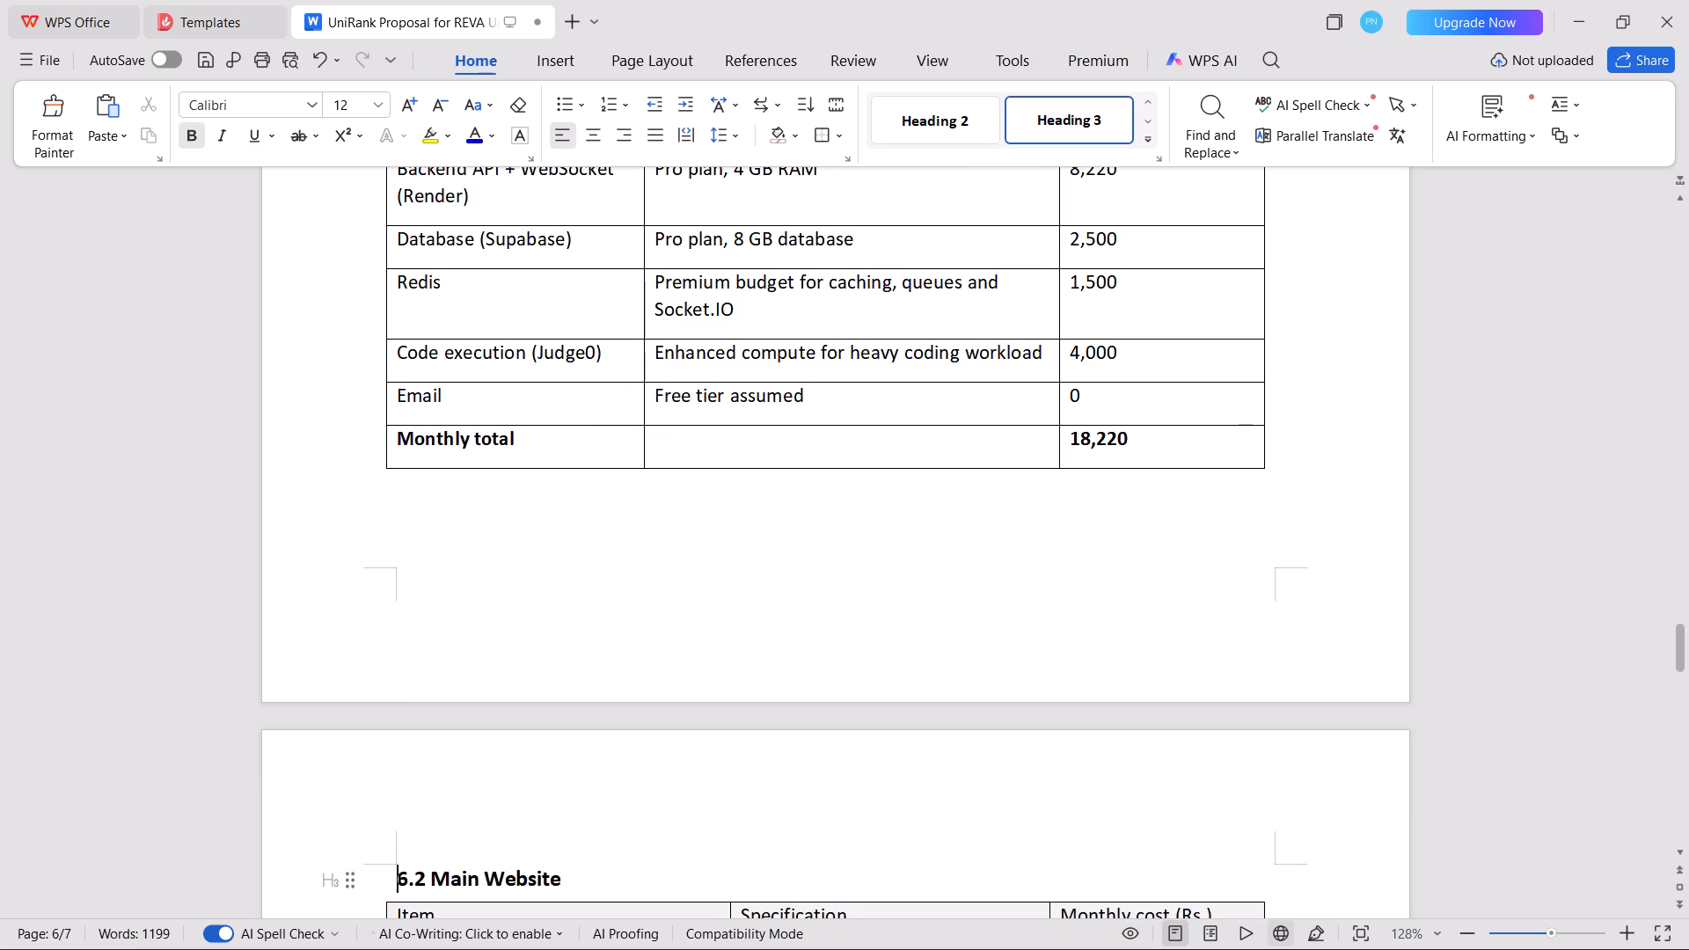
Review the cost tables in sections 6.1 to 6.3 and the notes in section 6.4.
{"action": "scroll", "coordinate": [853, 542], "scroll_direction": "up", "scroll_amount": 2}
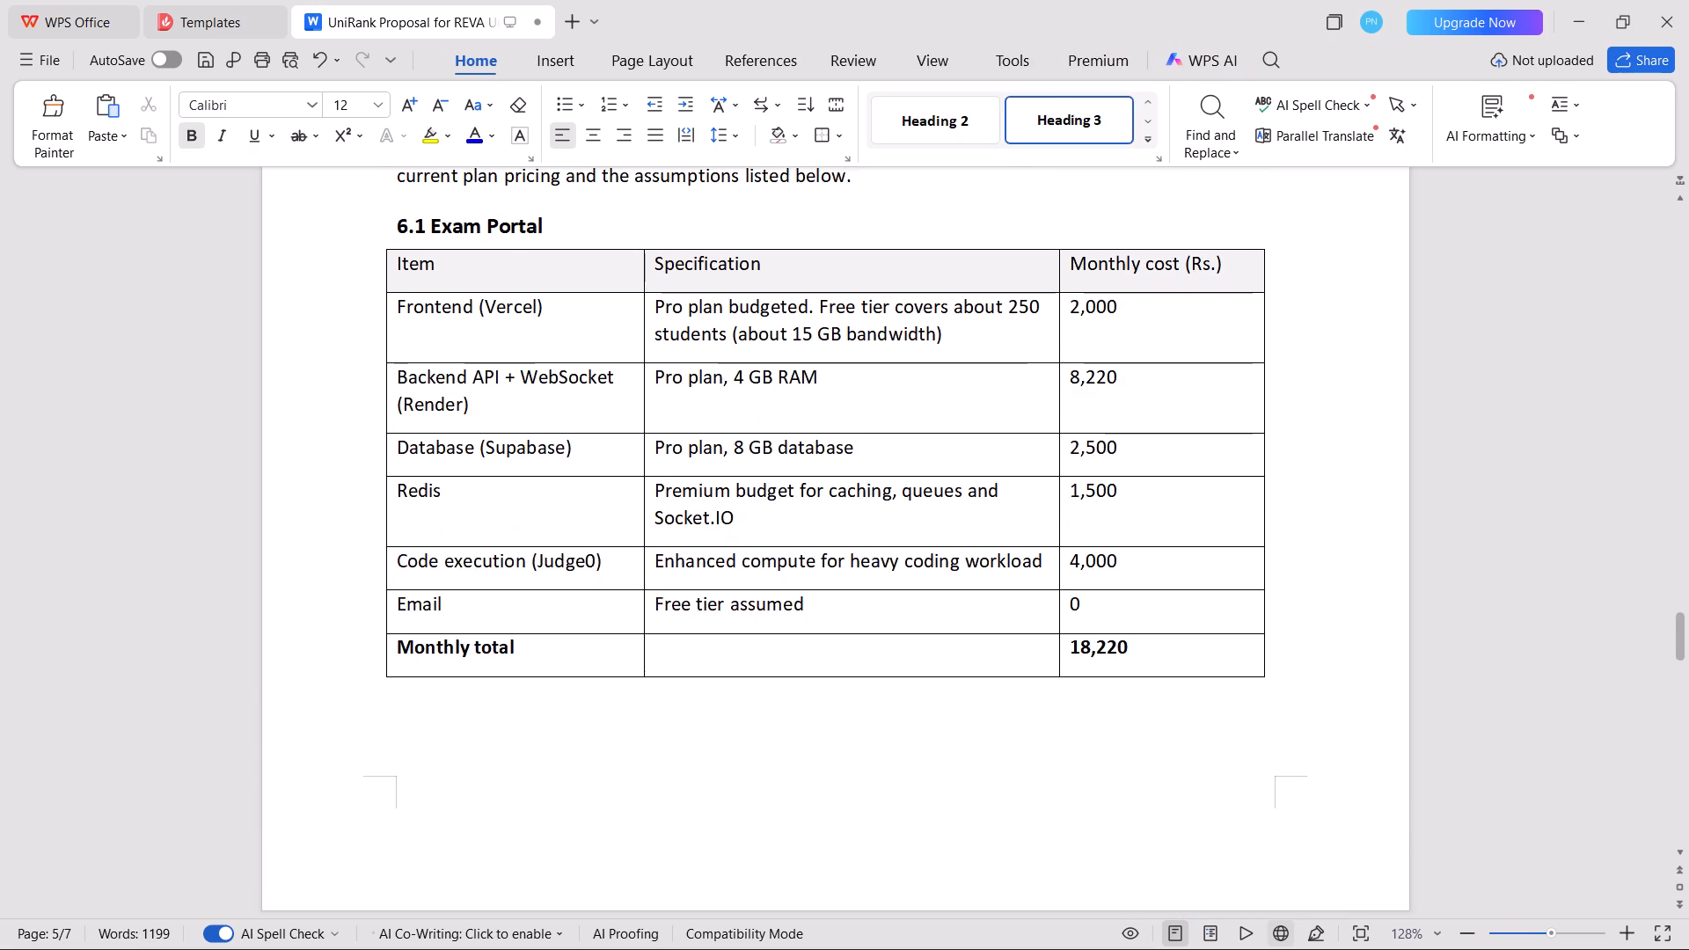
{"action": "scroll", "coordinate": [853, 542], "scroll_direction": "down", "scroll_amount": 2}
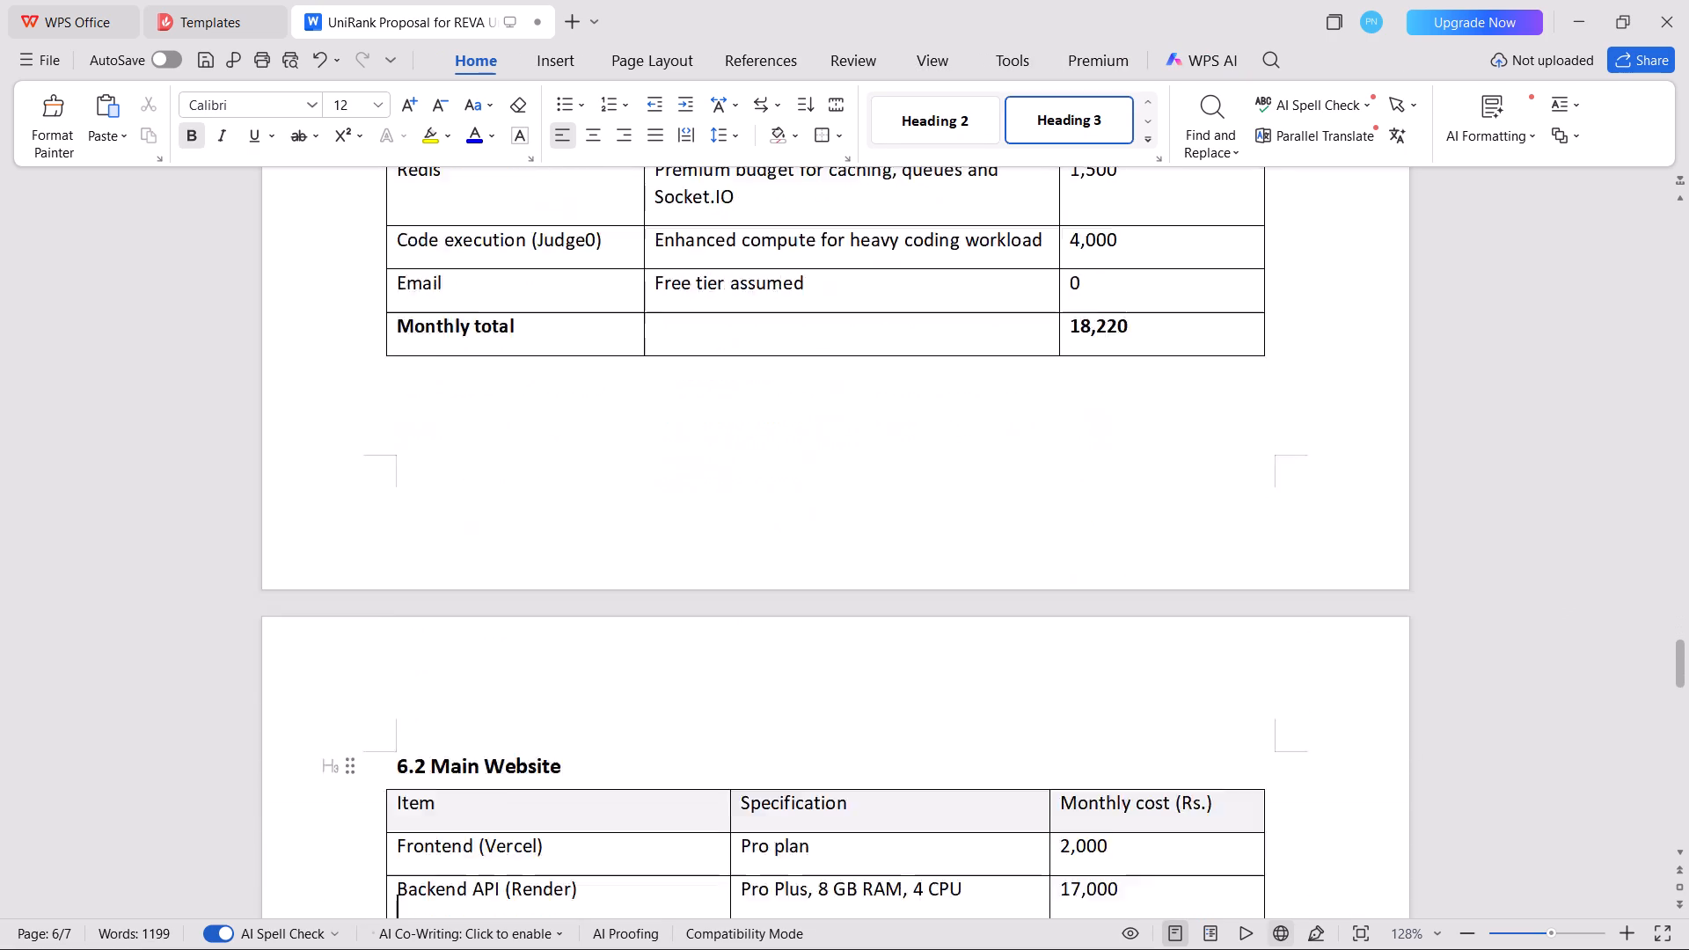
{"action": "scroll", "coordinate": [853, 542], "scroll_direction": "down", "scroll_amount": 4}
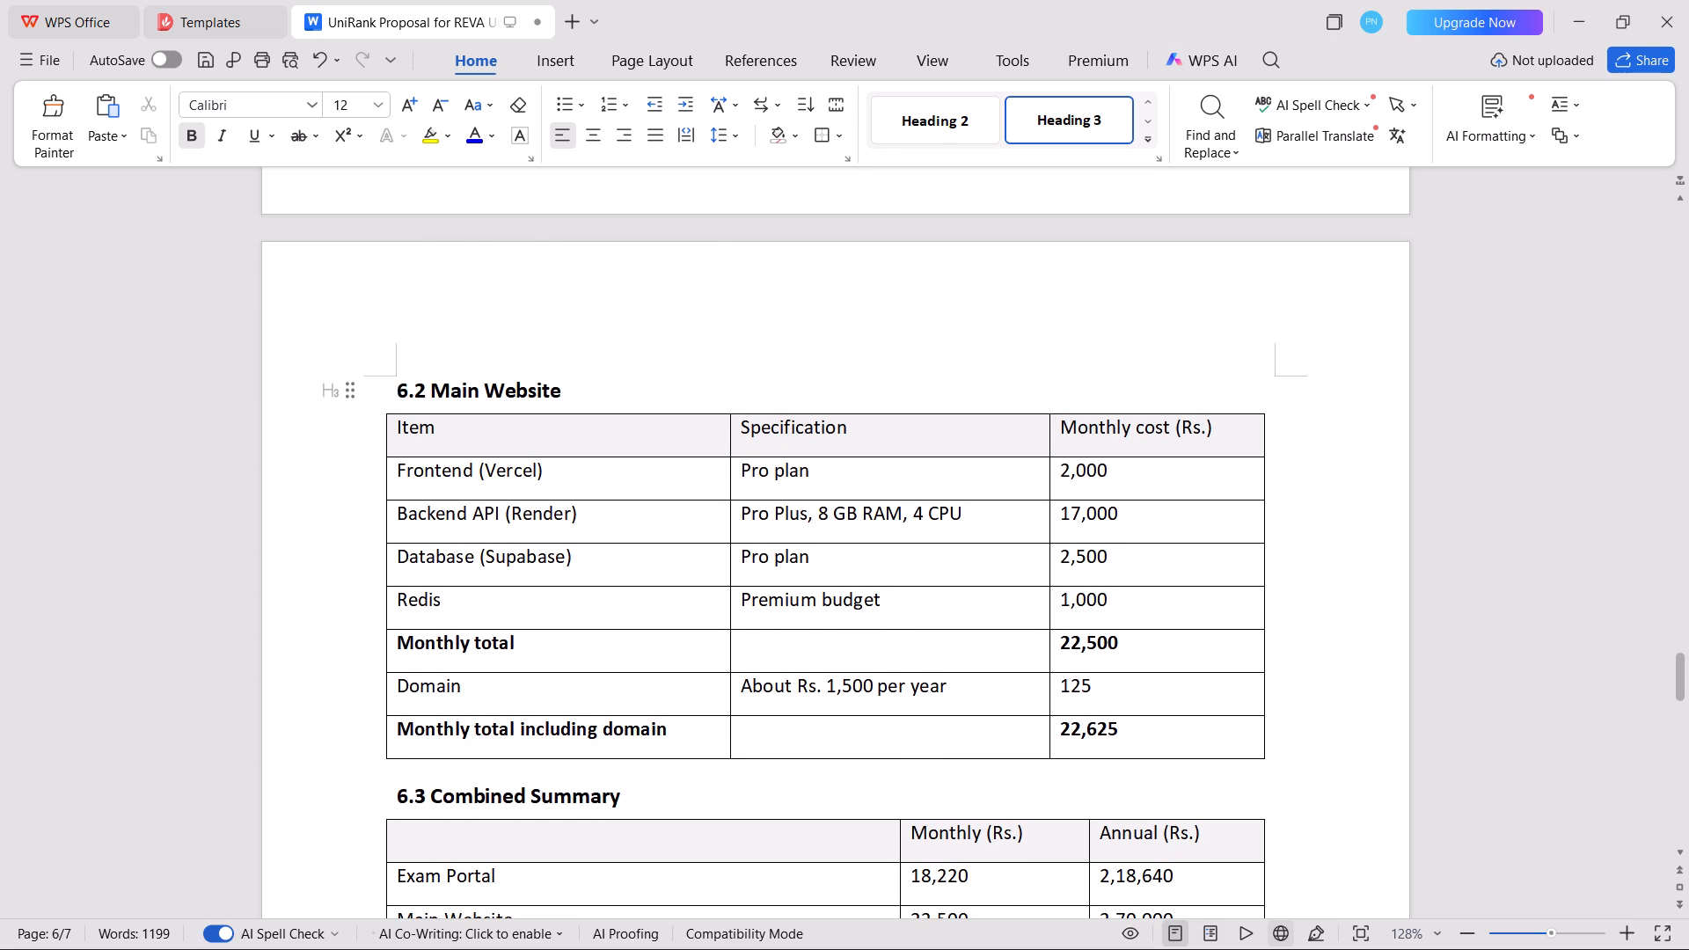
{"action": "scroll", "coordinate": [853, 542], "scroll_direction": "down", "scroll_amount": 2}
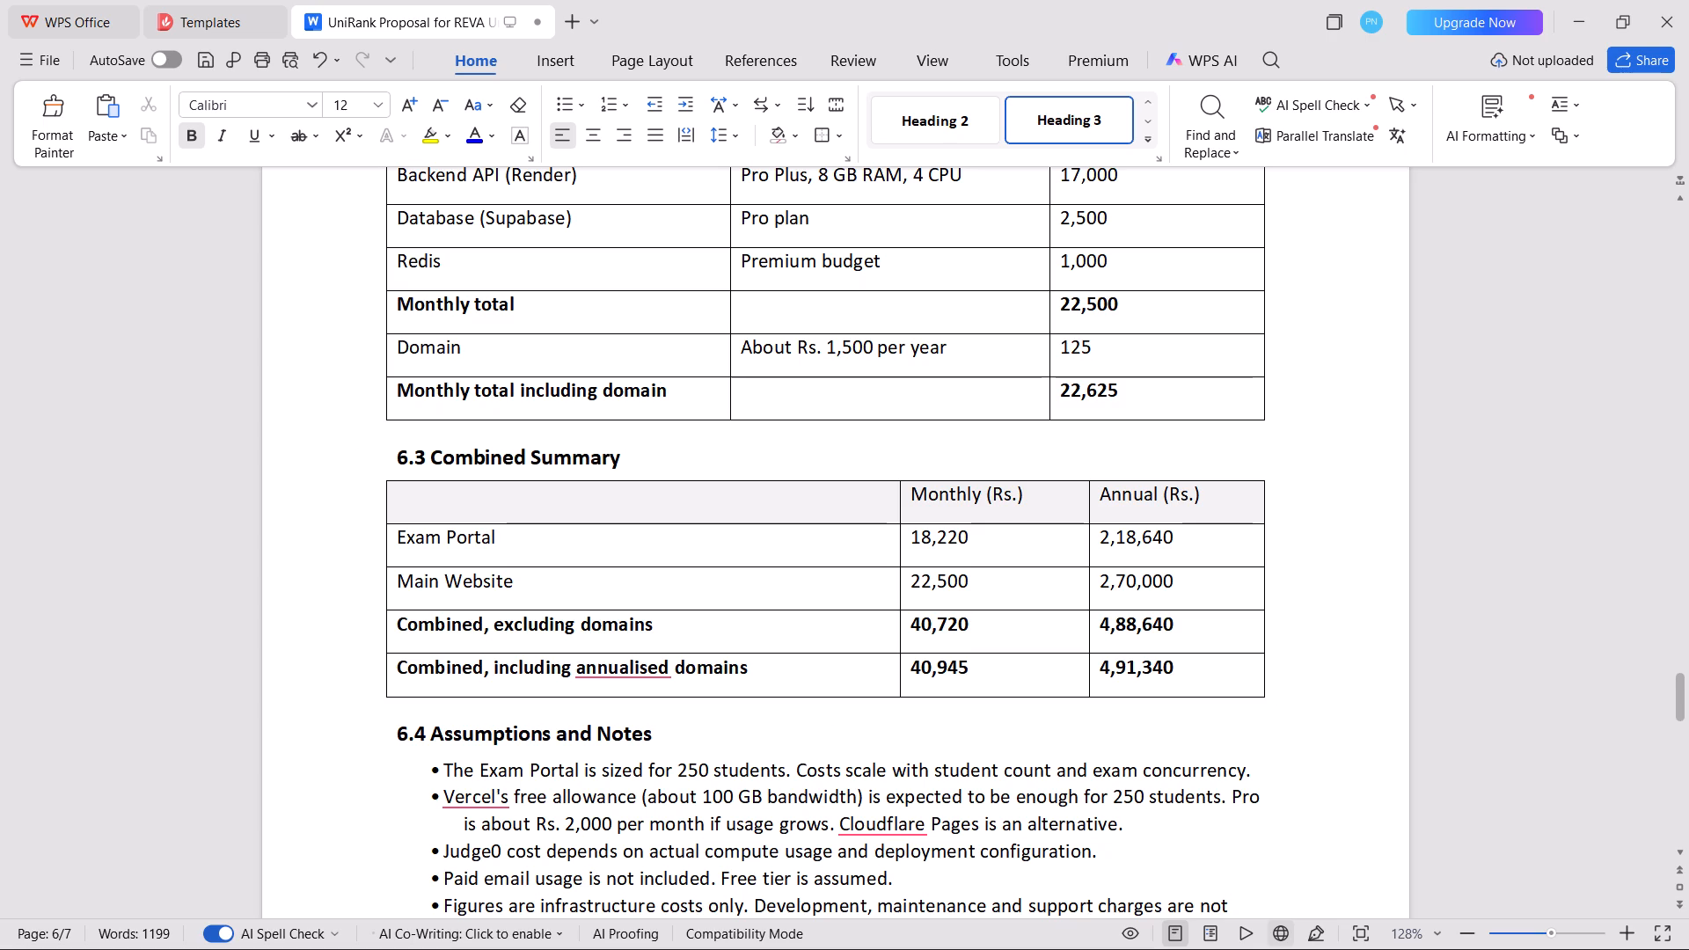
{"action": "scroll", "coordinate": [589, 743], "scroll_direction": "down", "scroll_amount": 1}
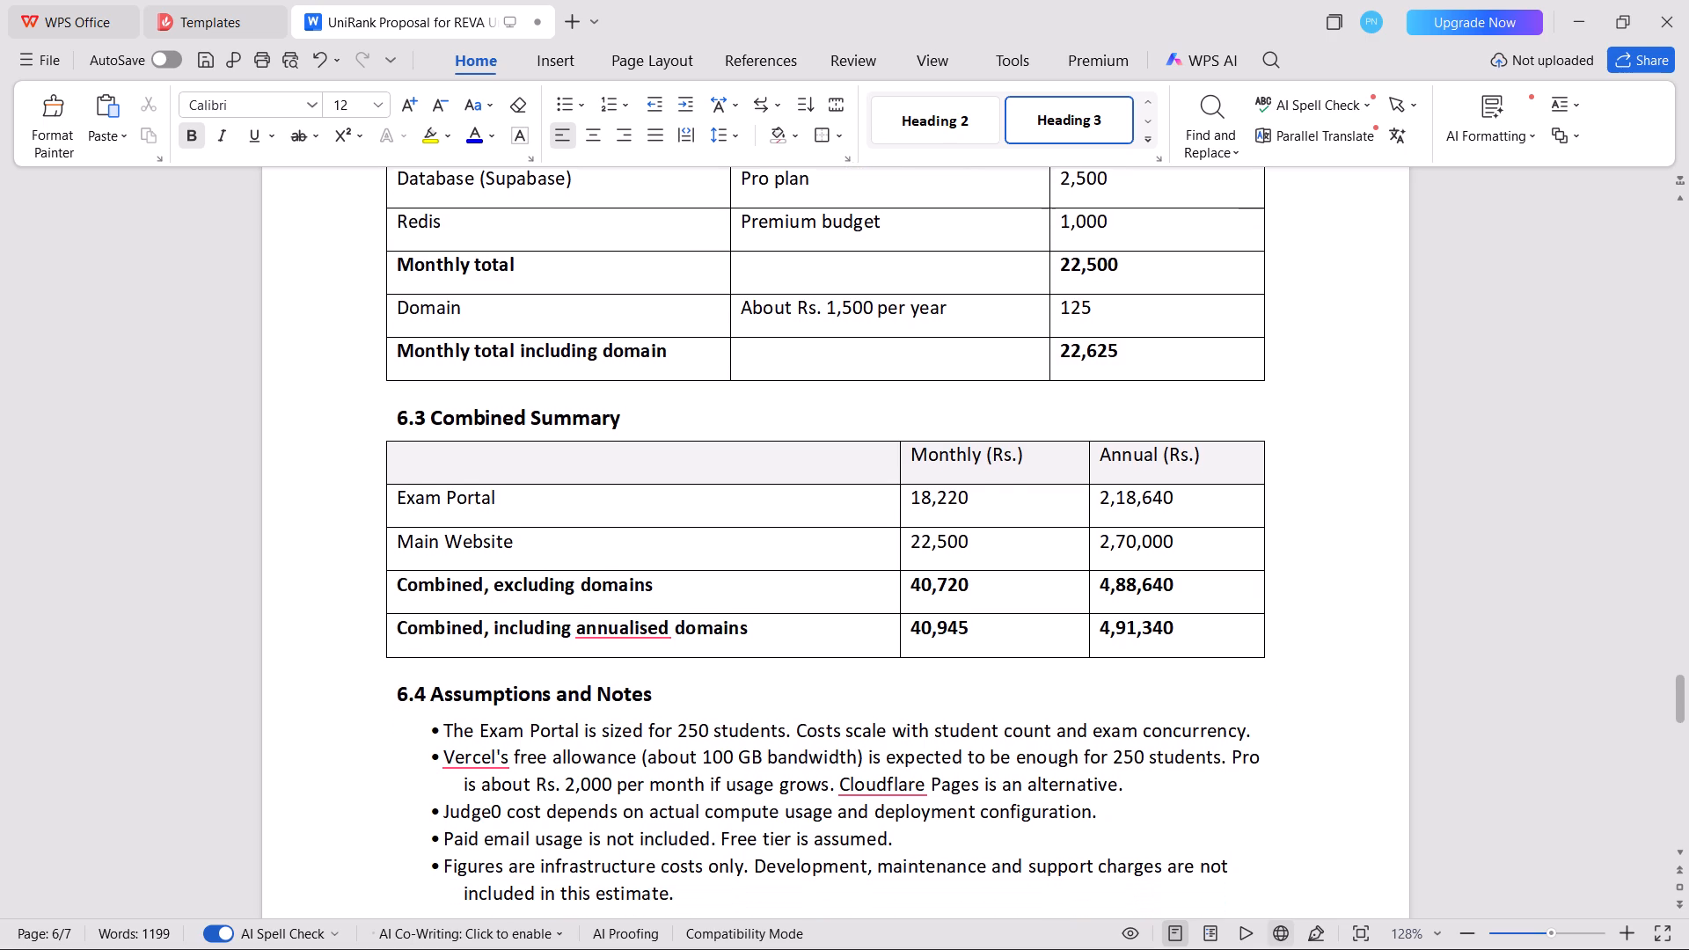
{"action": "scroll", "coordinate": [589, 743], "scroll_direction": "down", "scroll_amount": 1}
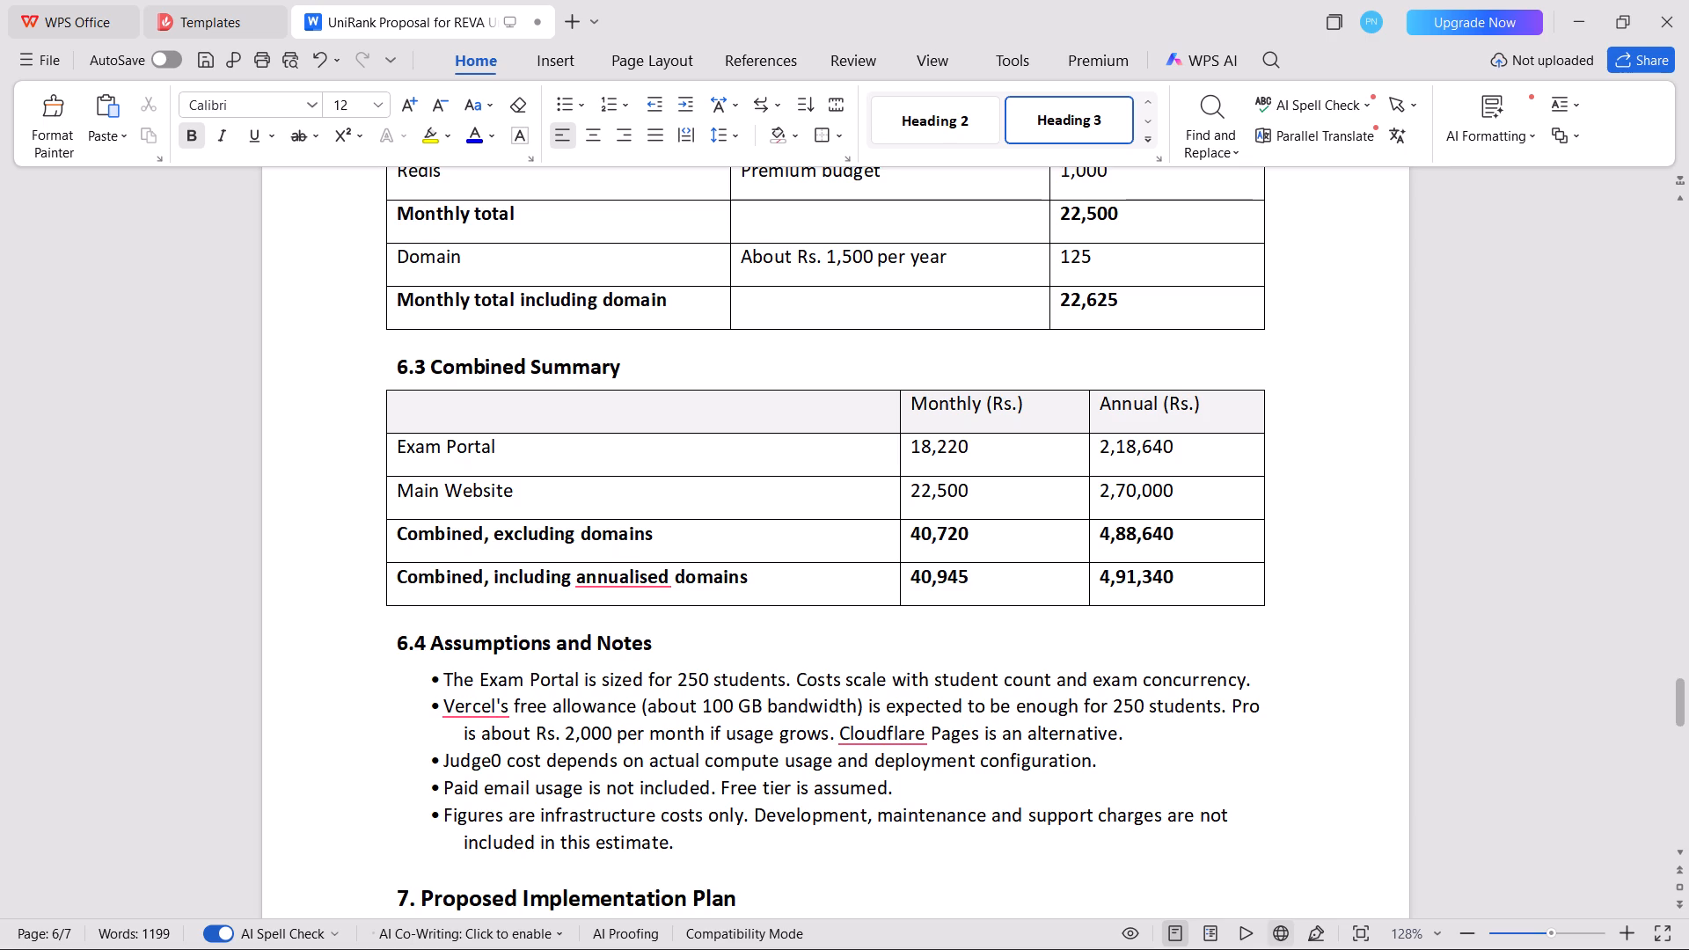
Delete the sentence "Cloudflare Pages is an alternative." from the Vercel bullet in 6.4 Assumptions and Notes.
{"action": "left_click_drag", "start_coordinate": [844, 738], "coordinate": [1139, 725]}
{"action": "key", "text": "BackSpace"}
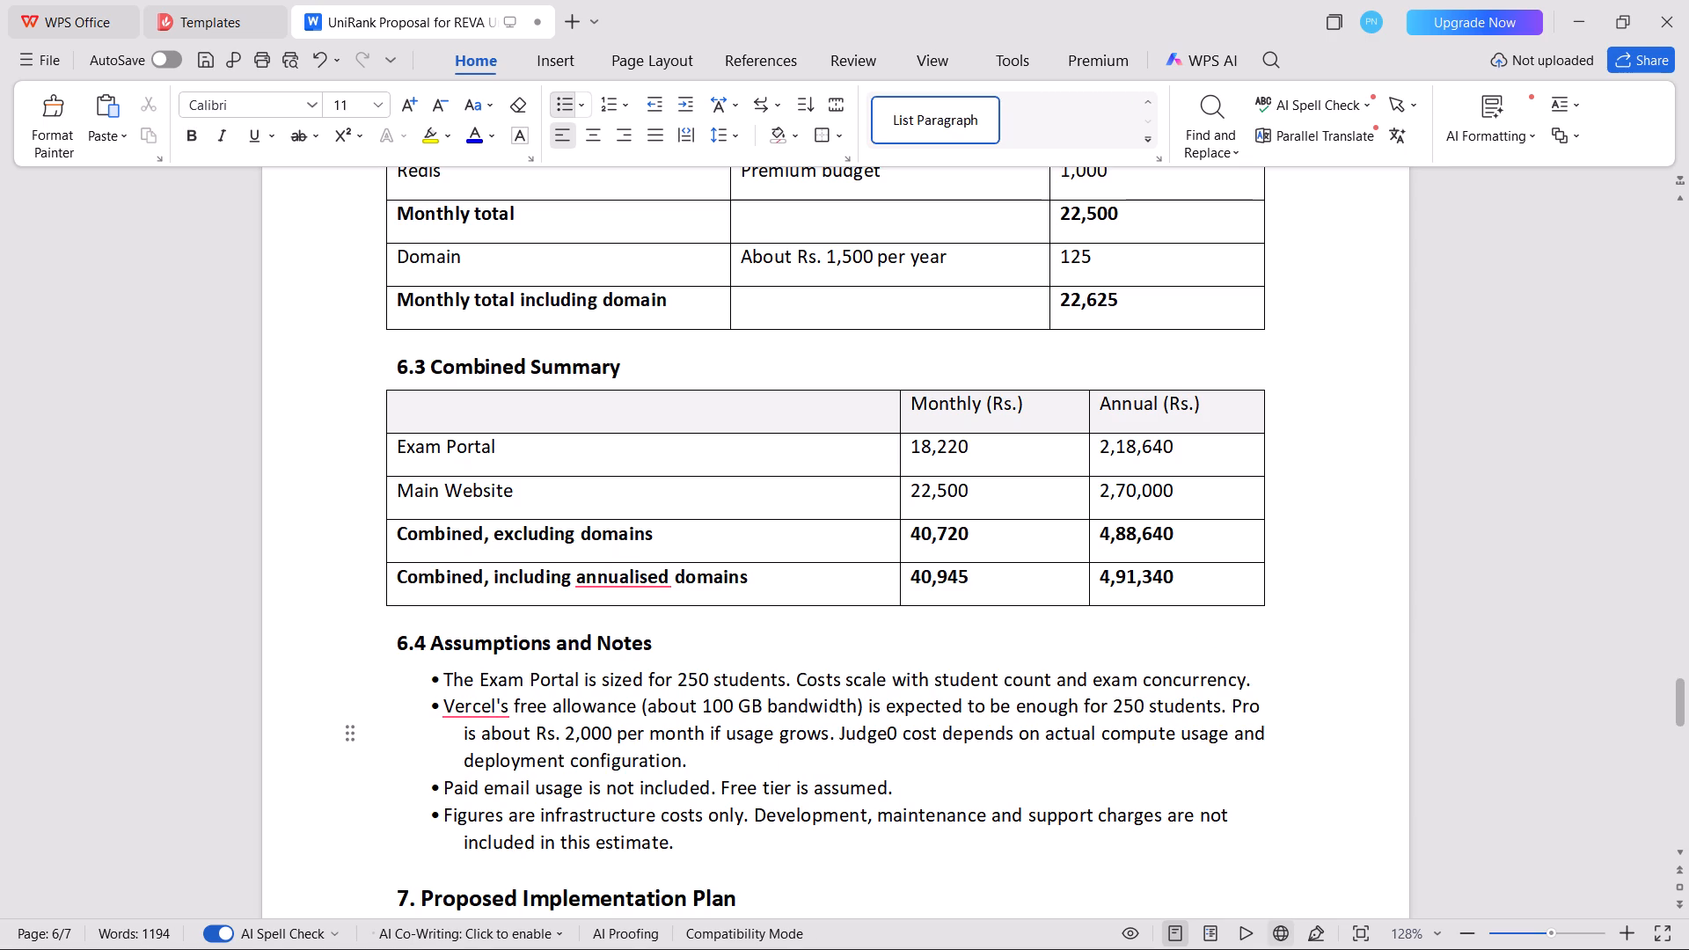
Delete the whole 6.4 Assumptions and Notes section, including its heading and all its bullets.
{"action": "left_click_drag", "start_coordinate": [402, 651], "coordinate": [666, 748]}
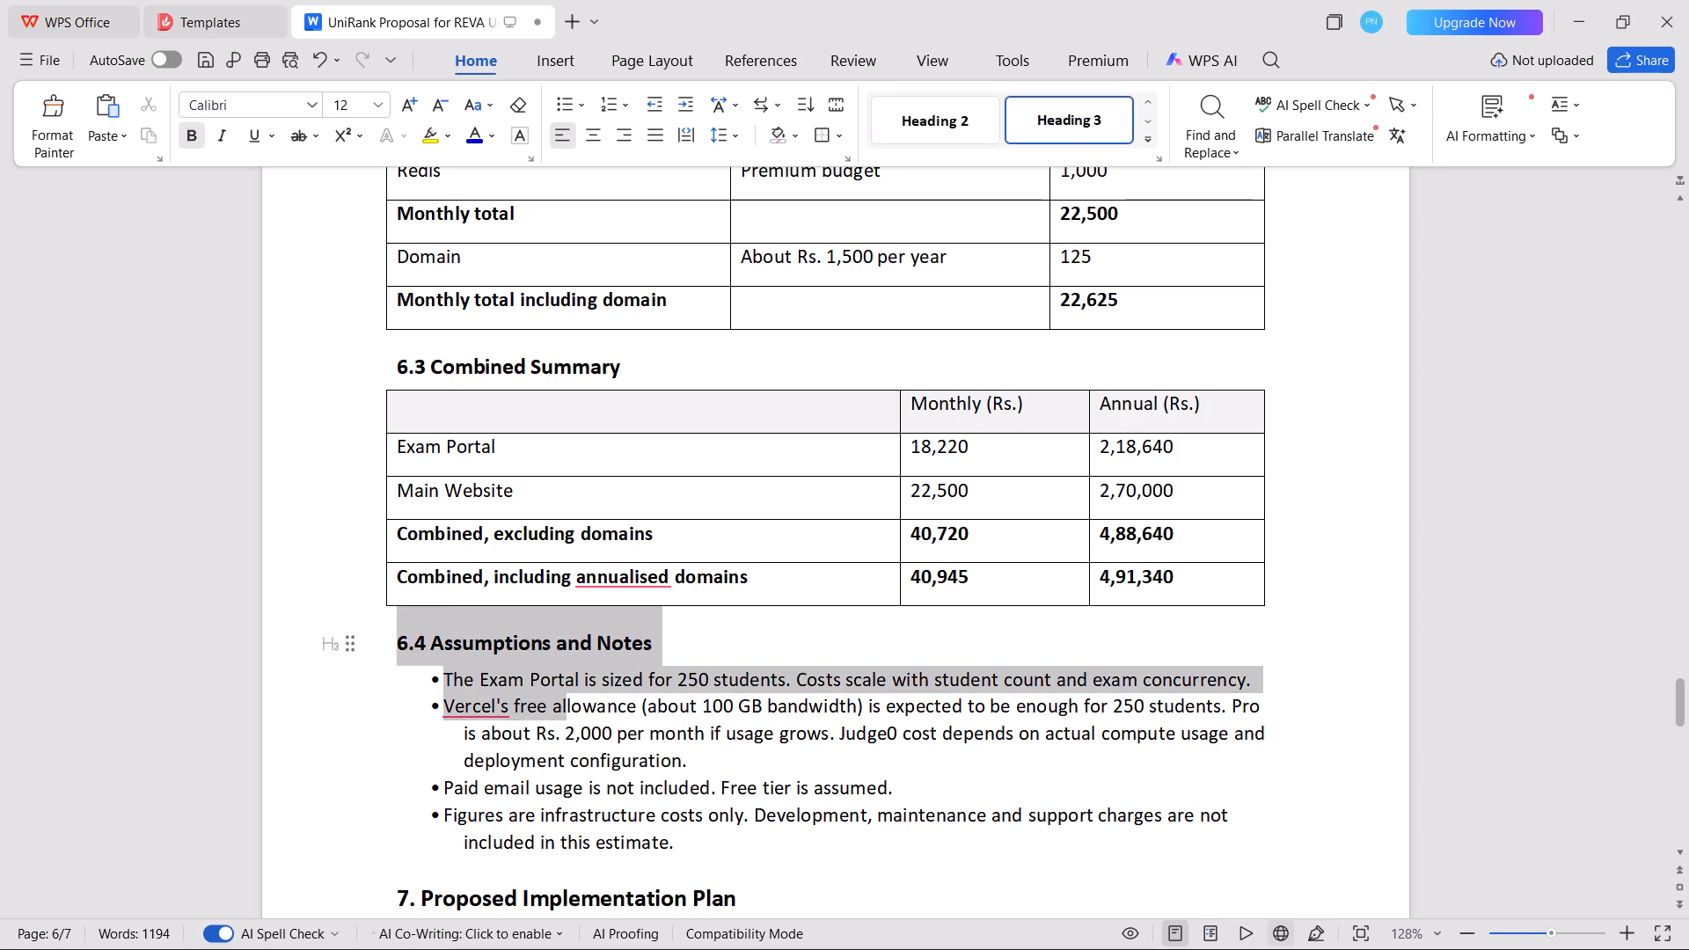
{"action": "left_click_drag", "start_coordinate": [666, 748], "coordinate": [746, 839]}
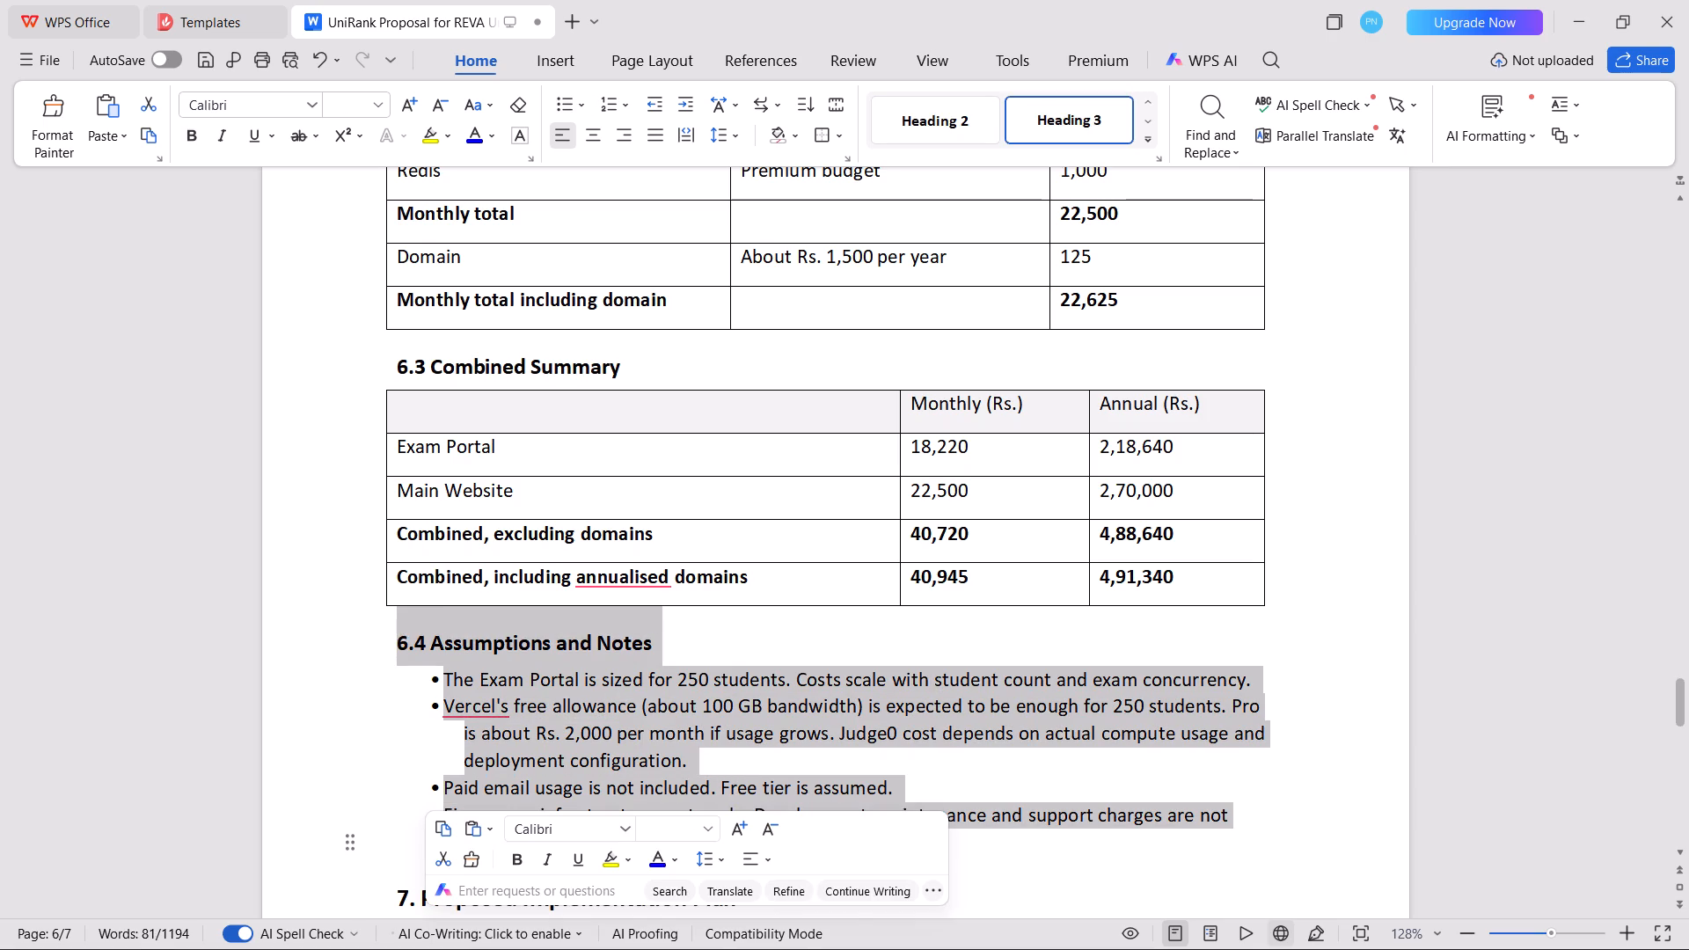
{"action": "key", "text": "BackSpace"}
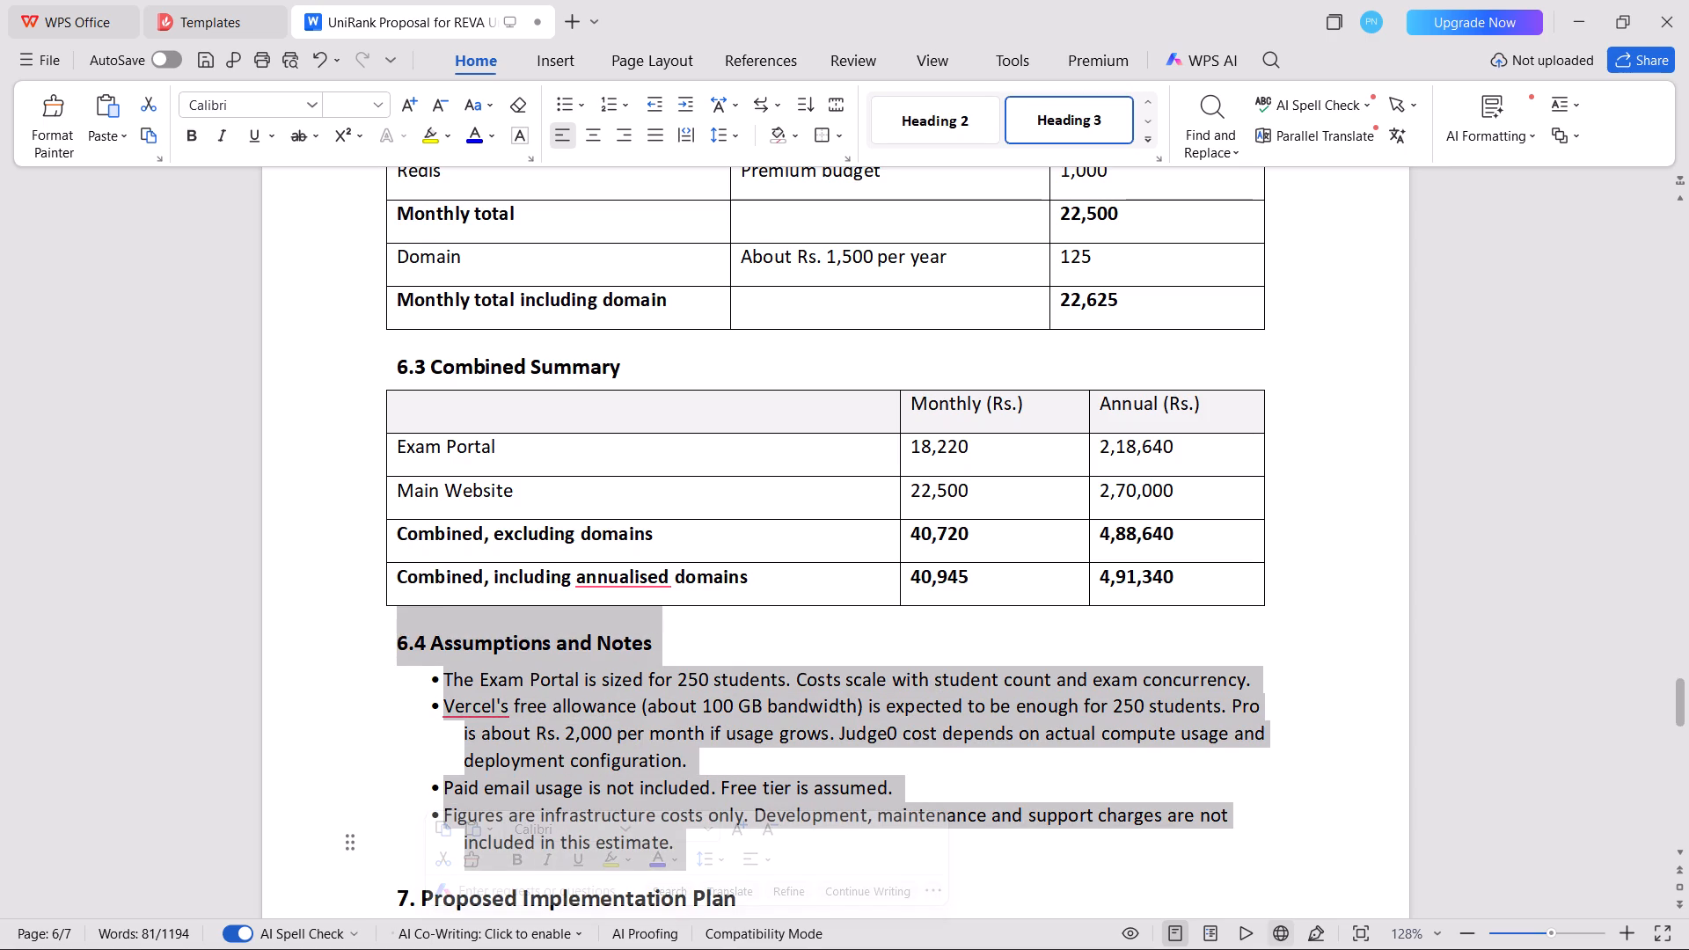
Insert a blank line after "Detailed timelines will be agreed with the university after approval." to push 8. Project Team onto the next page.
{"action": "scroll", "coordinate": [1048, 822], "scroll_direction": "down", "scroll_amount": 1}
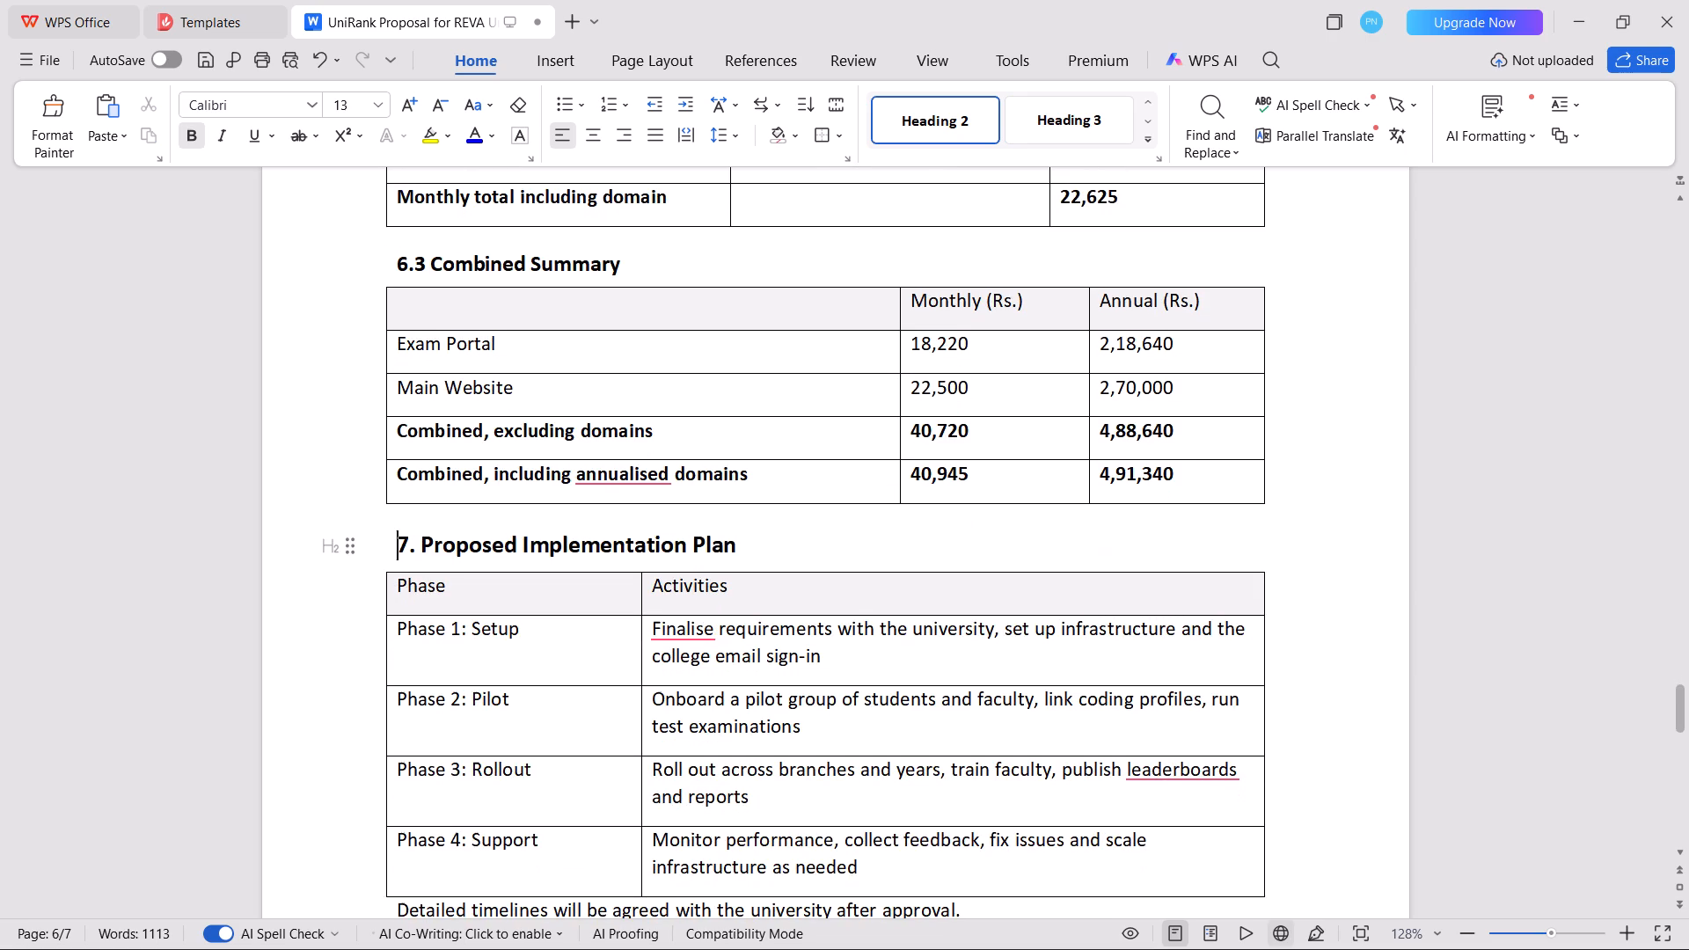
{"action": "scroll", "coordinate": [1048, 822], "scroll_direction": "down", "scroll_amount": 1}
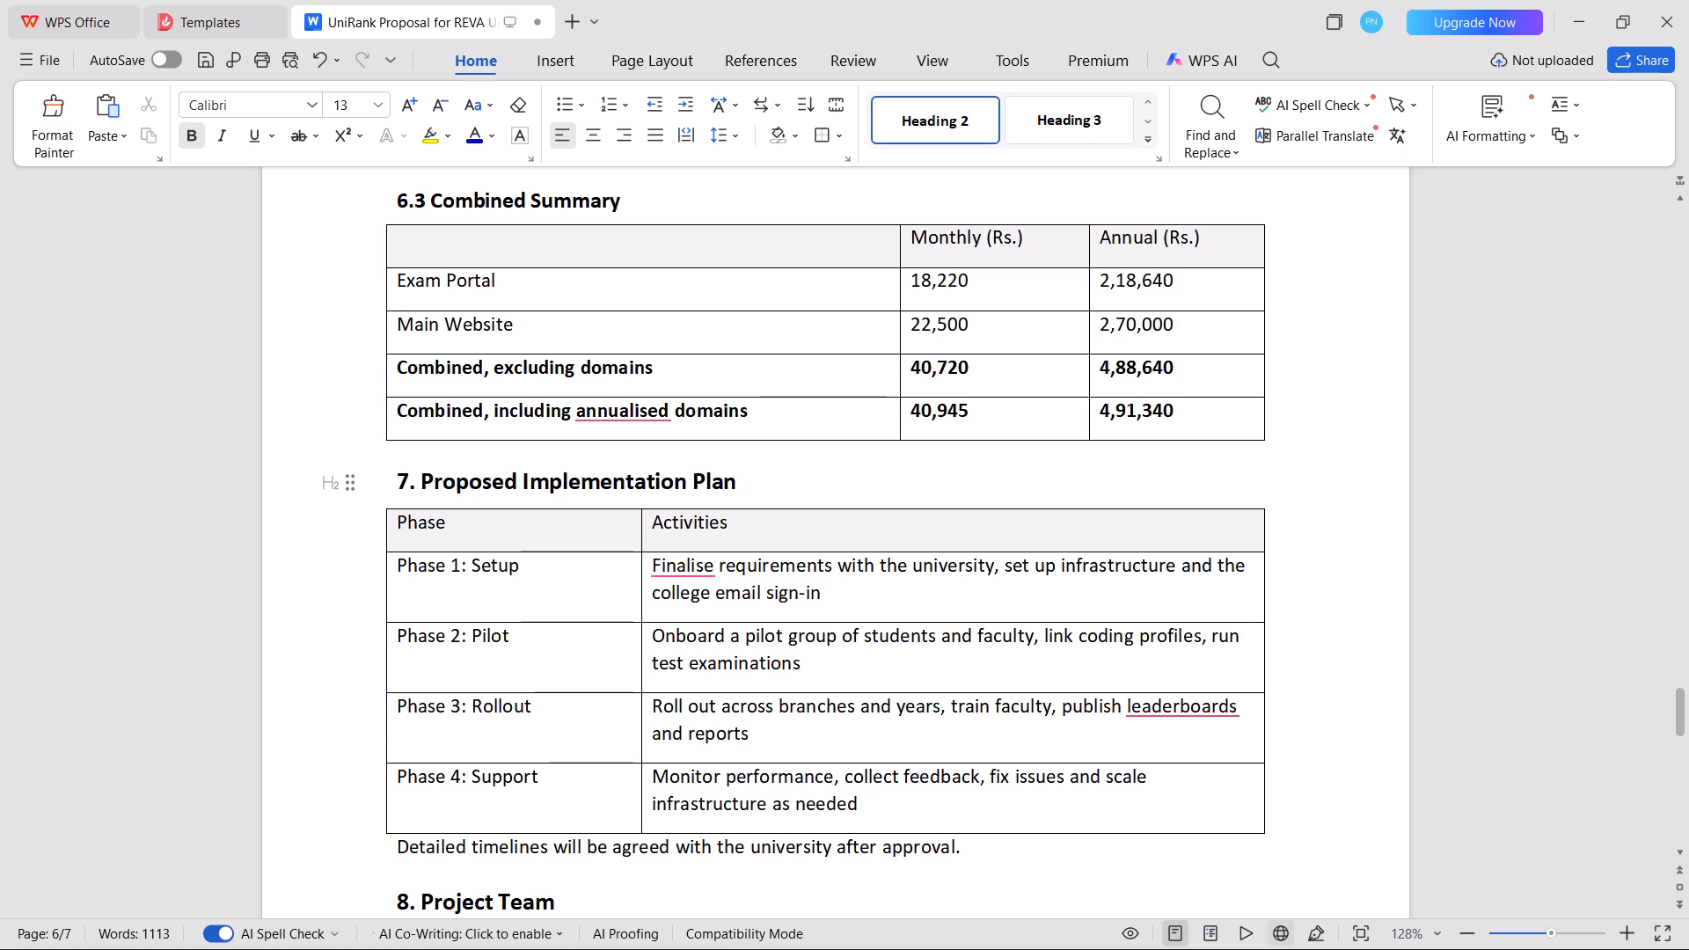
{"action": "scroll", "coordinate": [1048, 822], "scroll_direction": "down", "scroll_amount": 1}
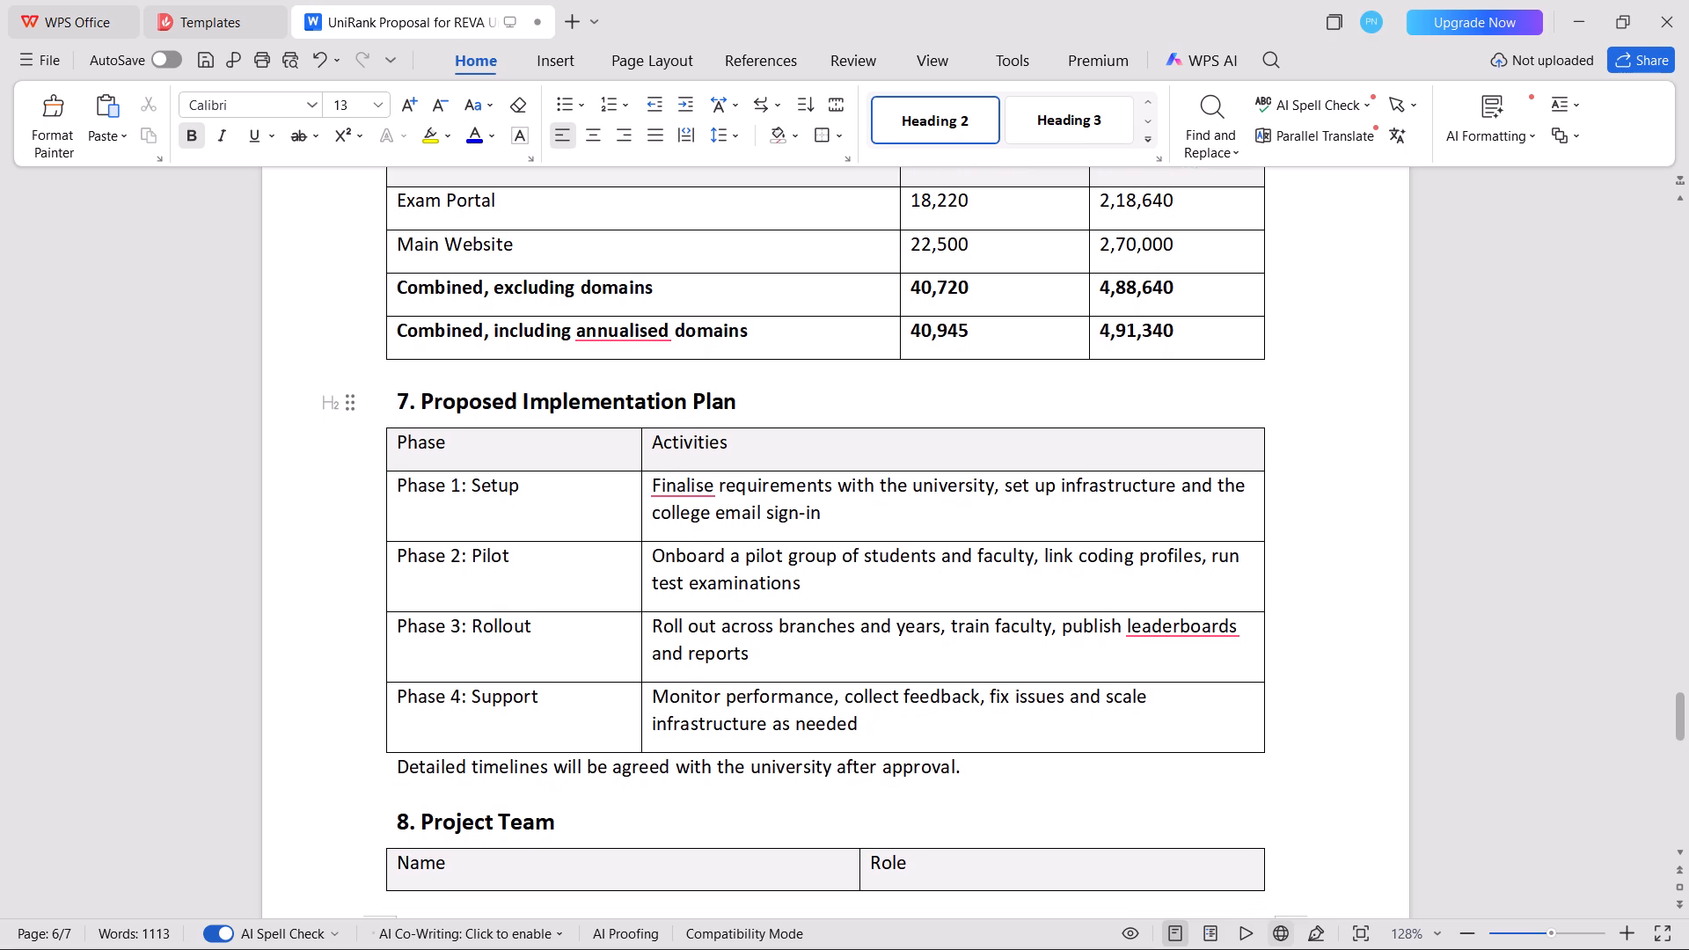
{"action": "scroll", "coordinate": [1048, 822], "scroll_direction": "down", "scroll_amount": 2}
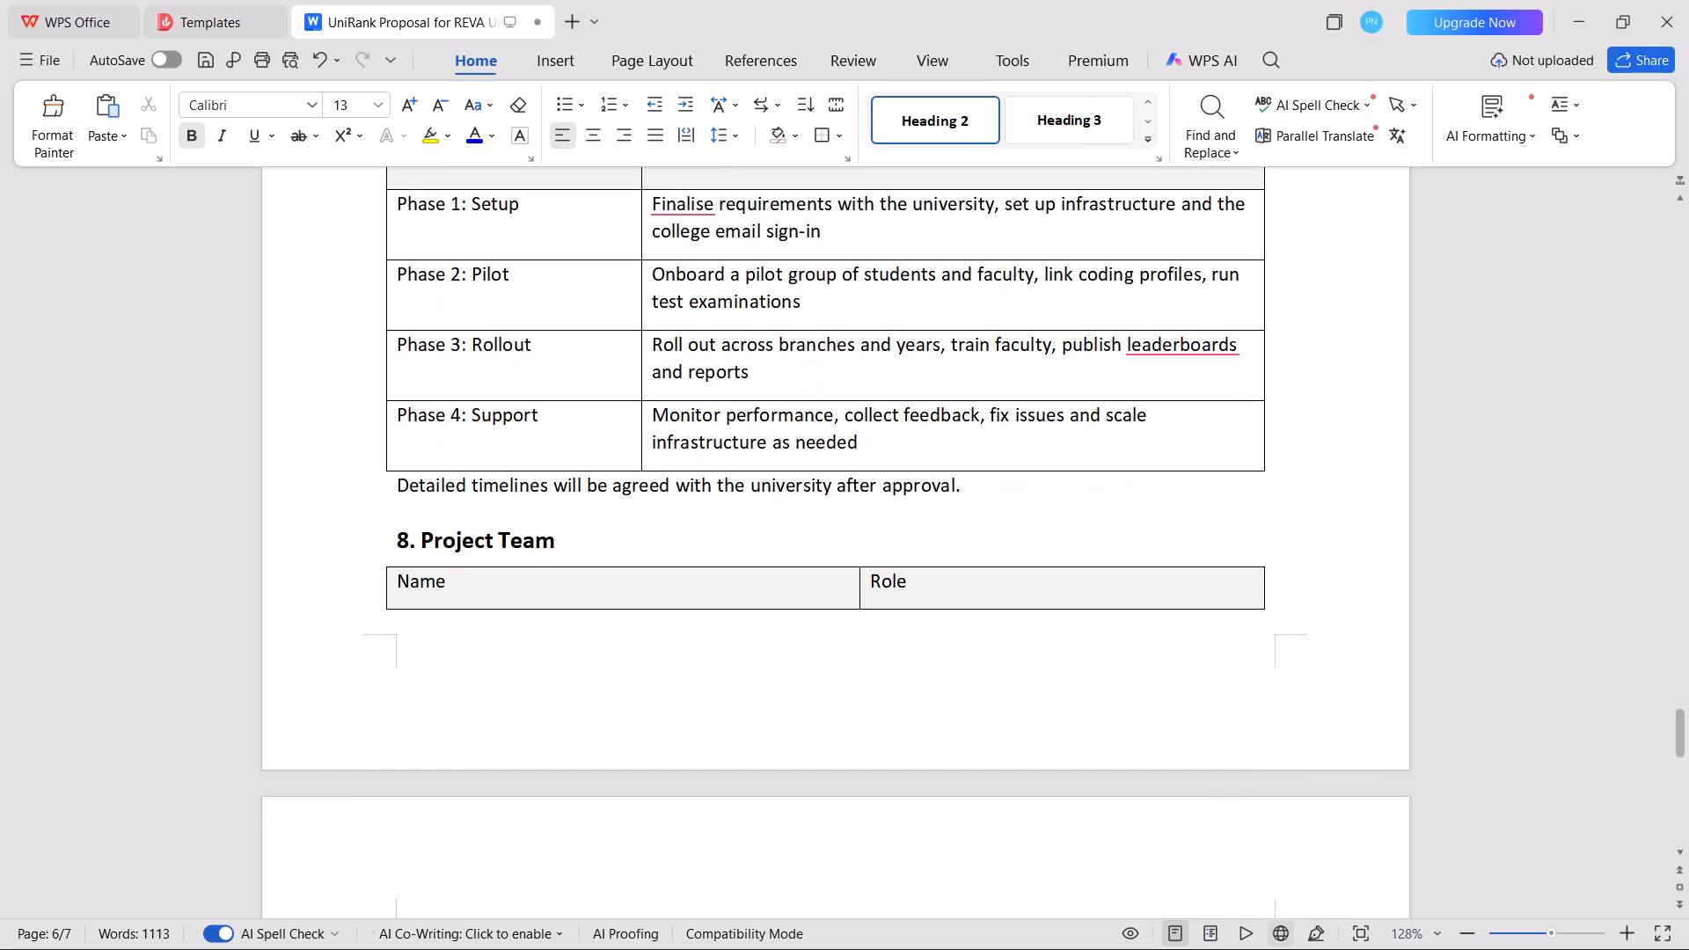
{"action": "left_click", "coordinate": [1190, 505]}
{"action": "key", "text": "Return"}
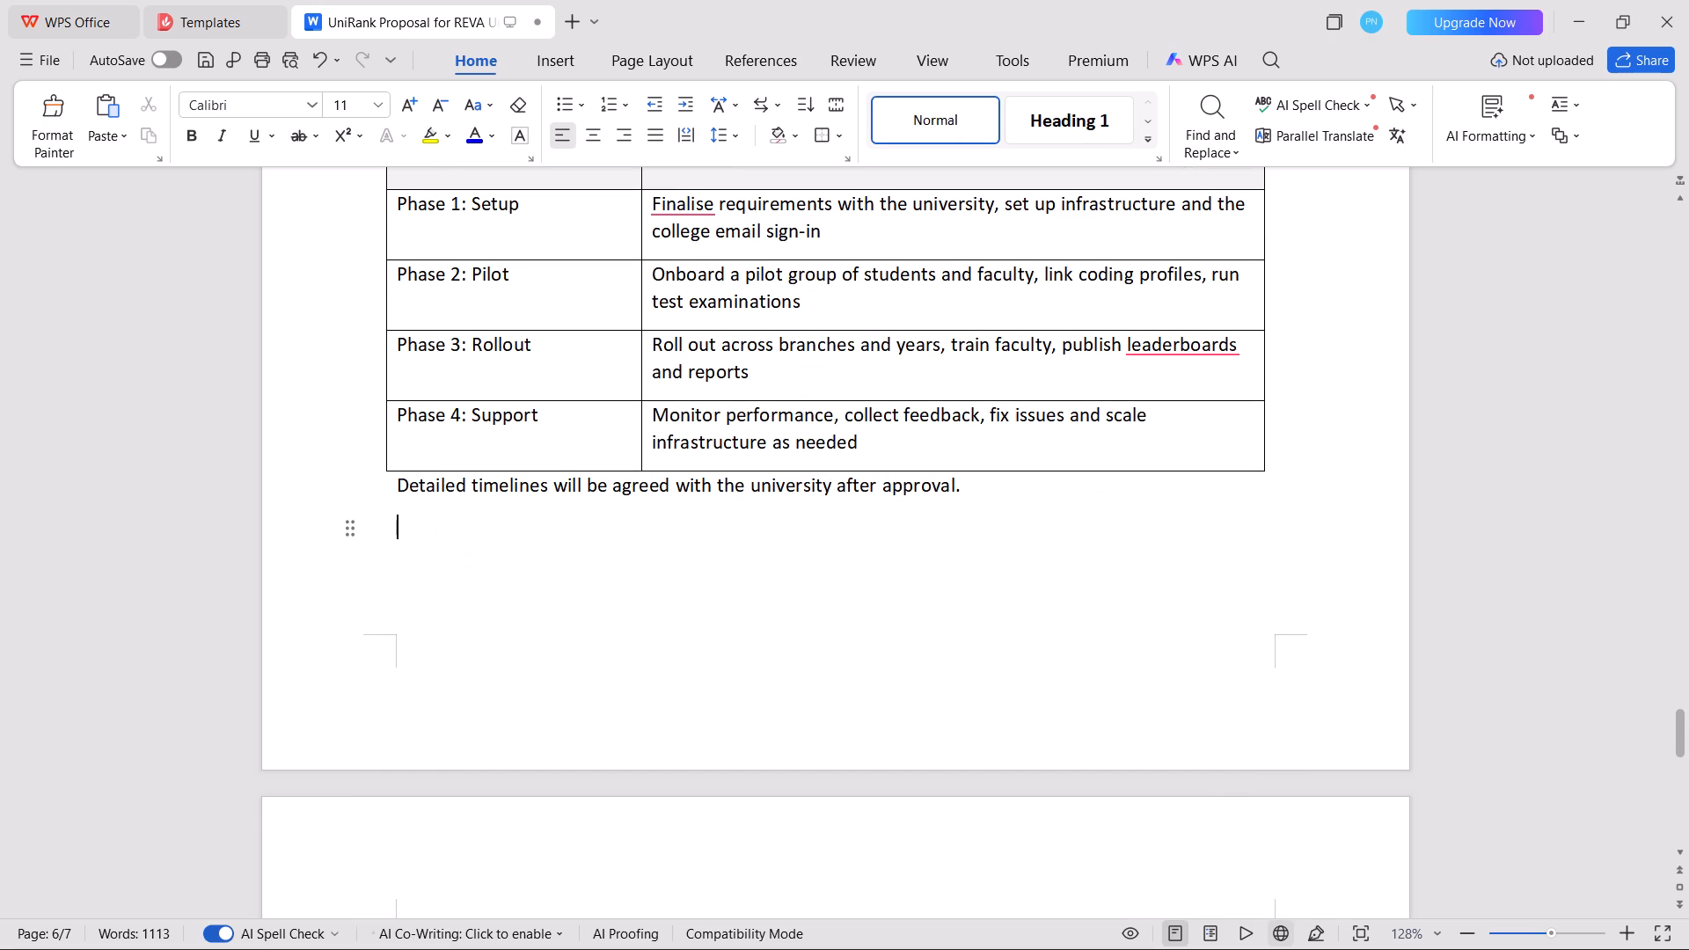
Delete the whole 9. Next Steps section, including its heading, the numbered list and the closing thank-you paragraph to REVA University.
{"action": "scroll", "coordinate": [1190, 505], "scroll_direction": "down", "scroll_amount": 5}
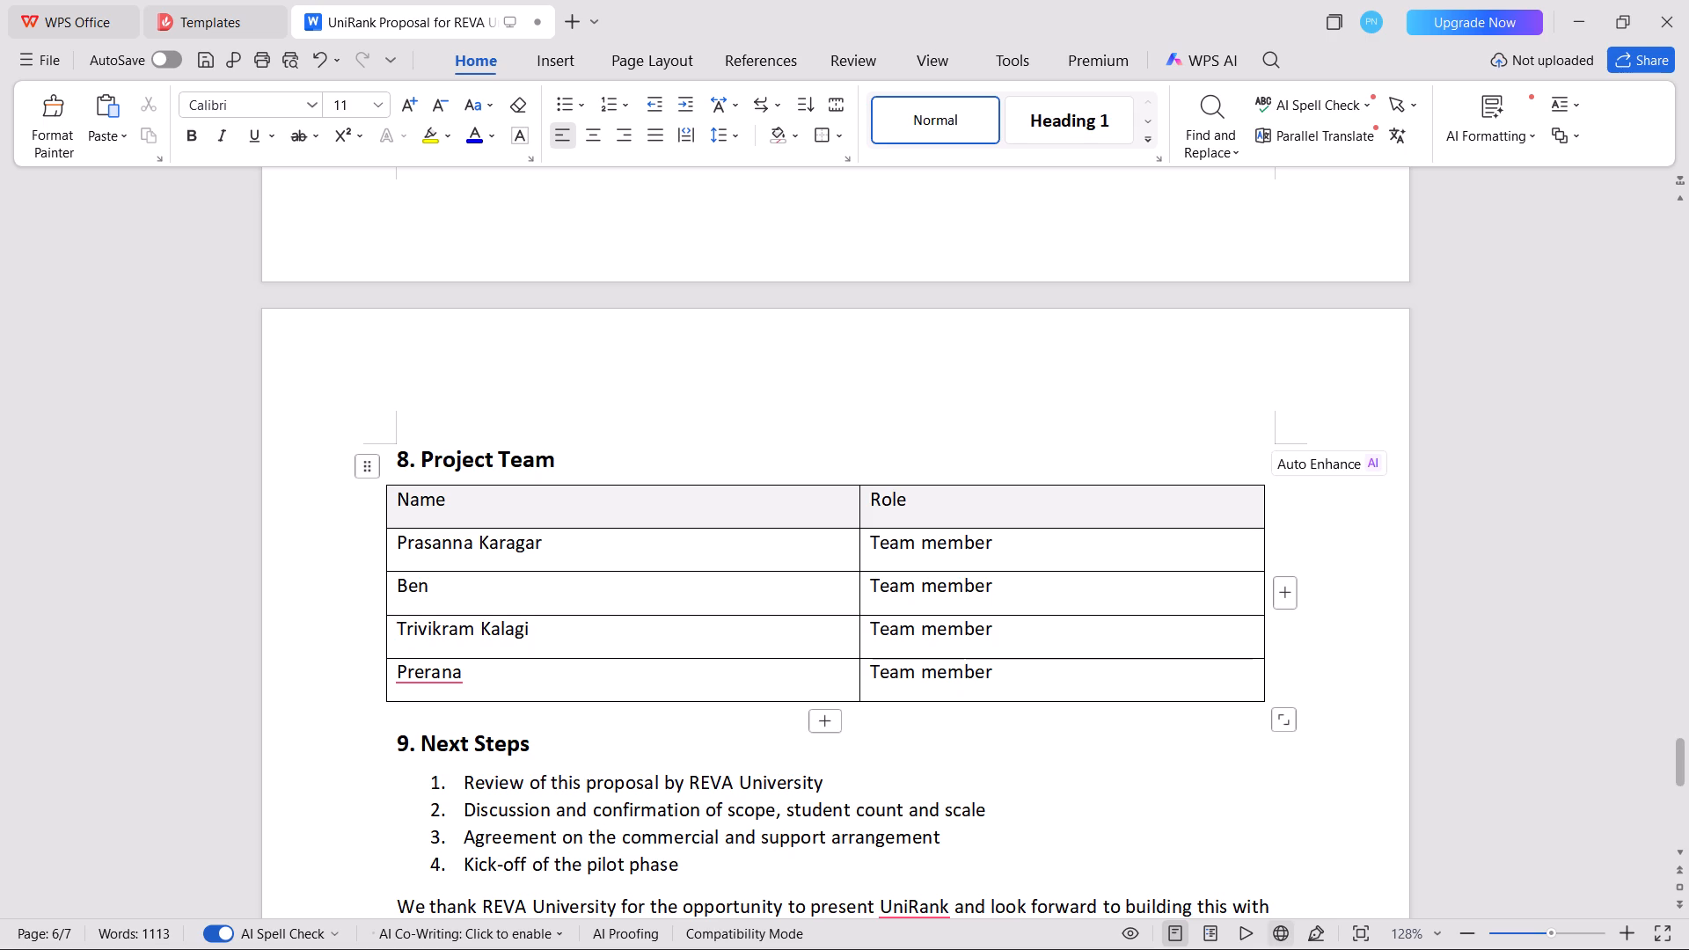
{"action": "scroll", "coordinate": [898, 544], "scroll_direction": "down", "scroll_amount": 2}
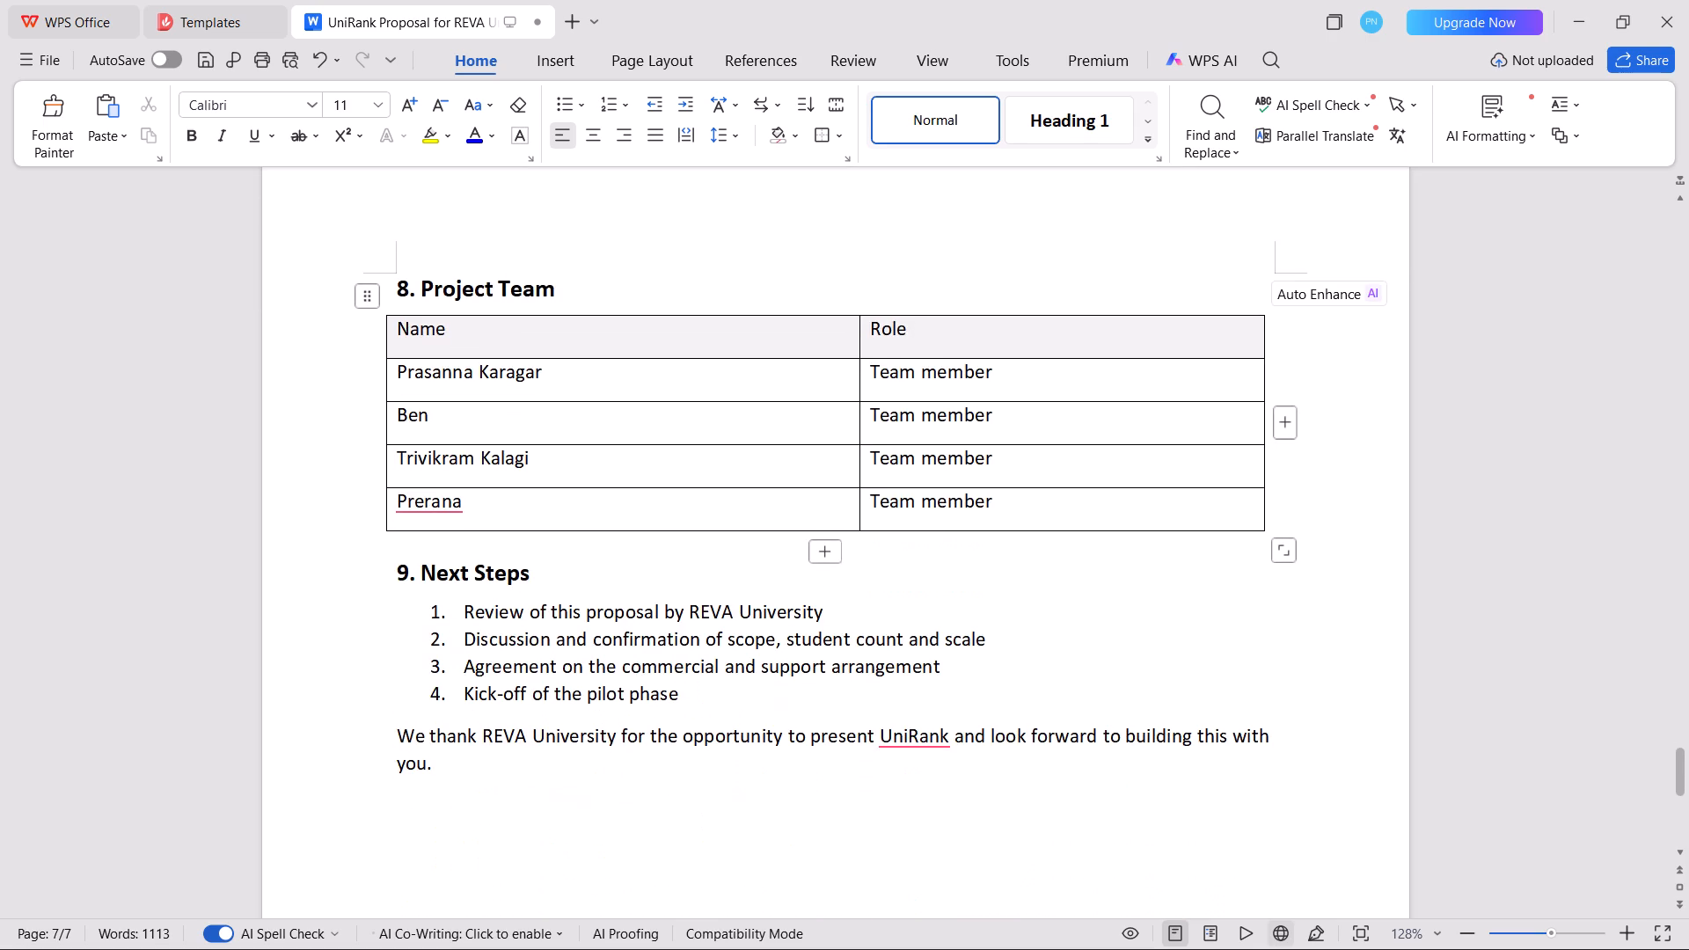
{"action": "left_click", "coordinate": [398, 571]}
{"action": "left_click_drag", "start_coordinate": [398, 571], "coordinate": [487, 849]}
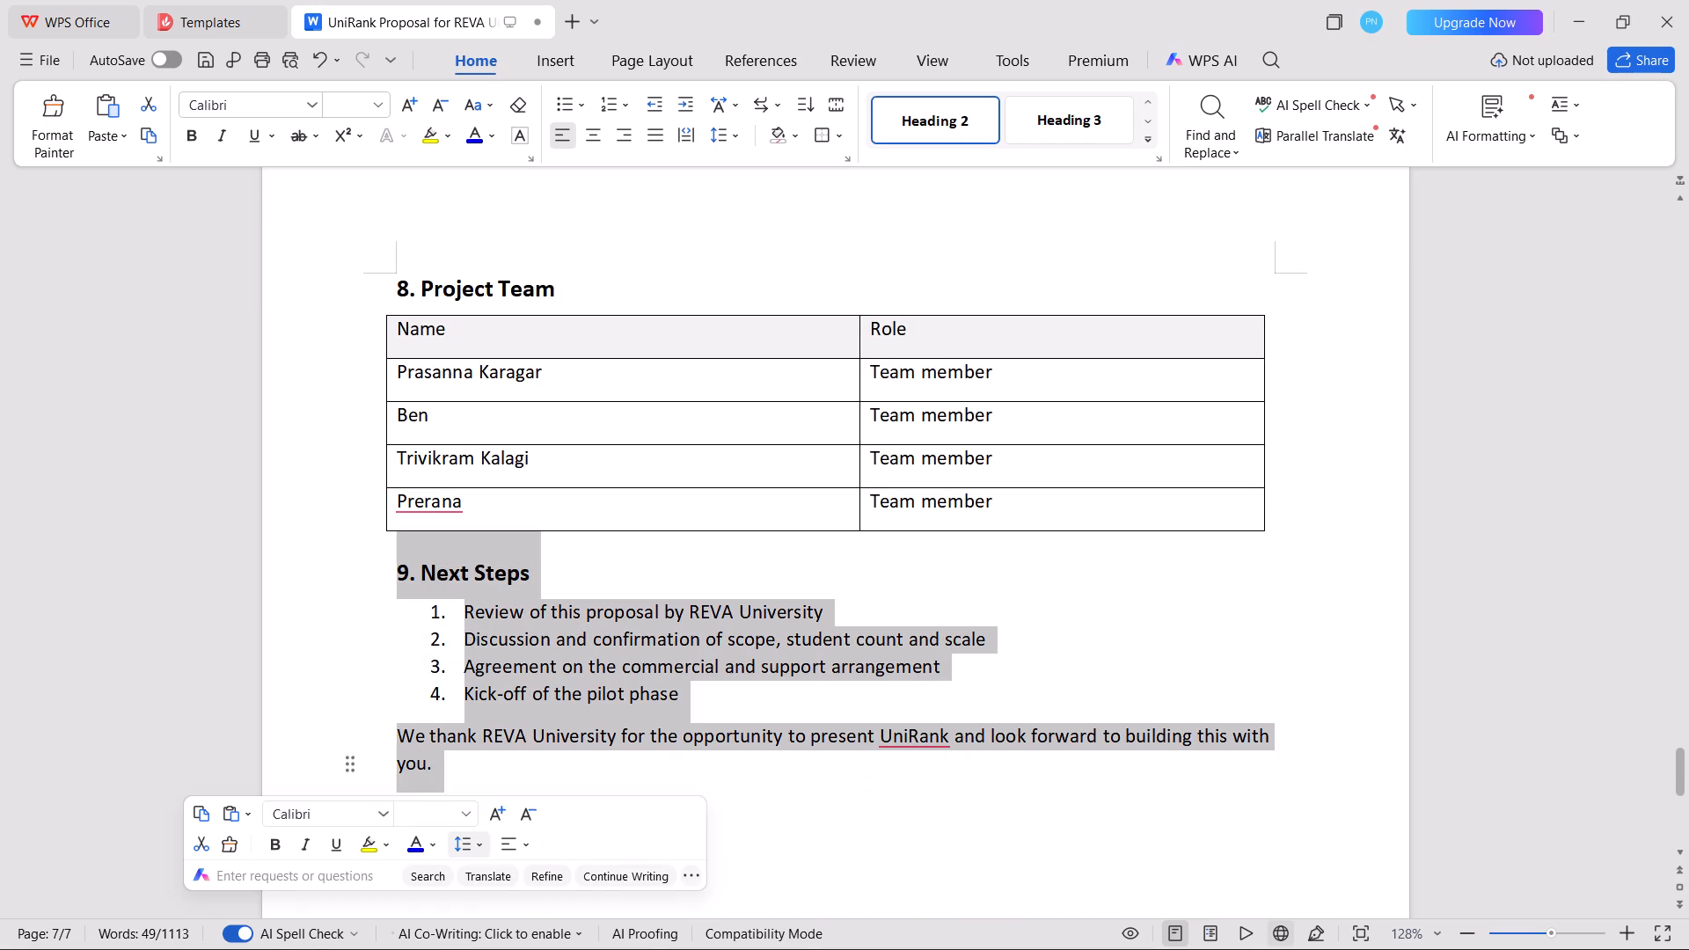
{"action": "key", "text": "BackSpace"}
Review the overall layout of the proposal with several pages in view, from the cover page through 8. Project Team.
{"action": "scroll", "coordinate": [840, 555], "scroll_direction": "up", "scroll_amount": 10}
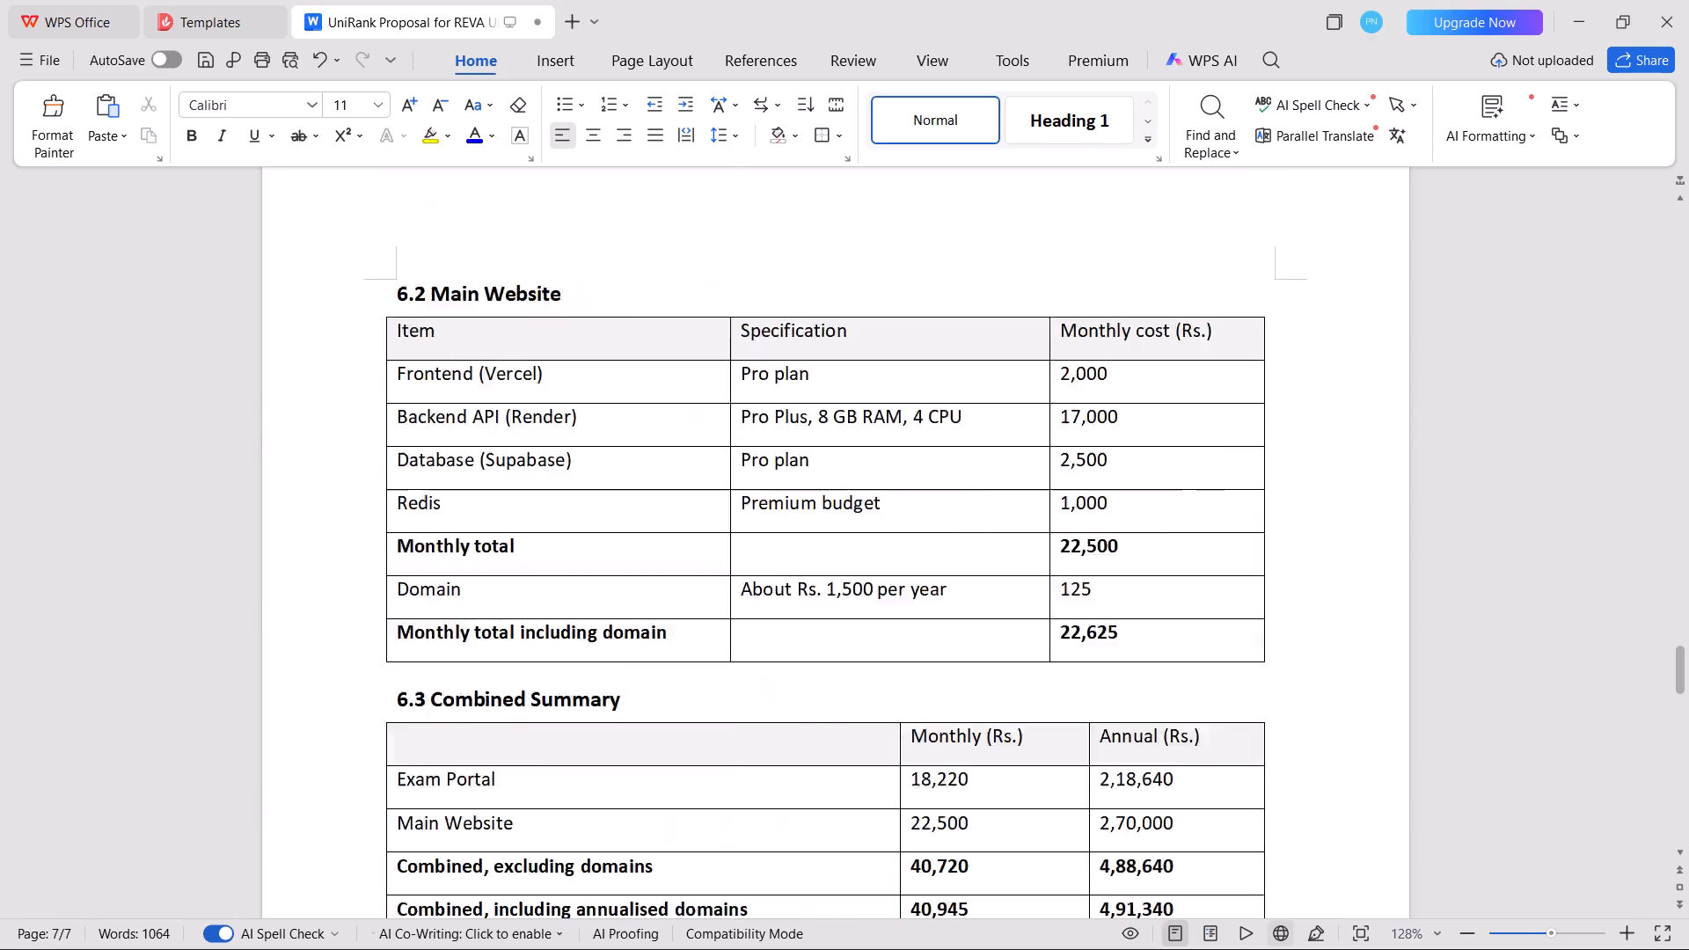
{"action": "scroll", "coordinate": [840, 555], "scroll_direction": "up", "scroll_amount": 13}
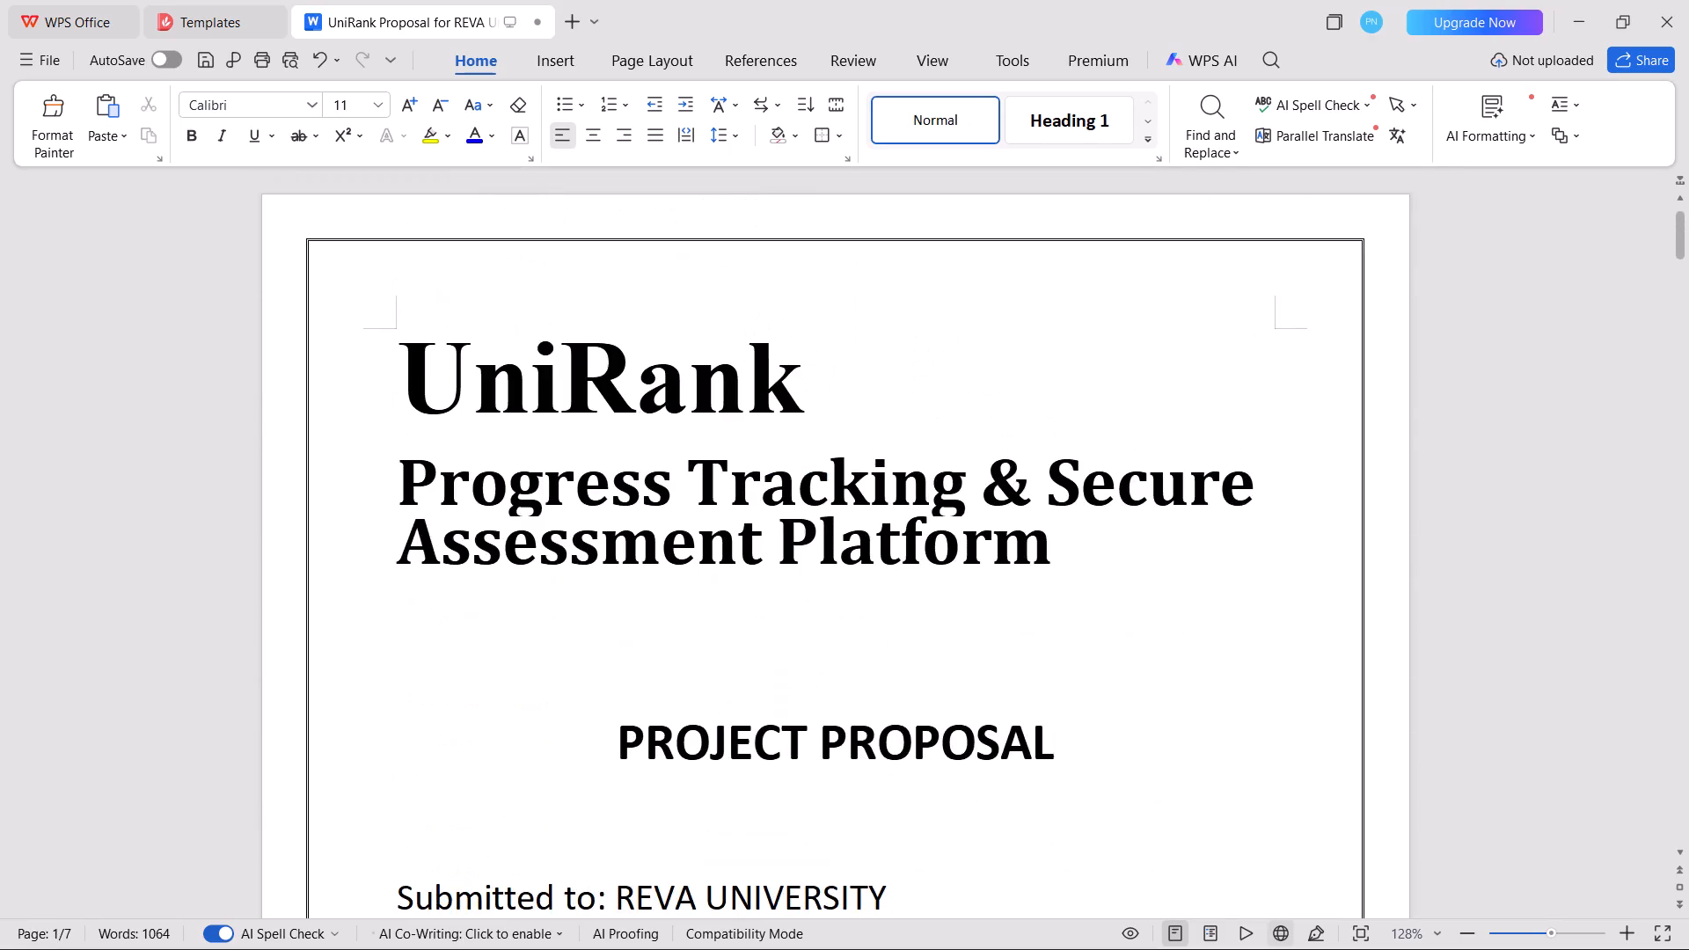
{"action": "left_click", "coordinate": [792, 398]}
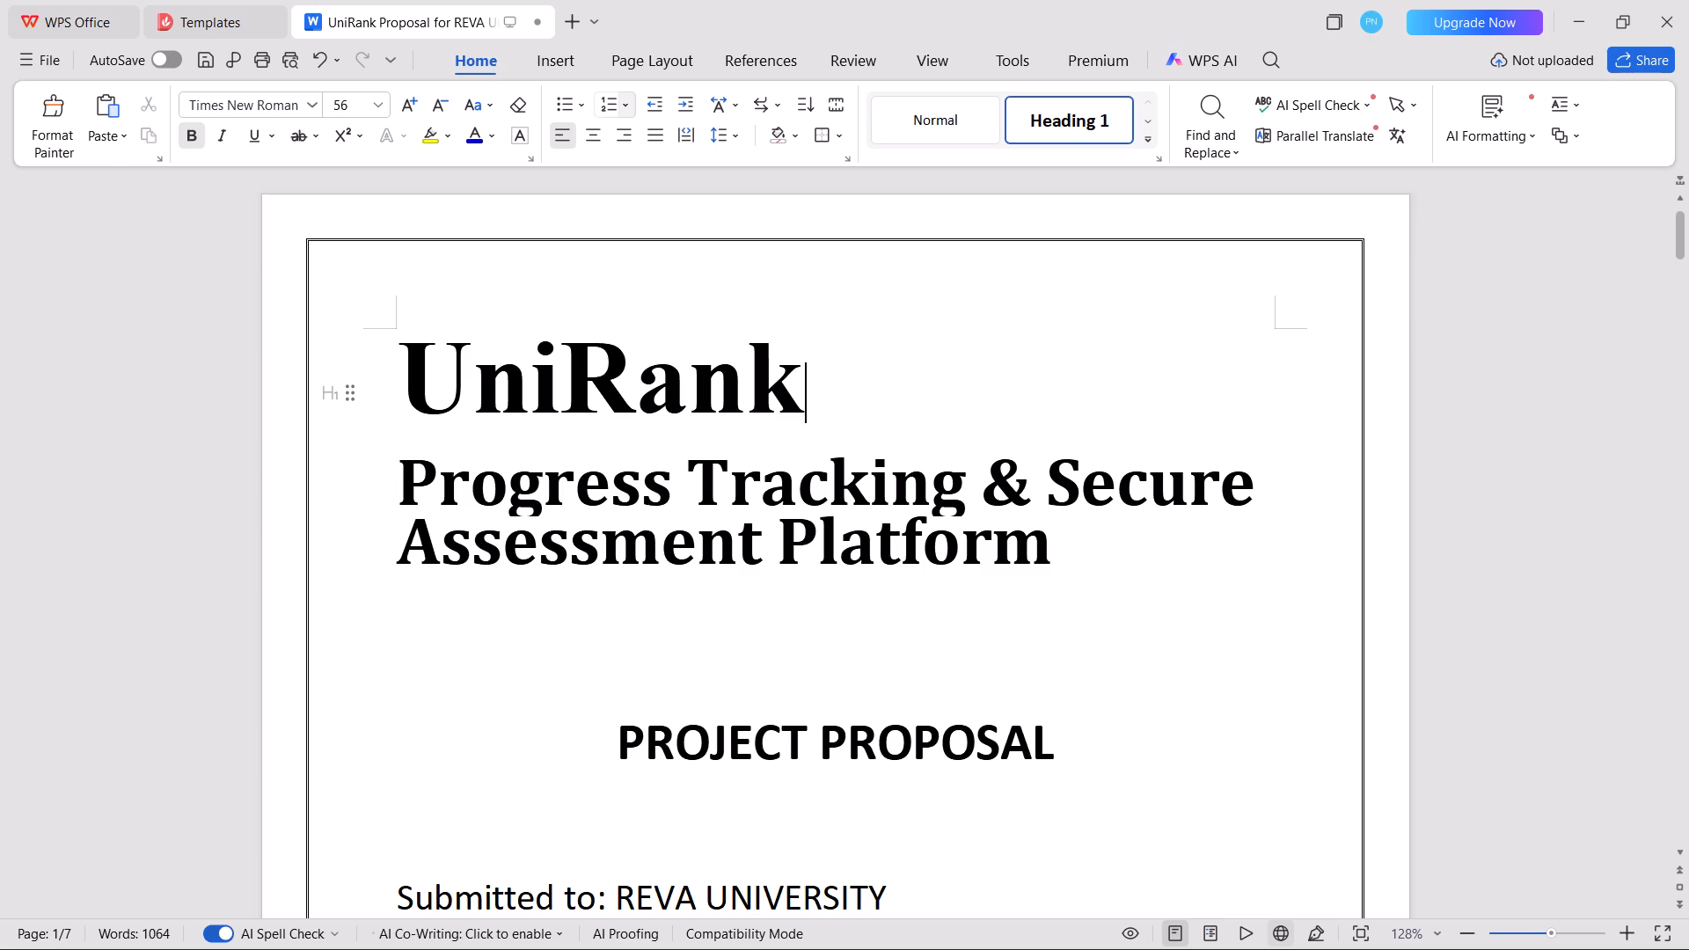
{"action": "left_click", "coordinate": [578, 55]}
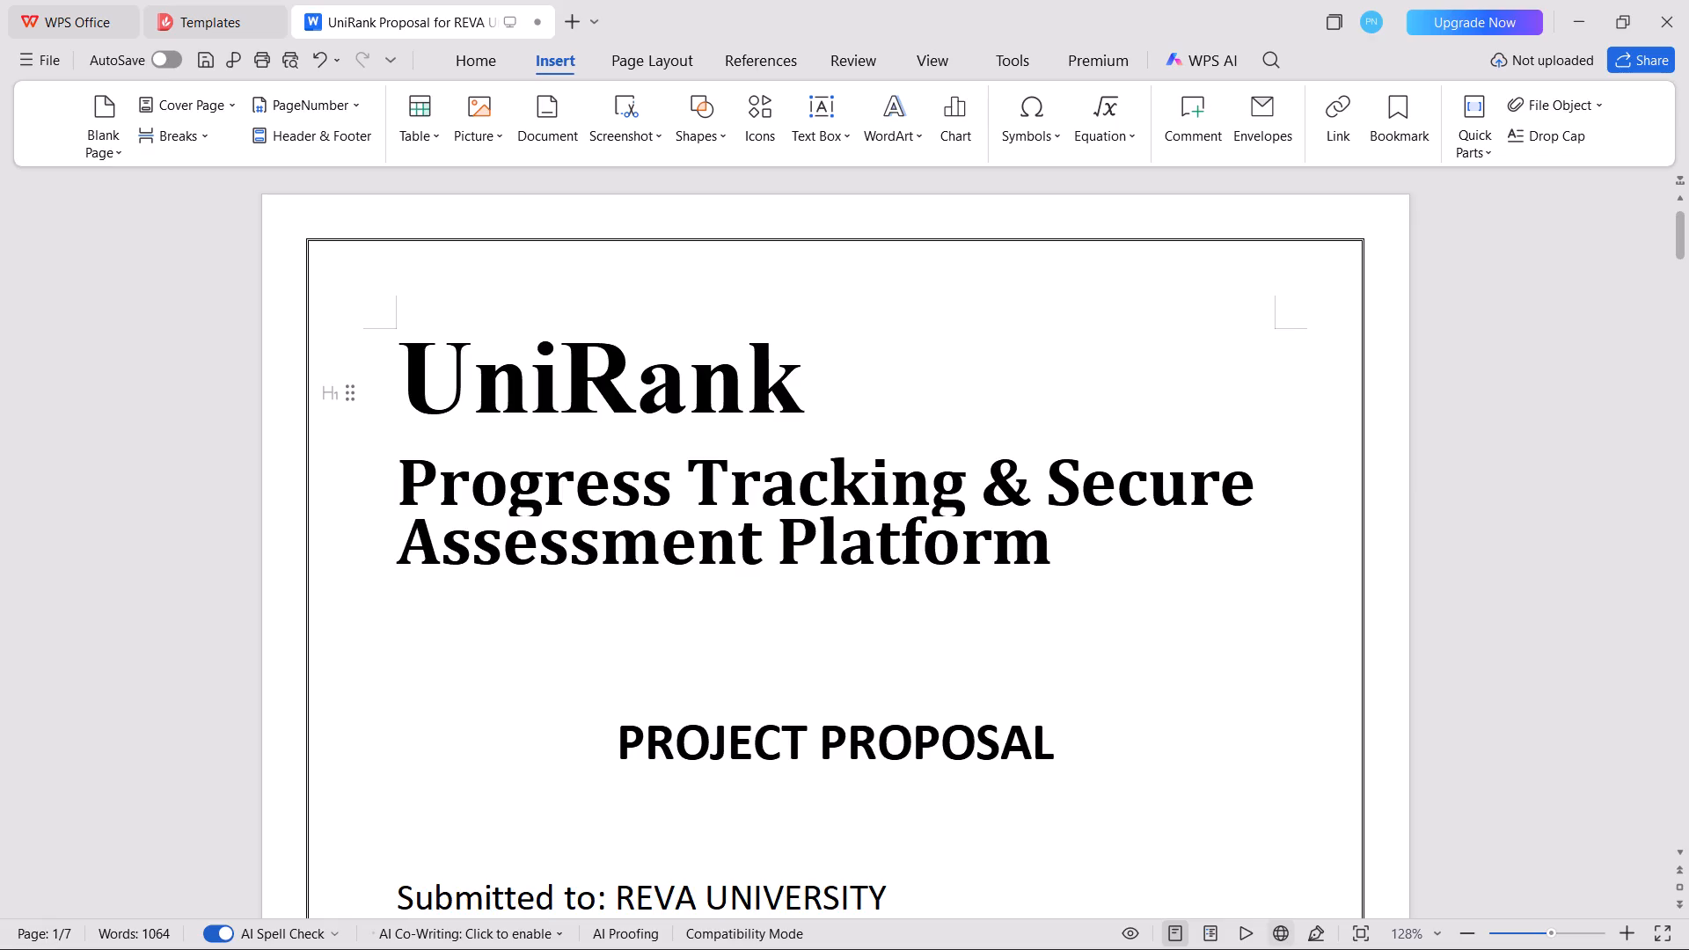
{"action": "scroll", "coordinate": [923, 150], "scroll_direction": "down", "scroll_amount": 4, "text": "ctrl"}
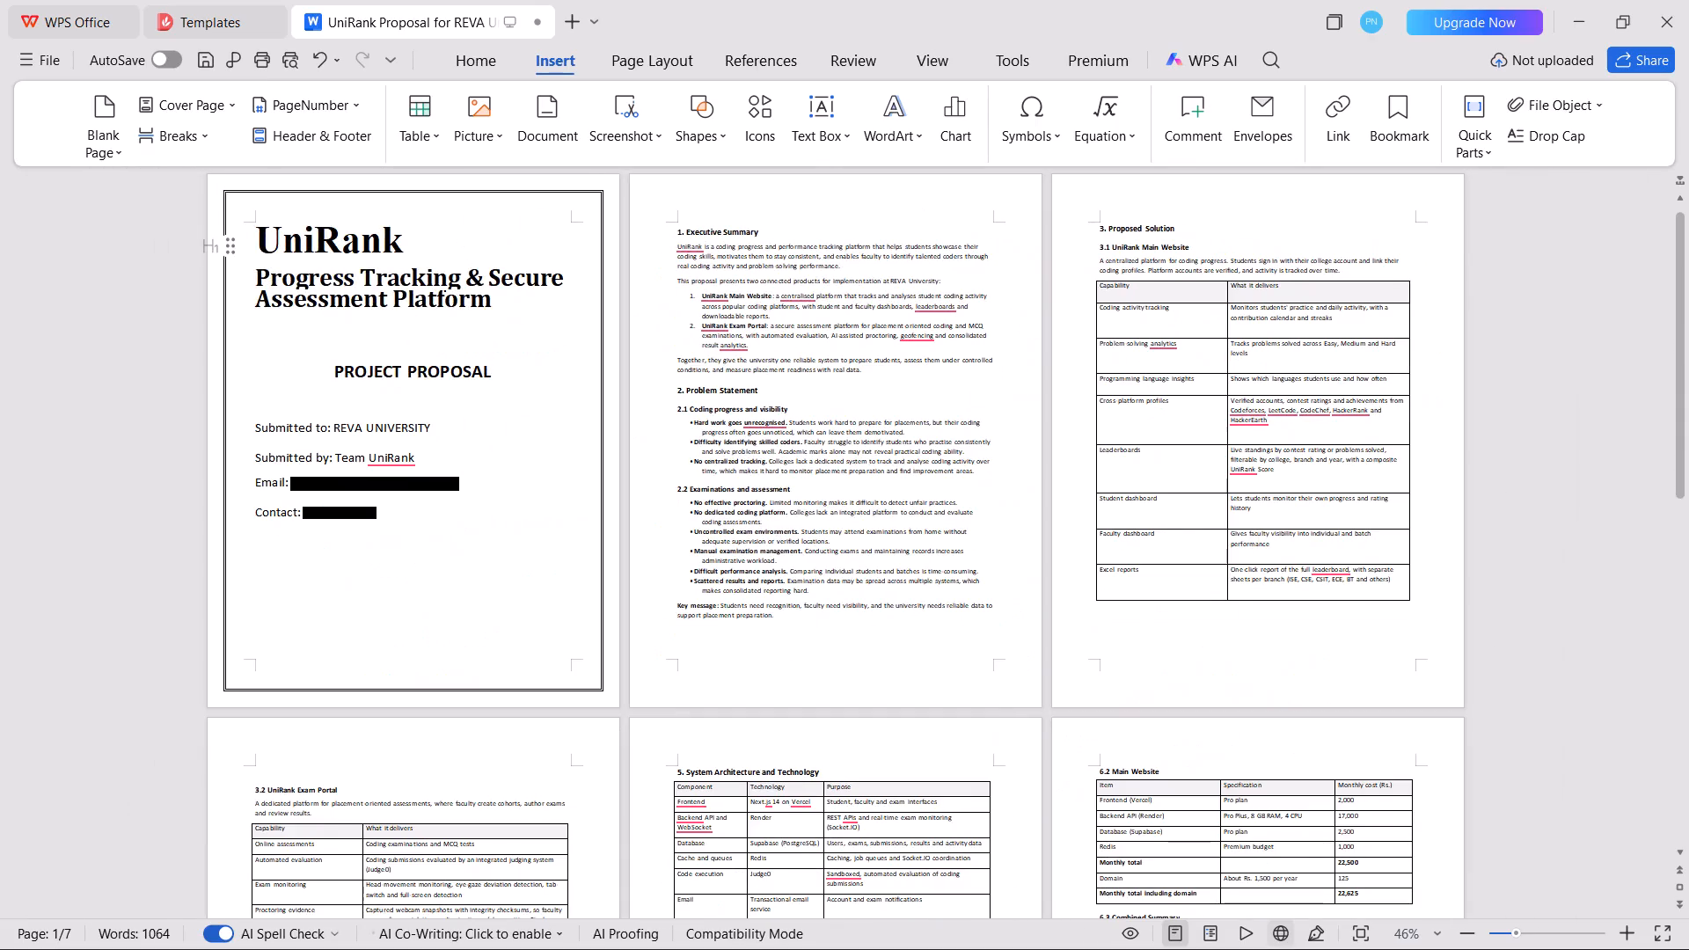
{"action": "scroll", "coordinate": [779, 425], "scroll_direction": "up", "scroll_amount": 2}
{"action": "scroll", "coordinate": [779, 425], "scroll_direction": "down", "scroll_amount": 6}
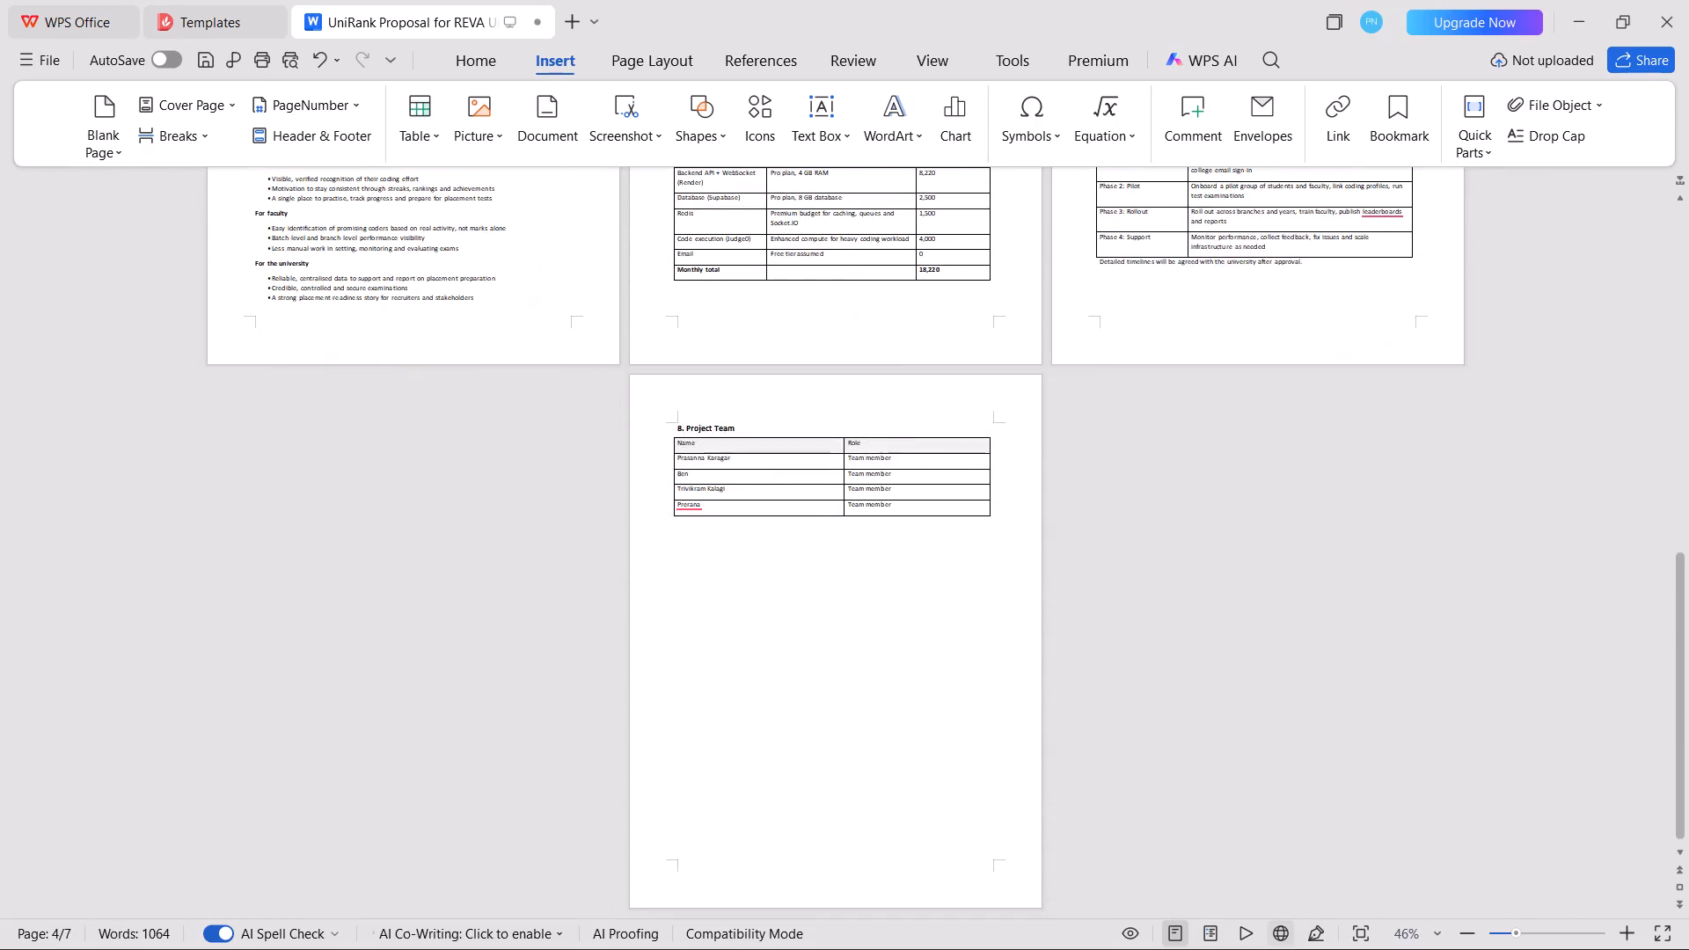
{"action": "scroll", "coordinate": [779, 425], "scroll_direction": "up", "scroll_amount": 7}
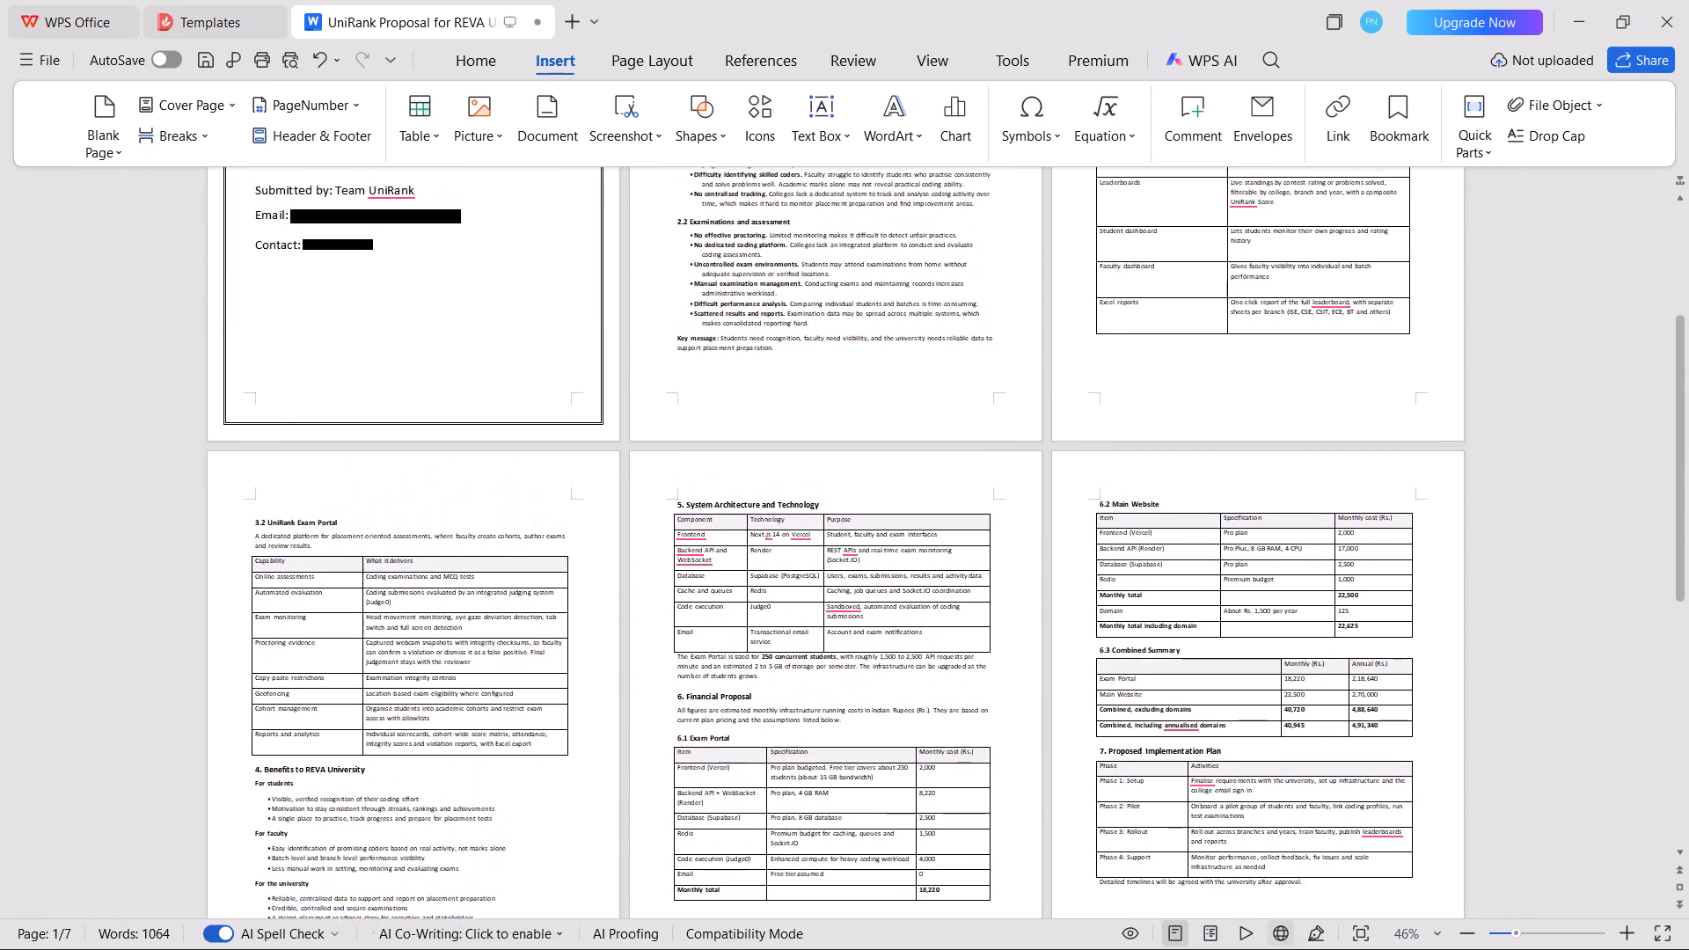
{"action": "scroll", "coordinate": [779, 425], "scroll_direction": "up", "scroll_amount": 4}
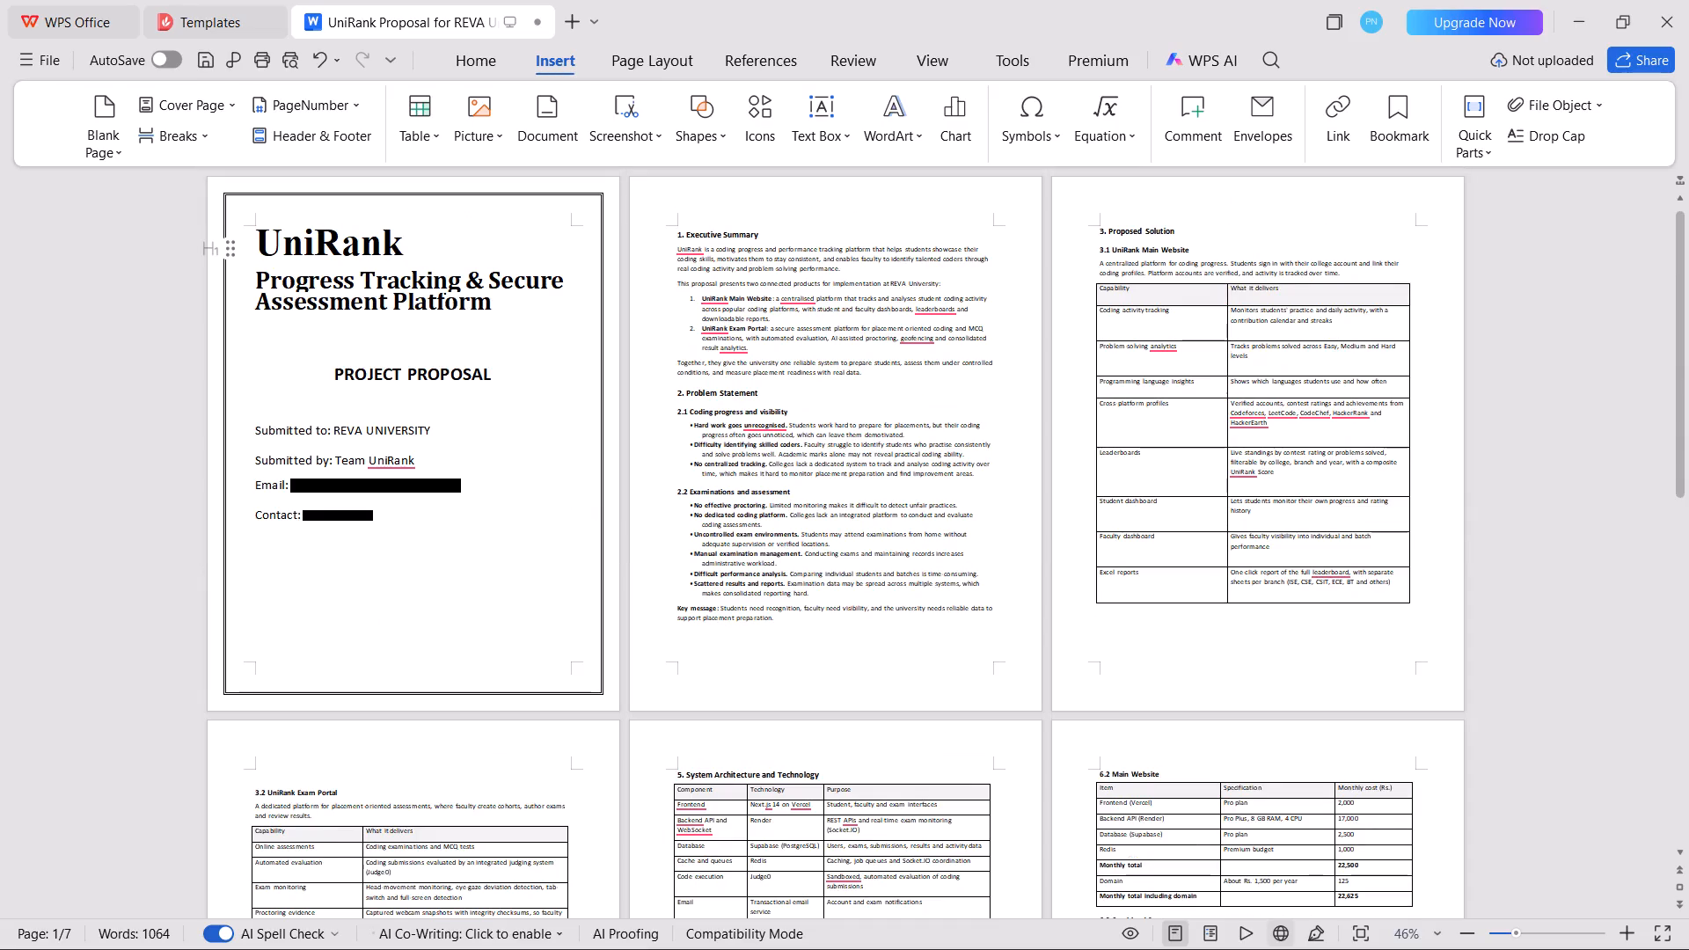
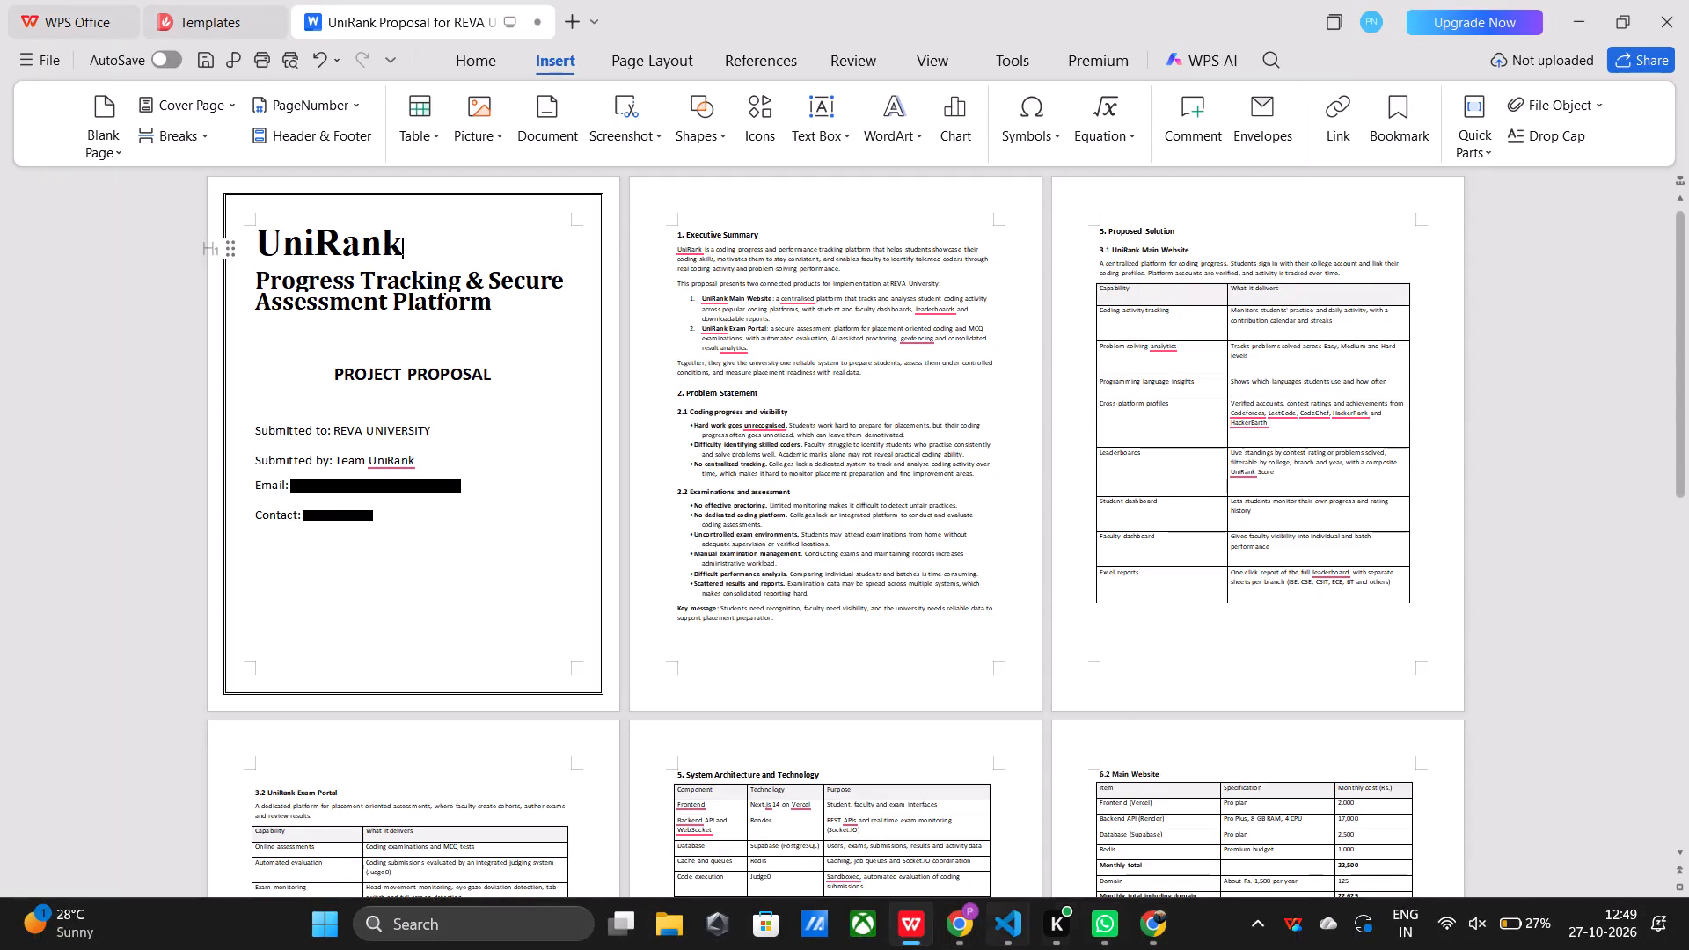
Switch to Google Chrome and bring up the list of signed-in Google accounts in a new tab.
{"action": "left_click", "coordinate": [976, 908]}
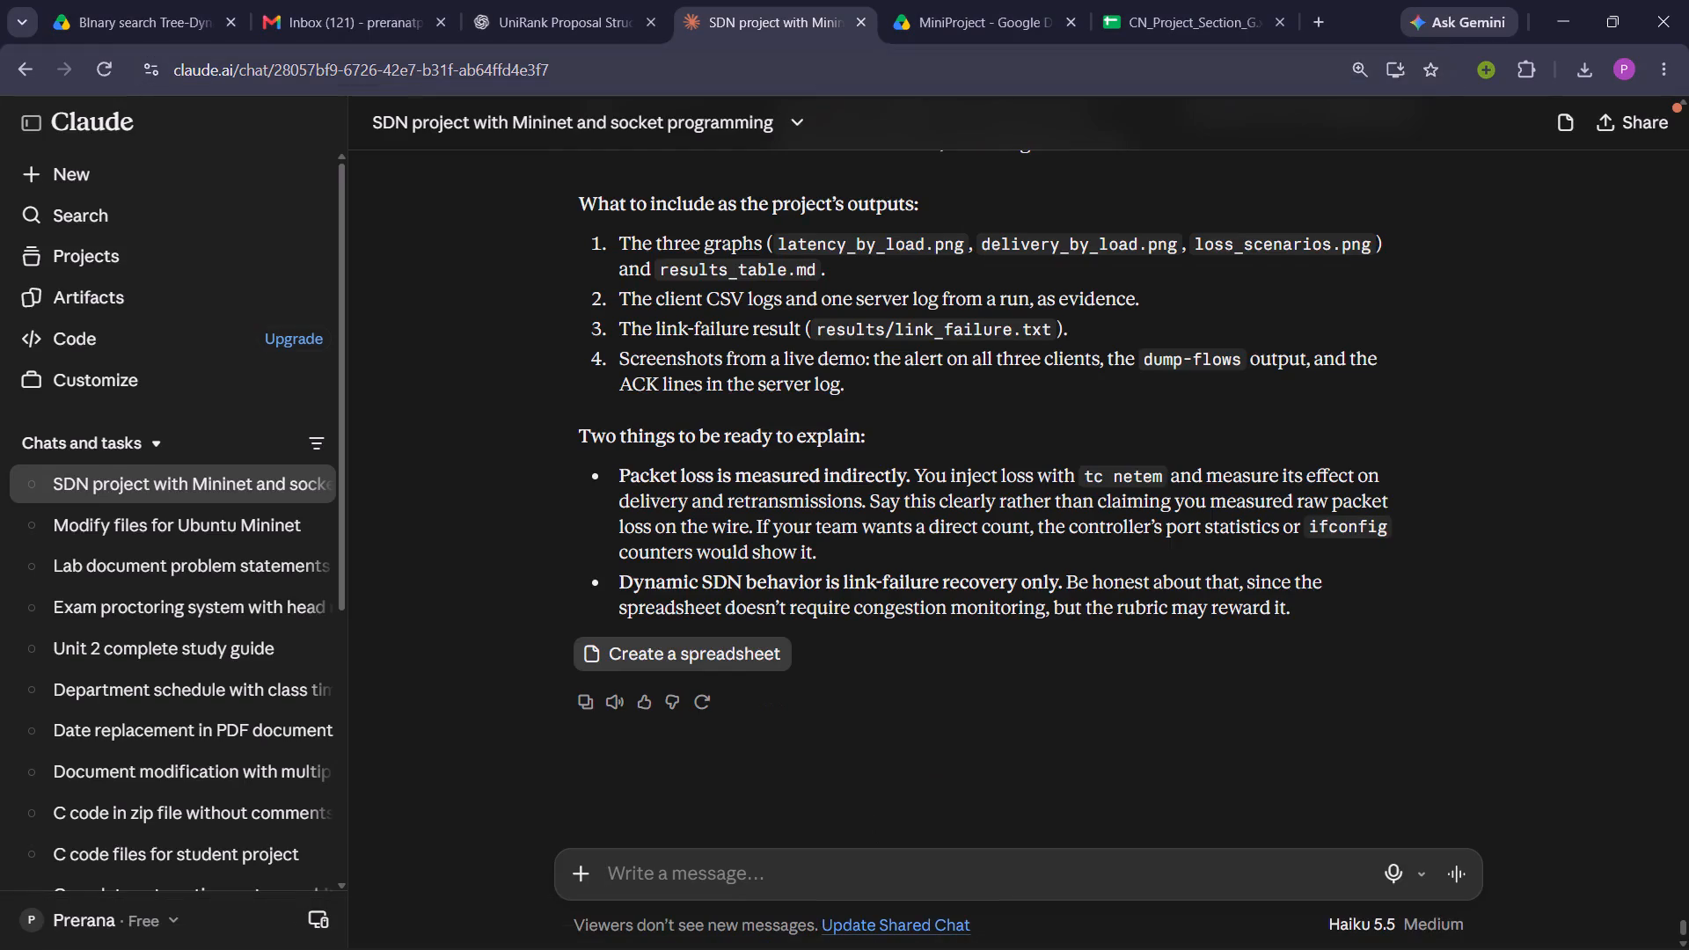
{"action": "left_click", "coordinate": [1305, 11]}
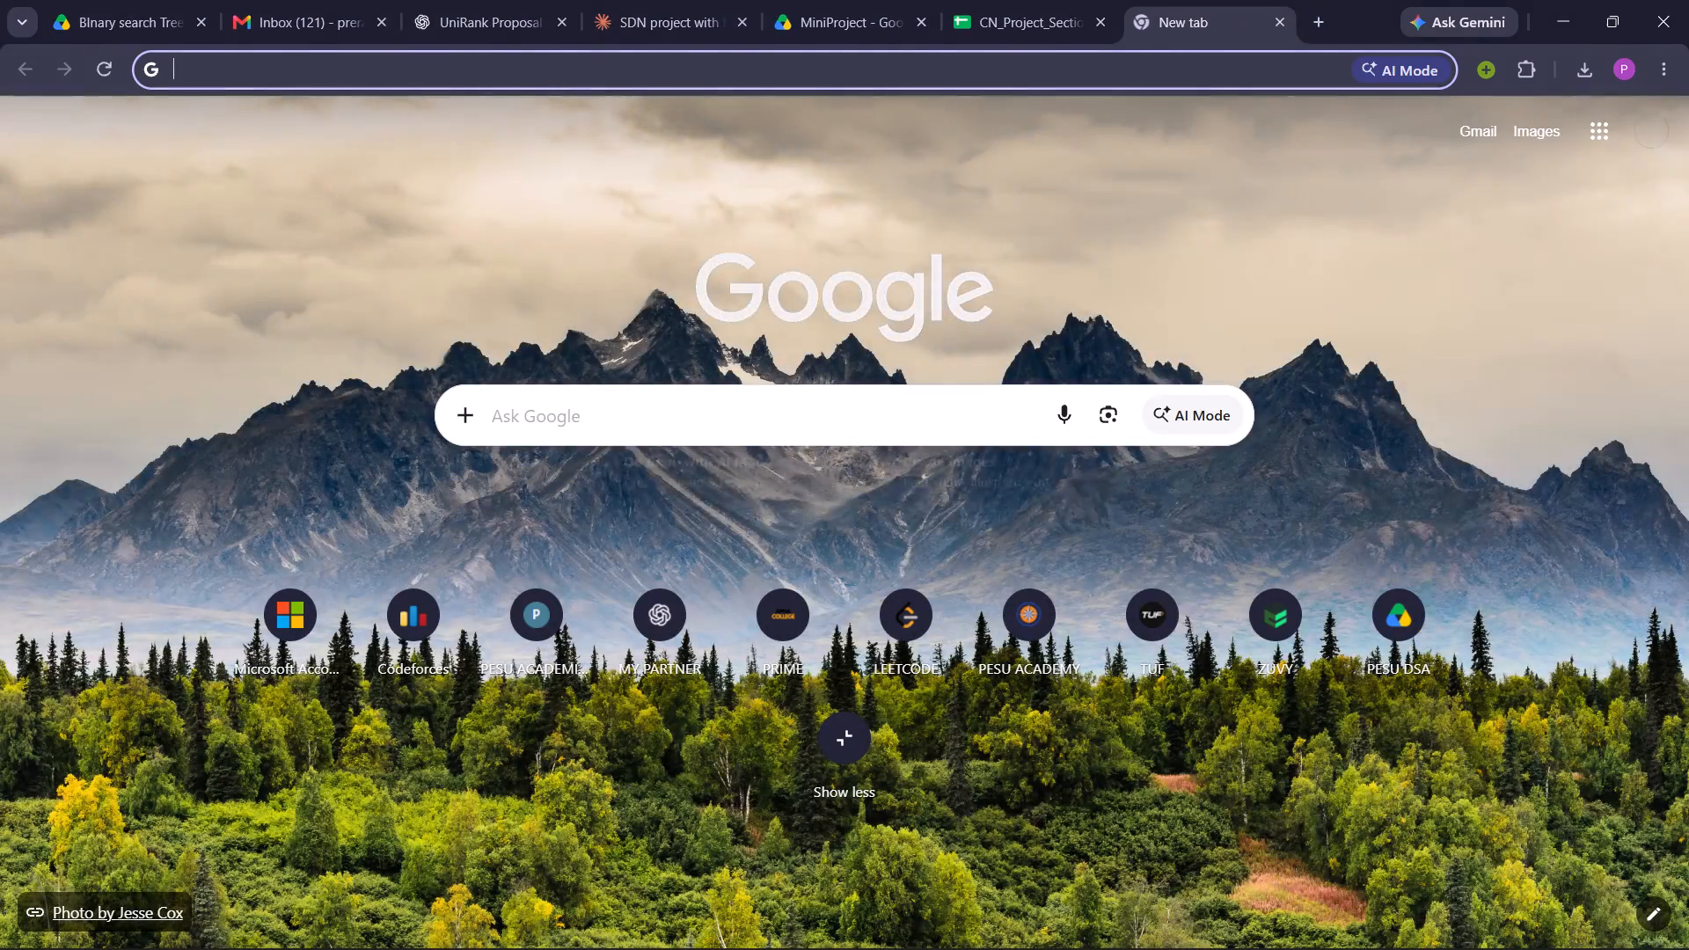
{"action": "left_click", "coordinate": [1641, 131]}
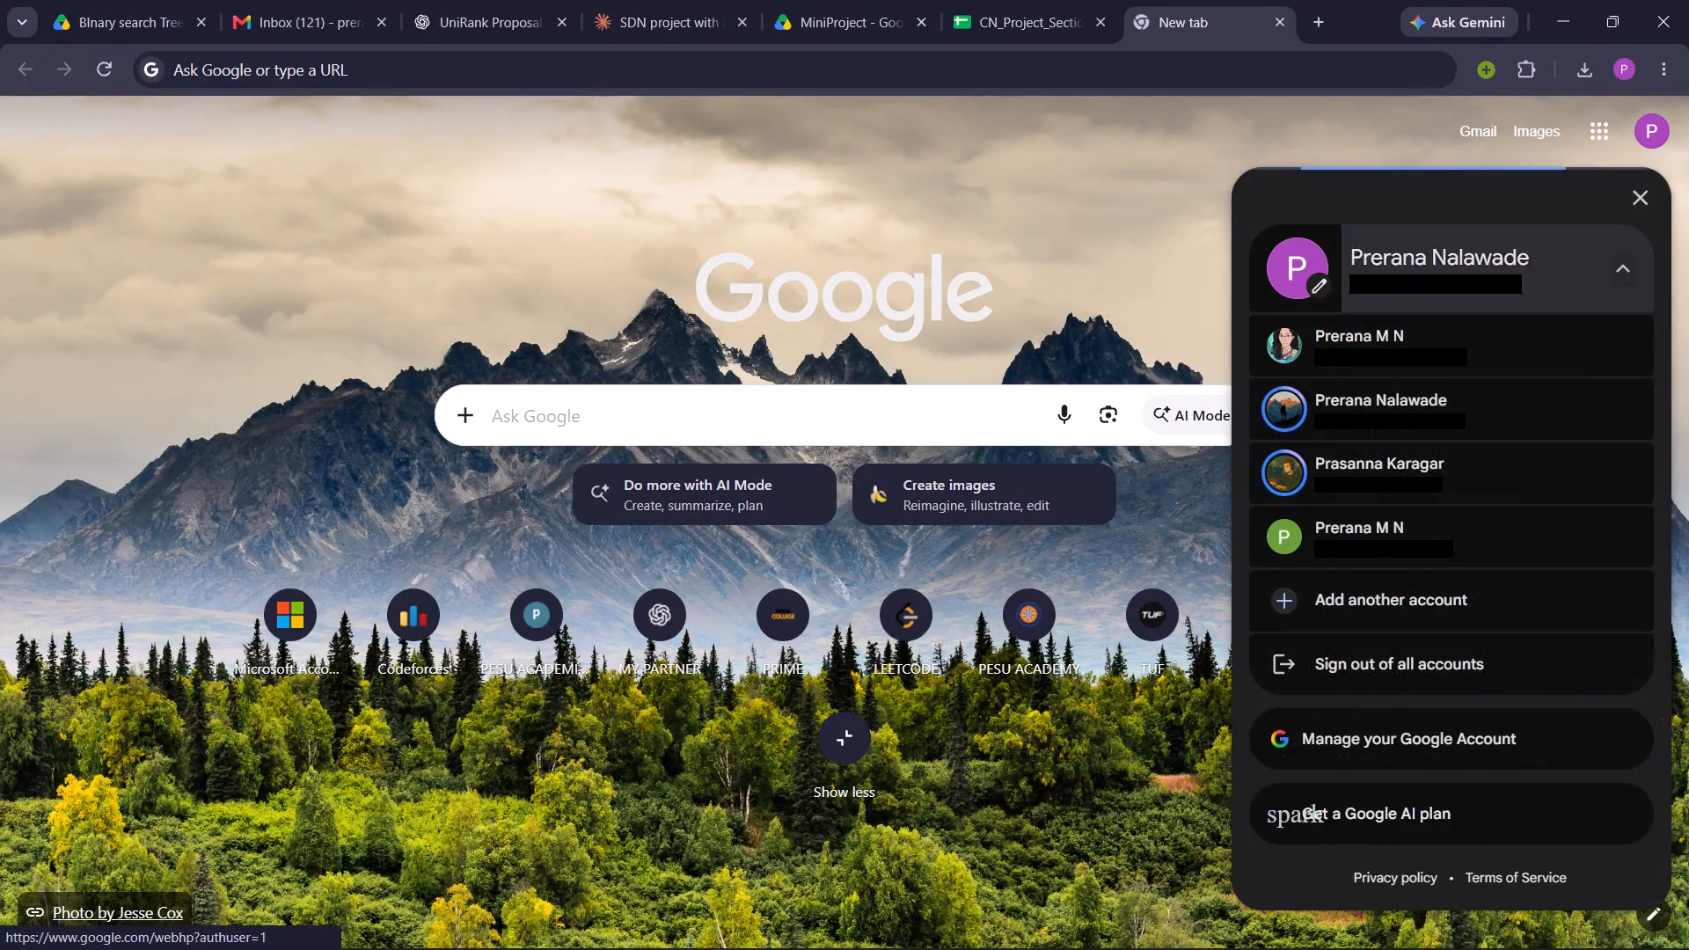
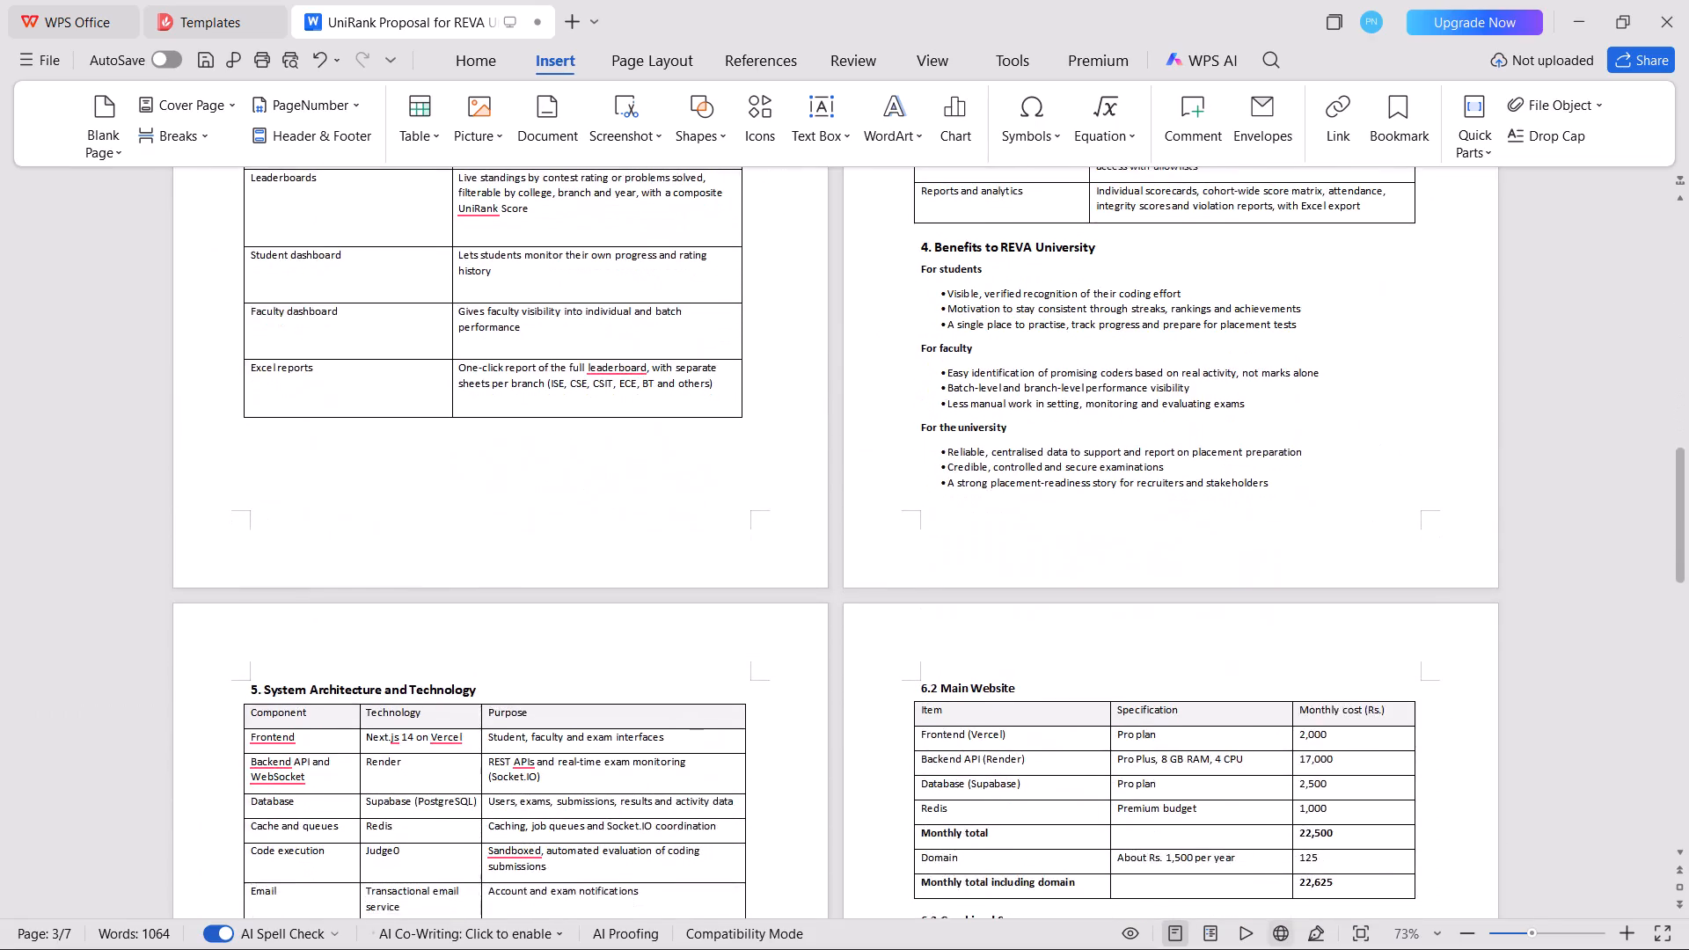
Delete the role and name cells of the last member in the Project Team table, shifting cells left.
{"action": "scroll", "coordinate": [852, 778], "scroll_direction": "down", "scroll_amount": 5}
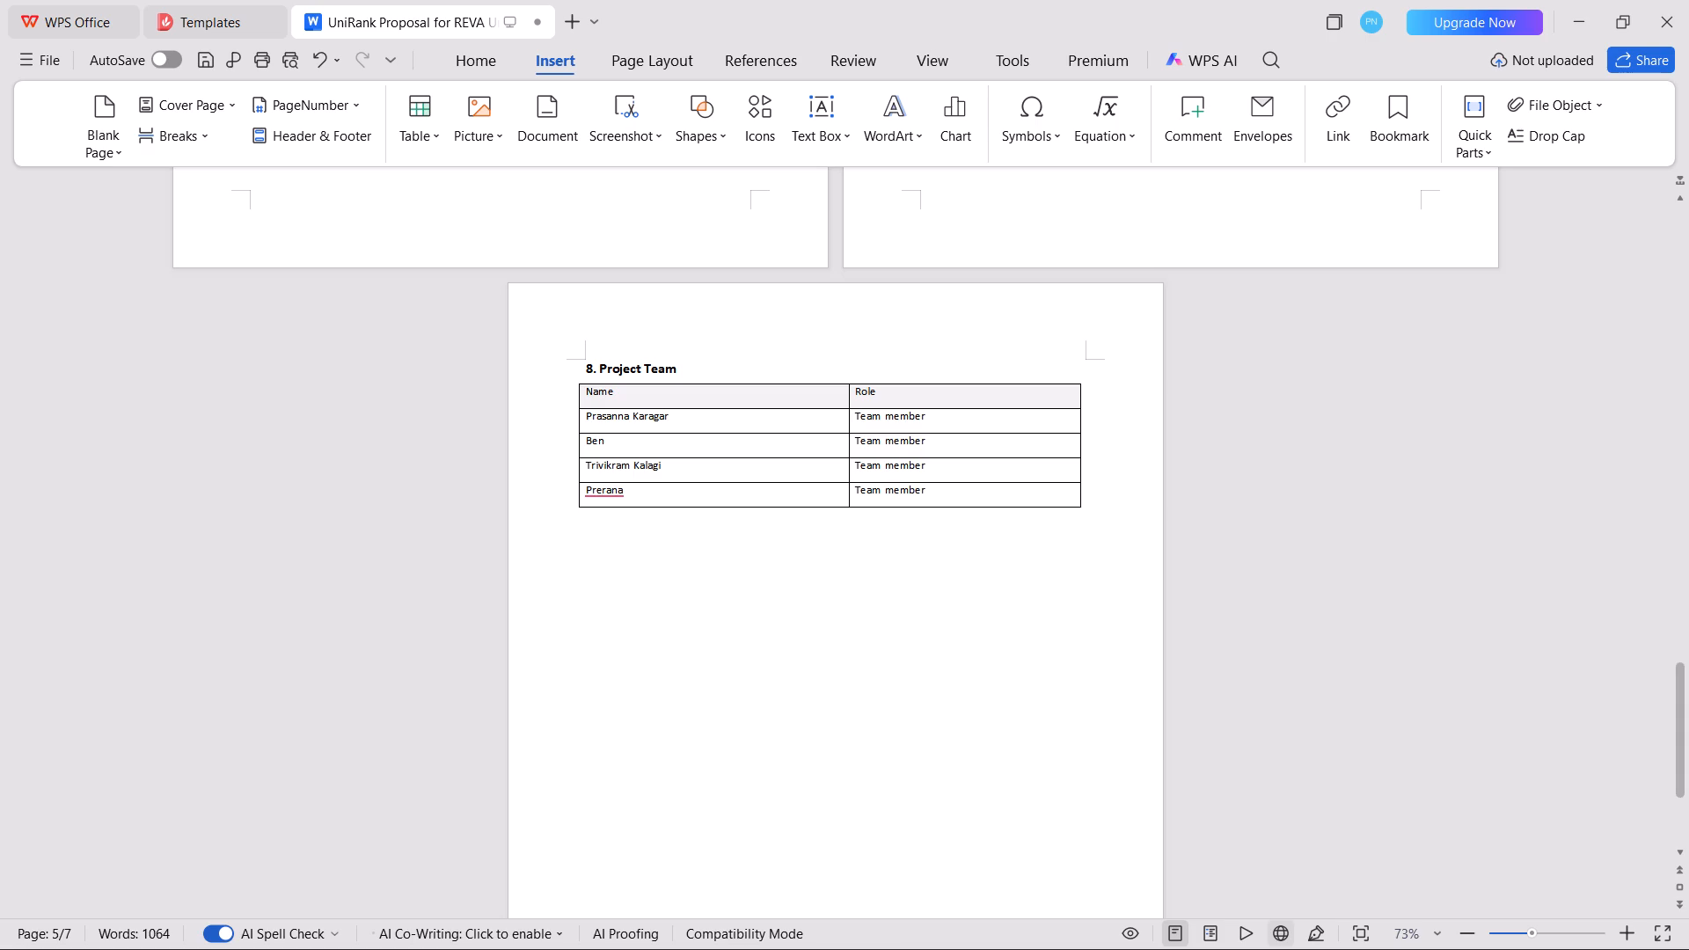
{"action": "double_click", "coordinate": [602, 496]}
{"action": "left_click_drag", "start_coordinate": [602, 496], "coordinate": [957, 484]}
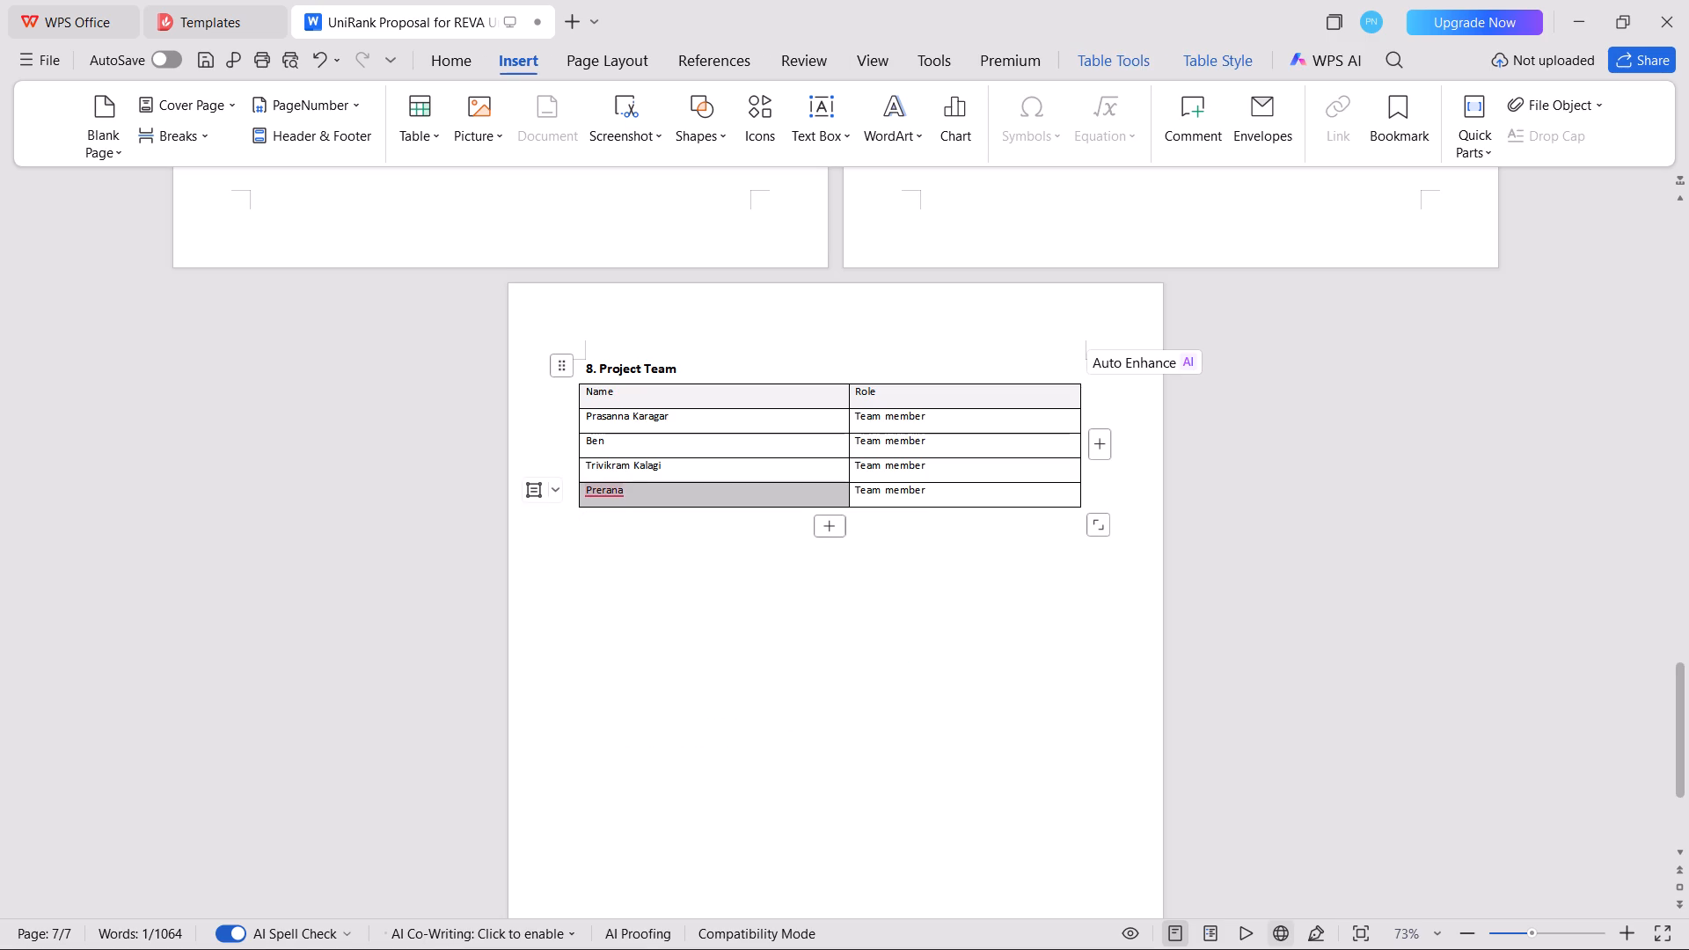
{"action": "left_click_drag", "start_coordinate": [957, 484], "coordinate": [1041, 503]}
{"action": "double_click", "coordinate": [1041, 503]}
{"action": "left_click_drag", "start_coordinate": [1041, 503], "coordinate": [697, 493]}
{"action": "double_click", "coordinate": [697, 493]}
{"action": "left_click_drag", "start_coordinate": [697, 493], "coordinate": [823, 508]}
{"action": "left_click_drag", "start_coordinate": [823, 508], "coordinate": [881, 504]}
{"action": "double_click", "coordinate": [881, 504]}
{"action": "left_click_drag", "start_coordinate": [881, 504], "coordinate": [821, 502]}
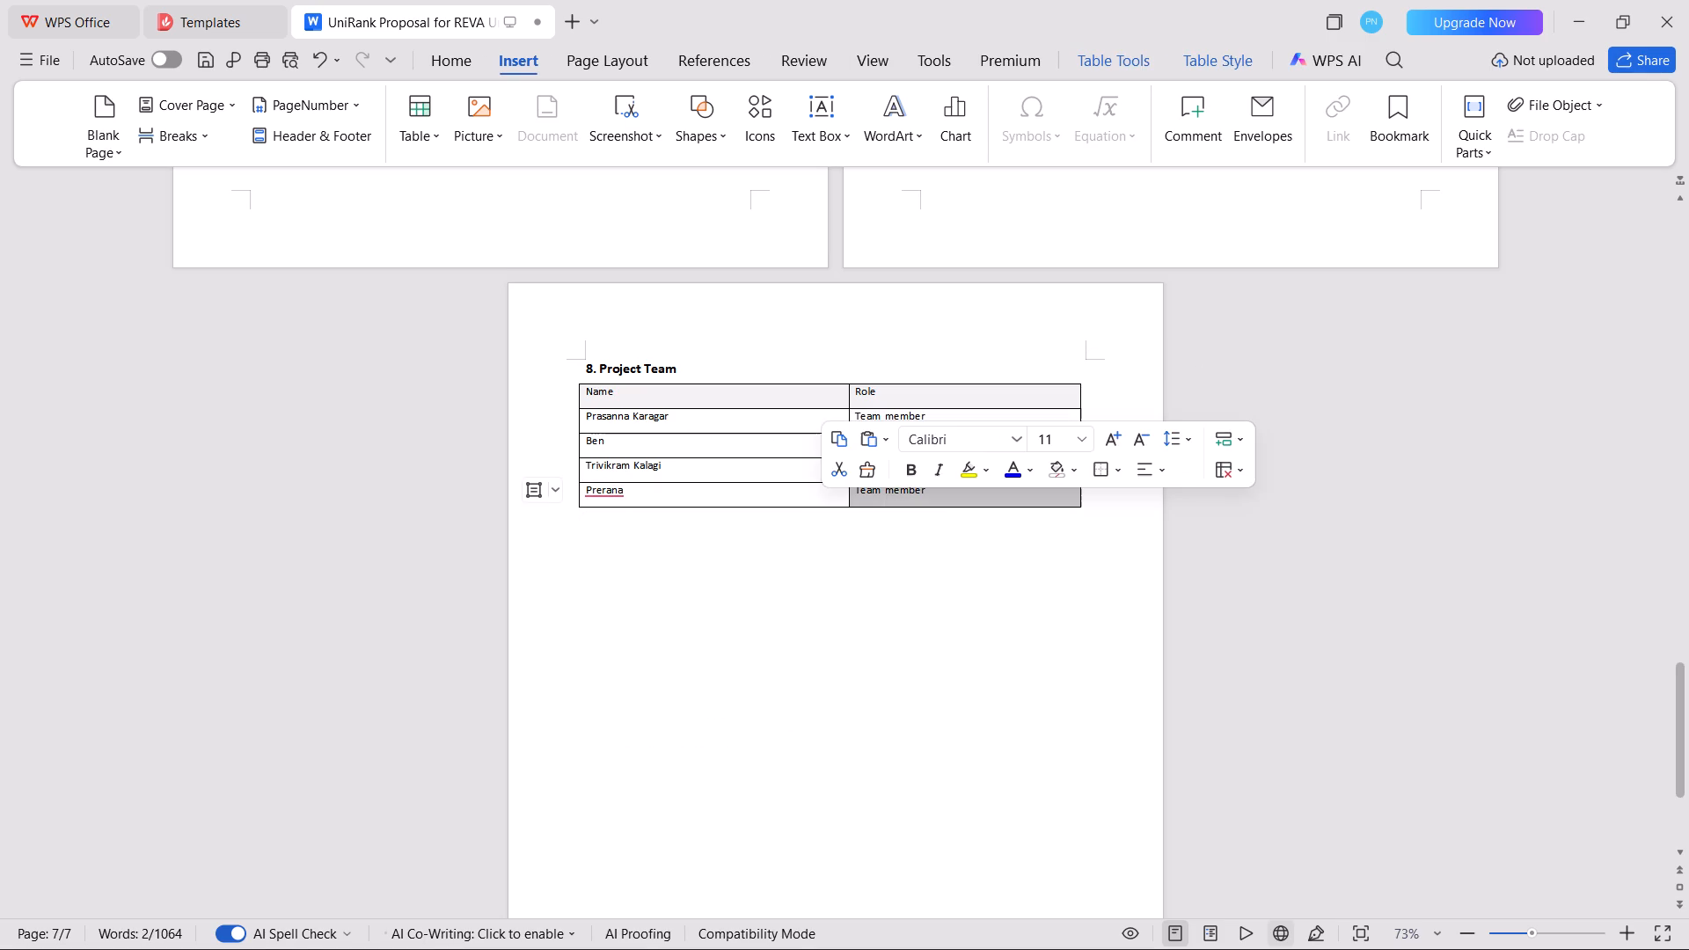
{"action": "key", "text": "BackSpace"}
{"action": "left_click", "coordinate": [882, 544]}
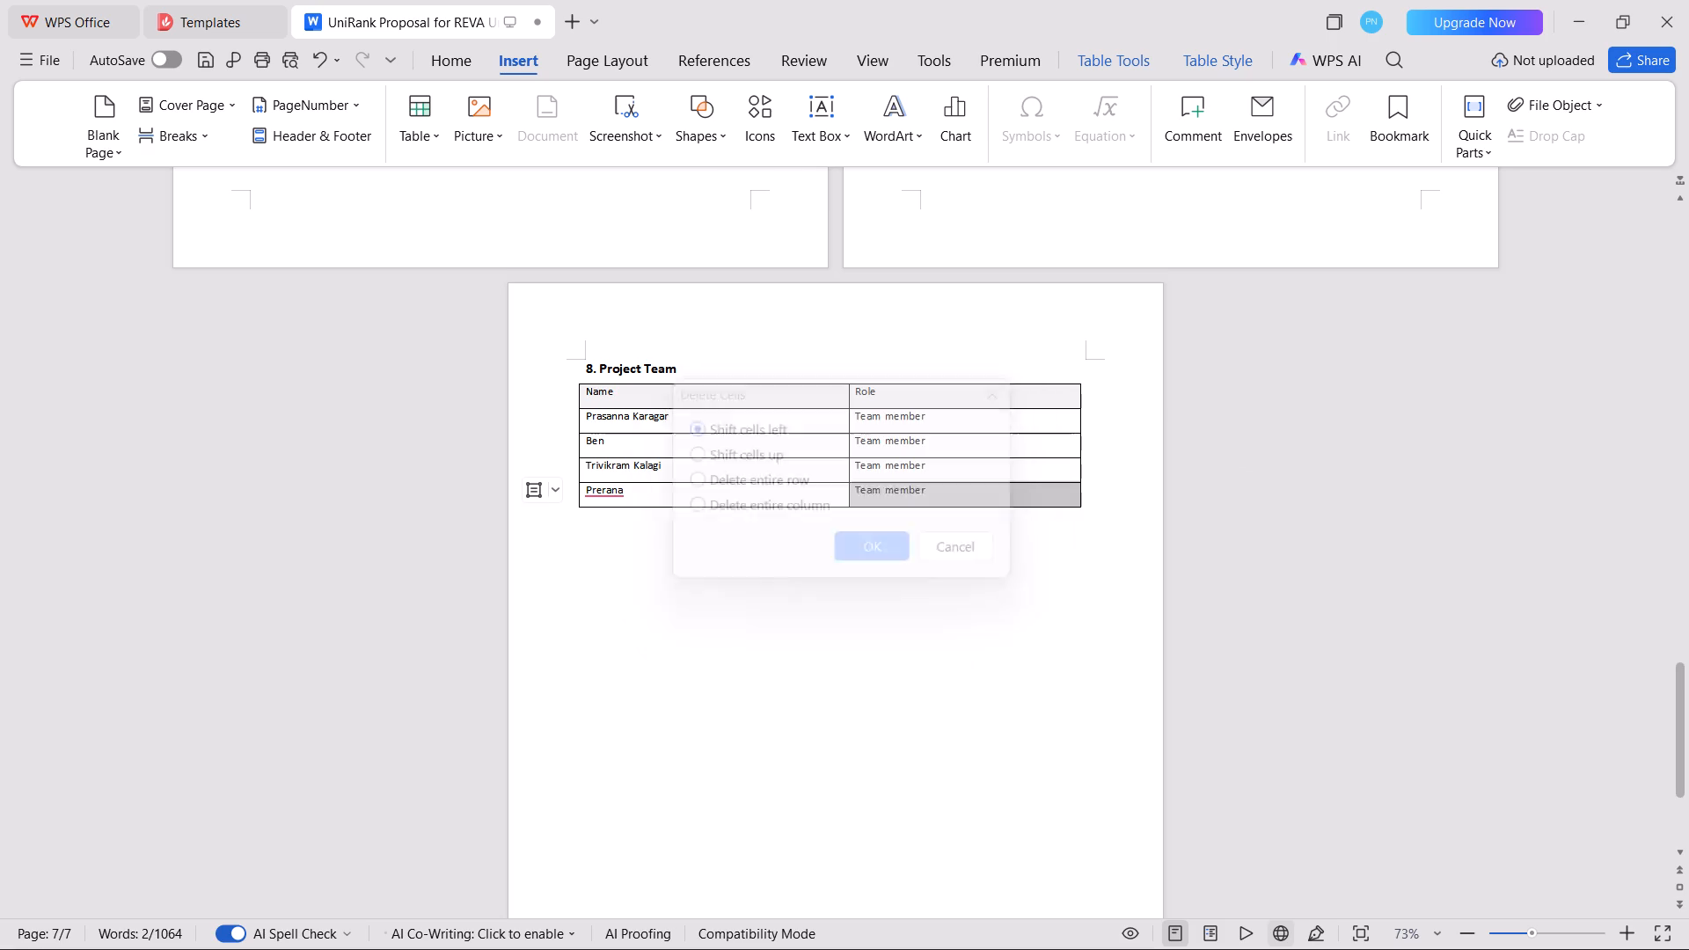
{"action": "triple_click", "coordinate": [770, 484]}
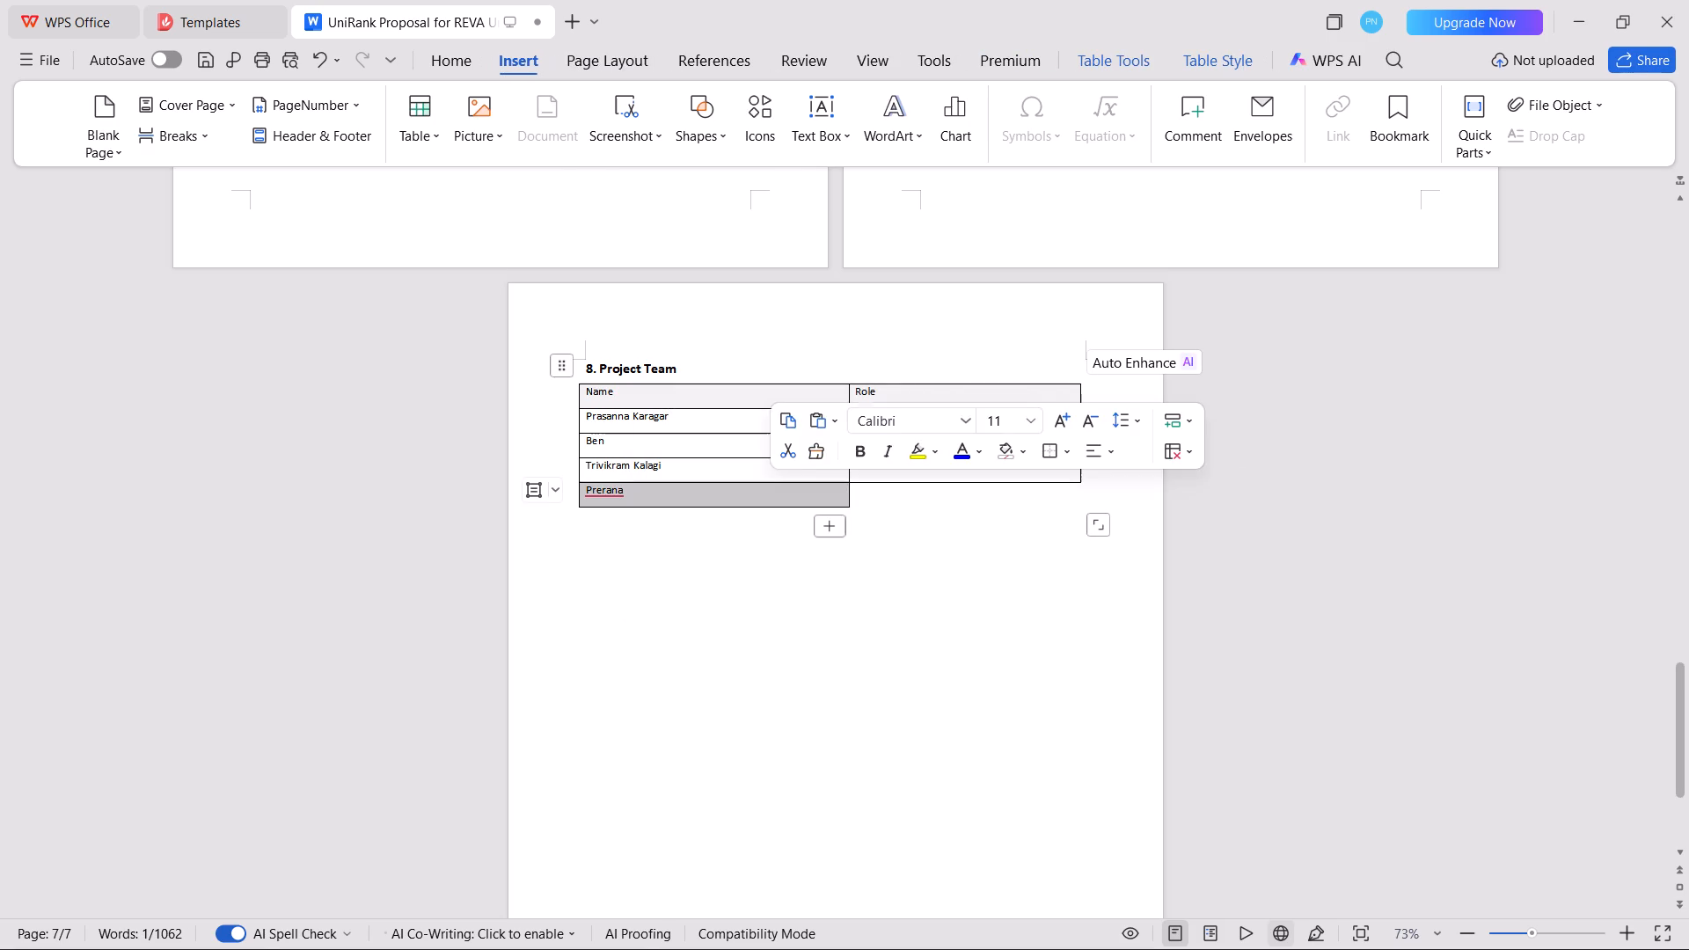
{"action": "key", "text": "BackSpace"}
{"action": "left_click", "coordinate": [852, 551]}
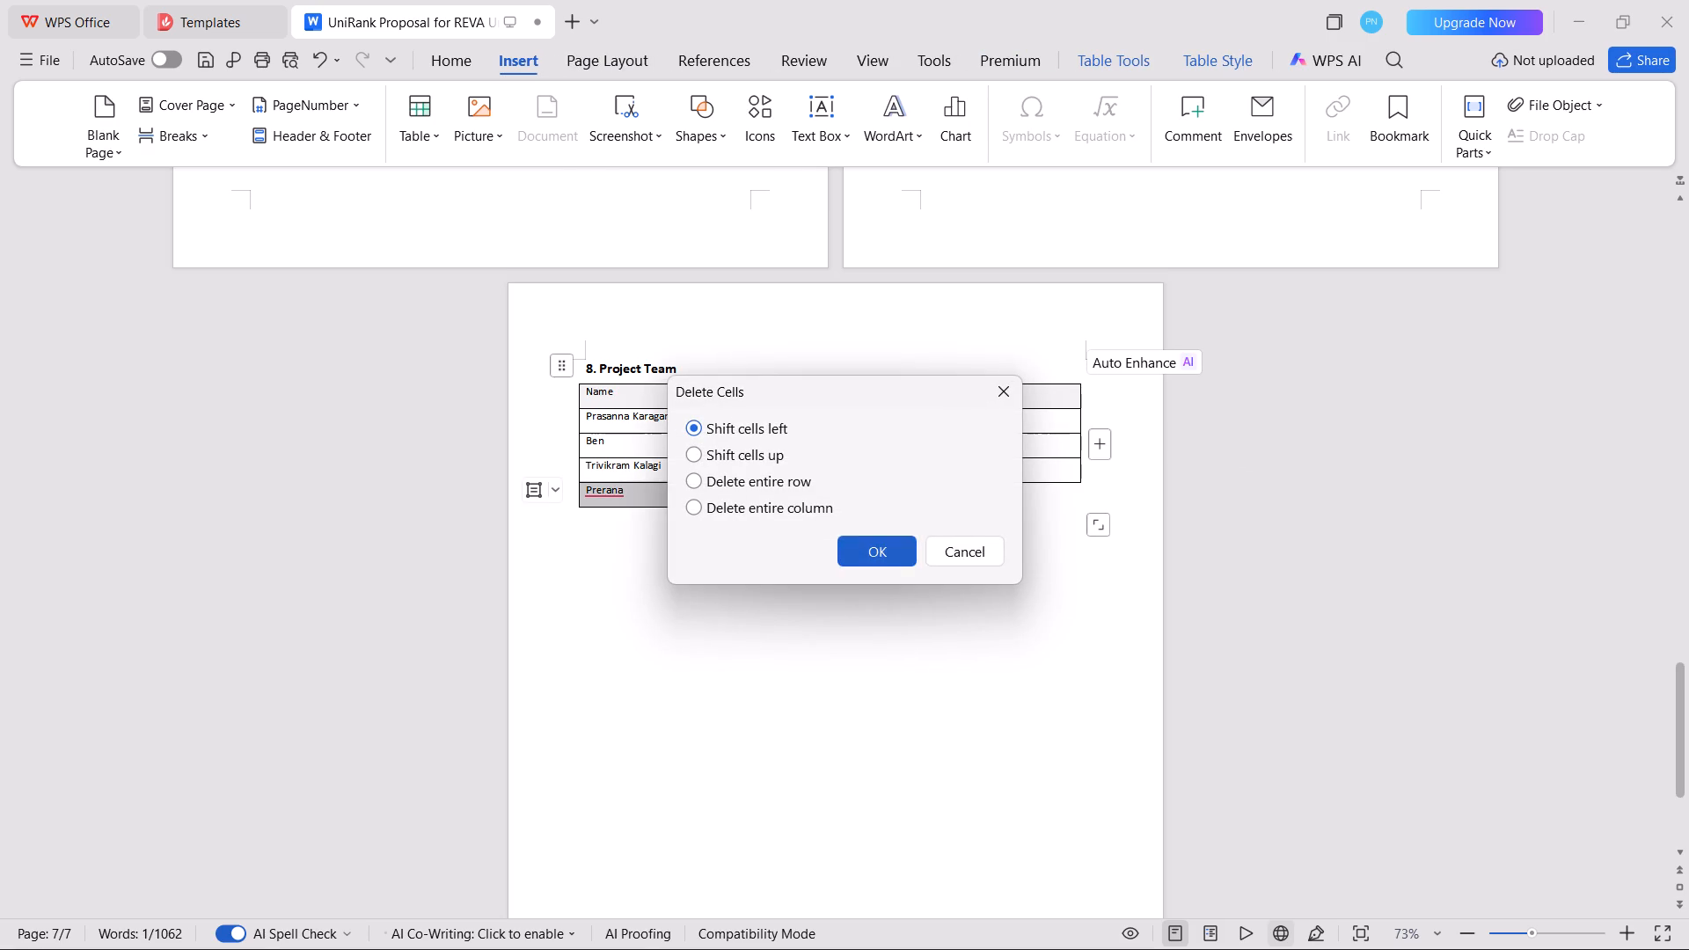
Look back through the proposal from the Project Team table to the cover page and Executive Summary.
{"action": "scroll", "coordinate": [739, 532], "scroll_direction": "up", "scroll_amount": 2}
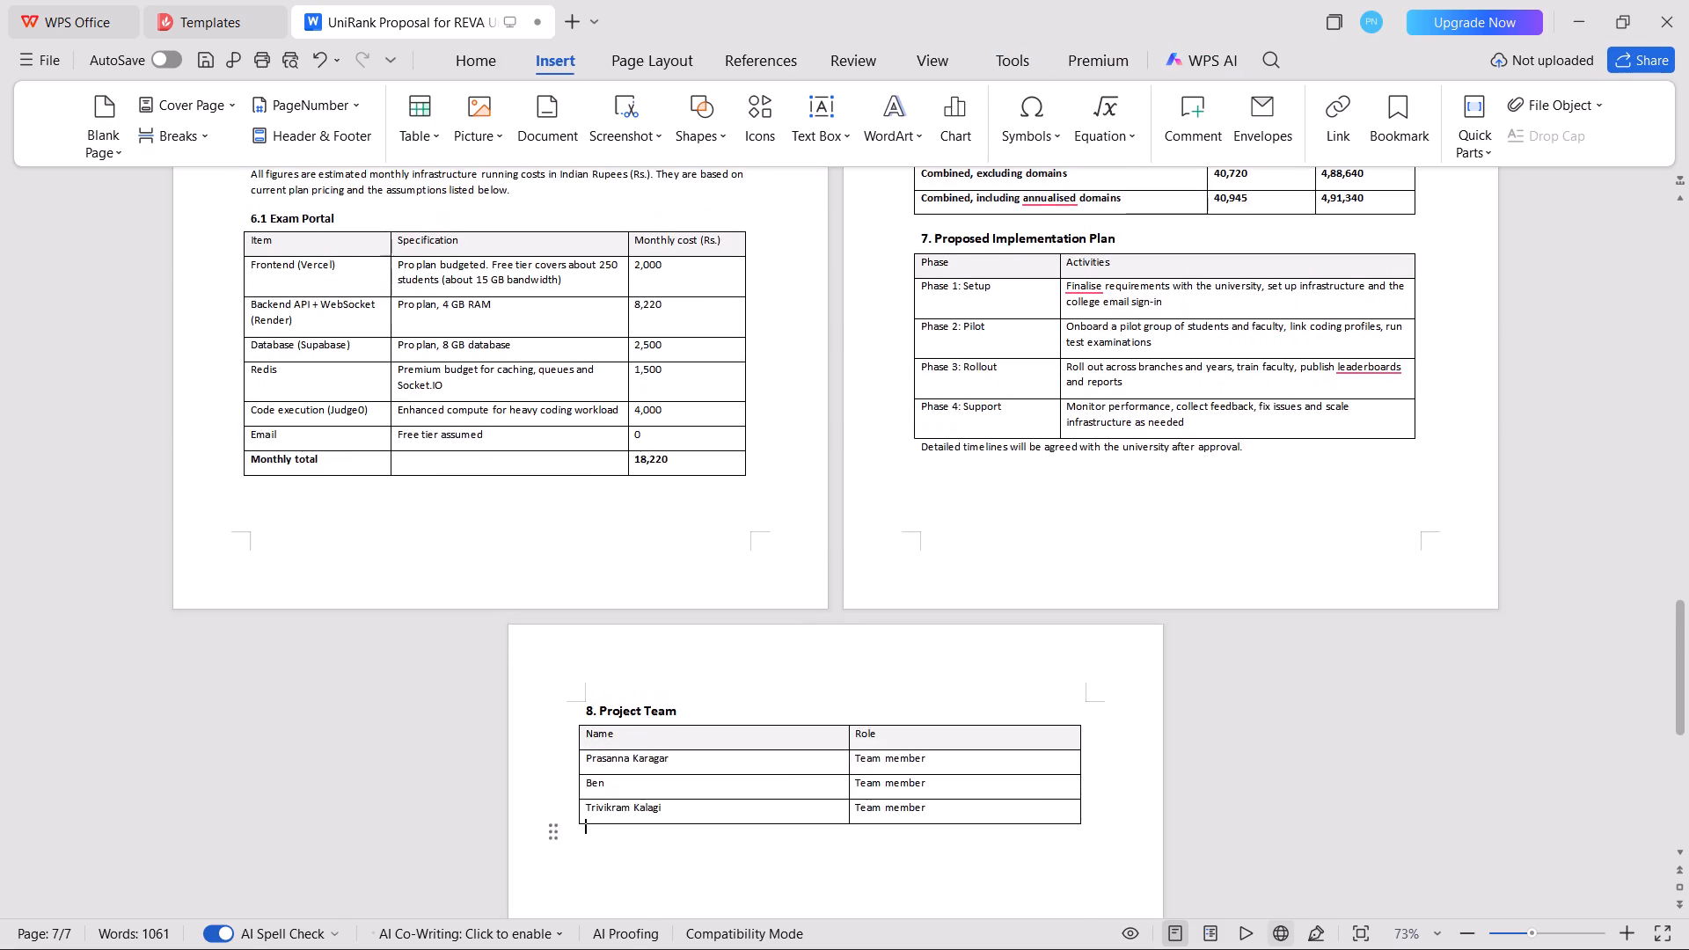
{"action": "scroll", "coordinate": [739, 532], "scroll_direction": "up", "scroll_amount": 5}
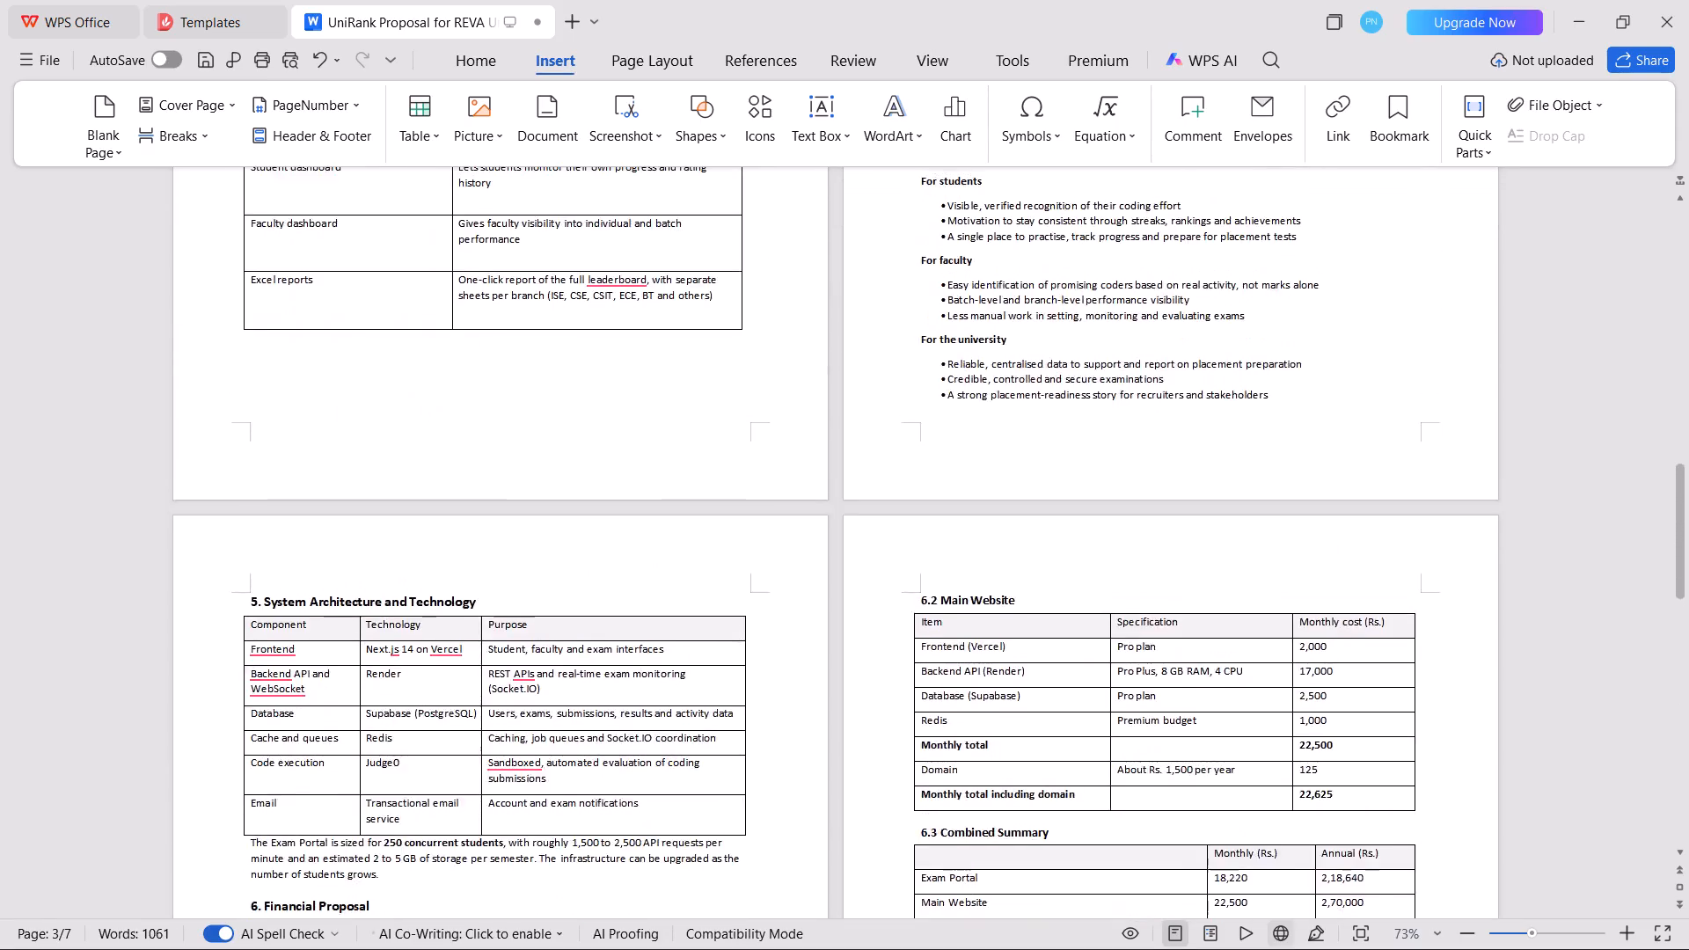
{"action": "scroll", "coordinate": [739, 532], "scroll_direction": "up", "scroll_amount": 5}
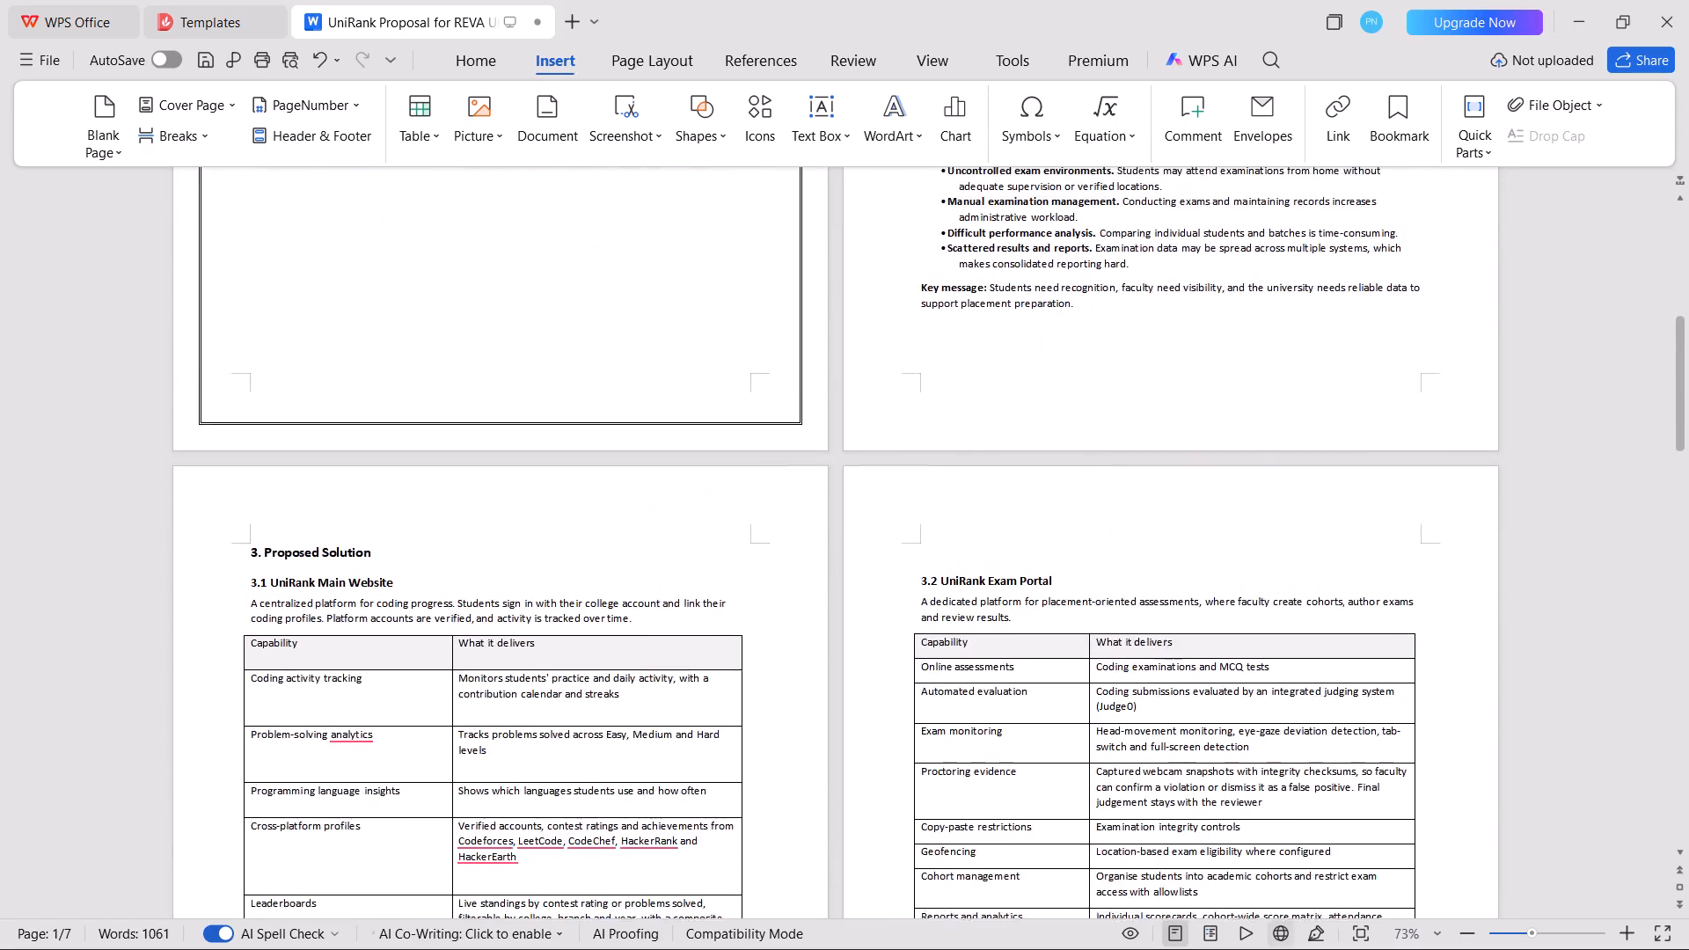
{"action": "scroll", "coordinate": [739, 532], "scroll_direction": "up", "scroll_amount": 5}
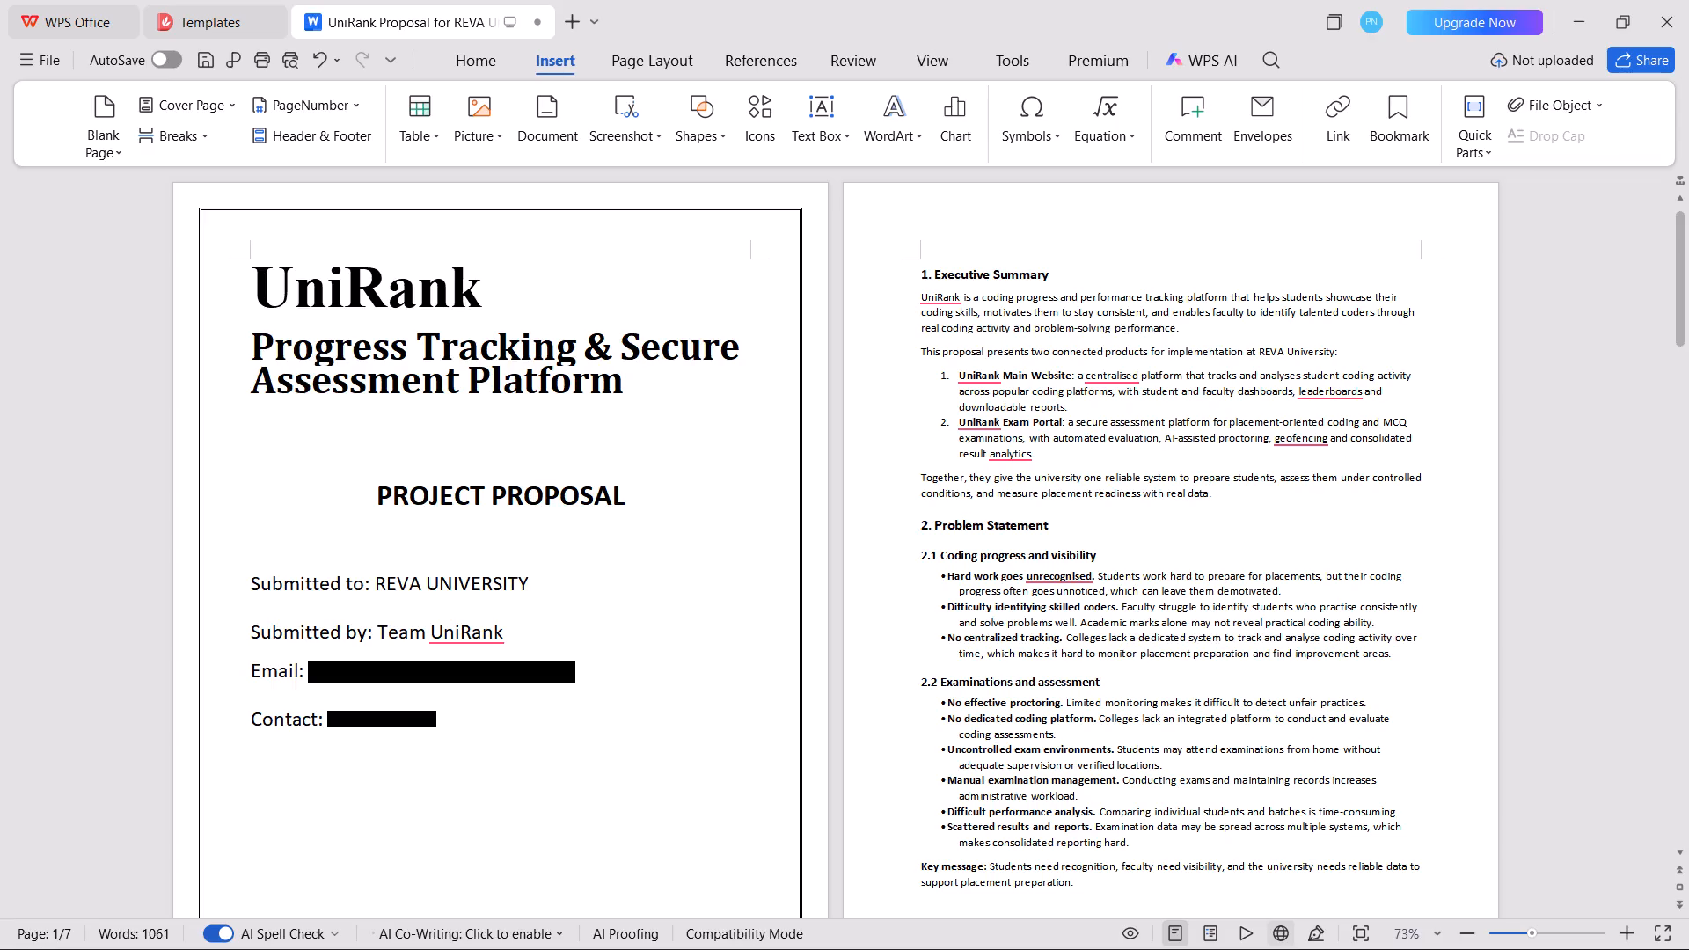
{"action": "scroll", "coordinate": [1154, 357], "scroll_direction": "down", "scroll_amount": 5}
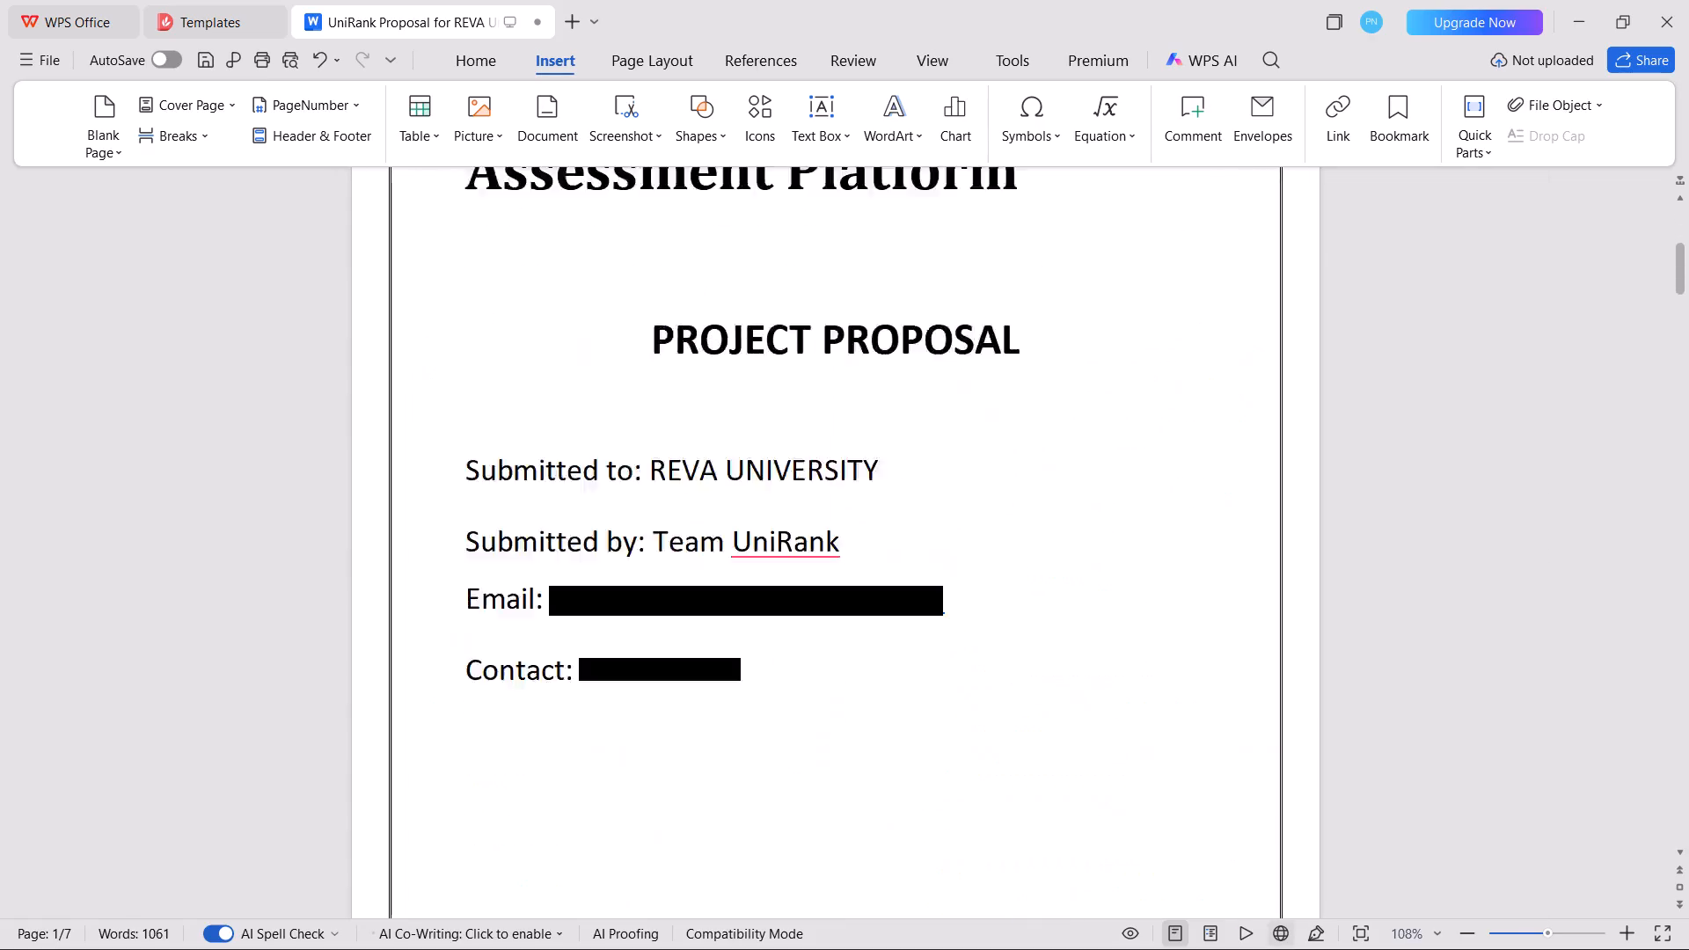
{"action": "scroll", "coordinate": [1154, 357], "scroll_direction": "down", "scroll_amount": 4}
{"action": "scroll", "coordinate": [1154, 357], "scroll_direction": "up", "scroll_amount": 1}
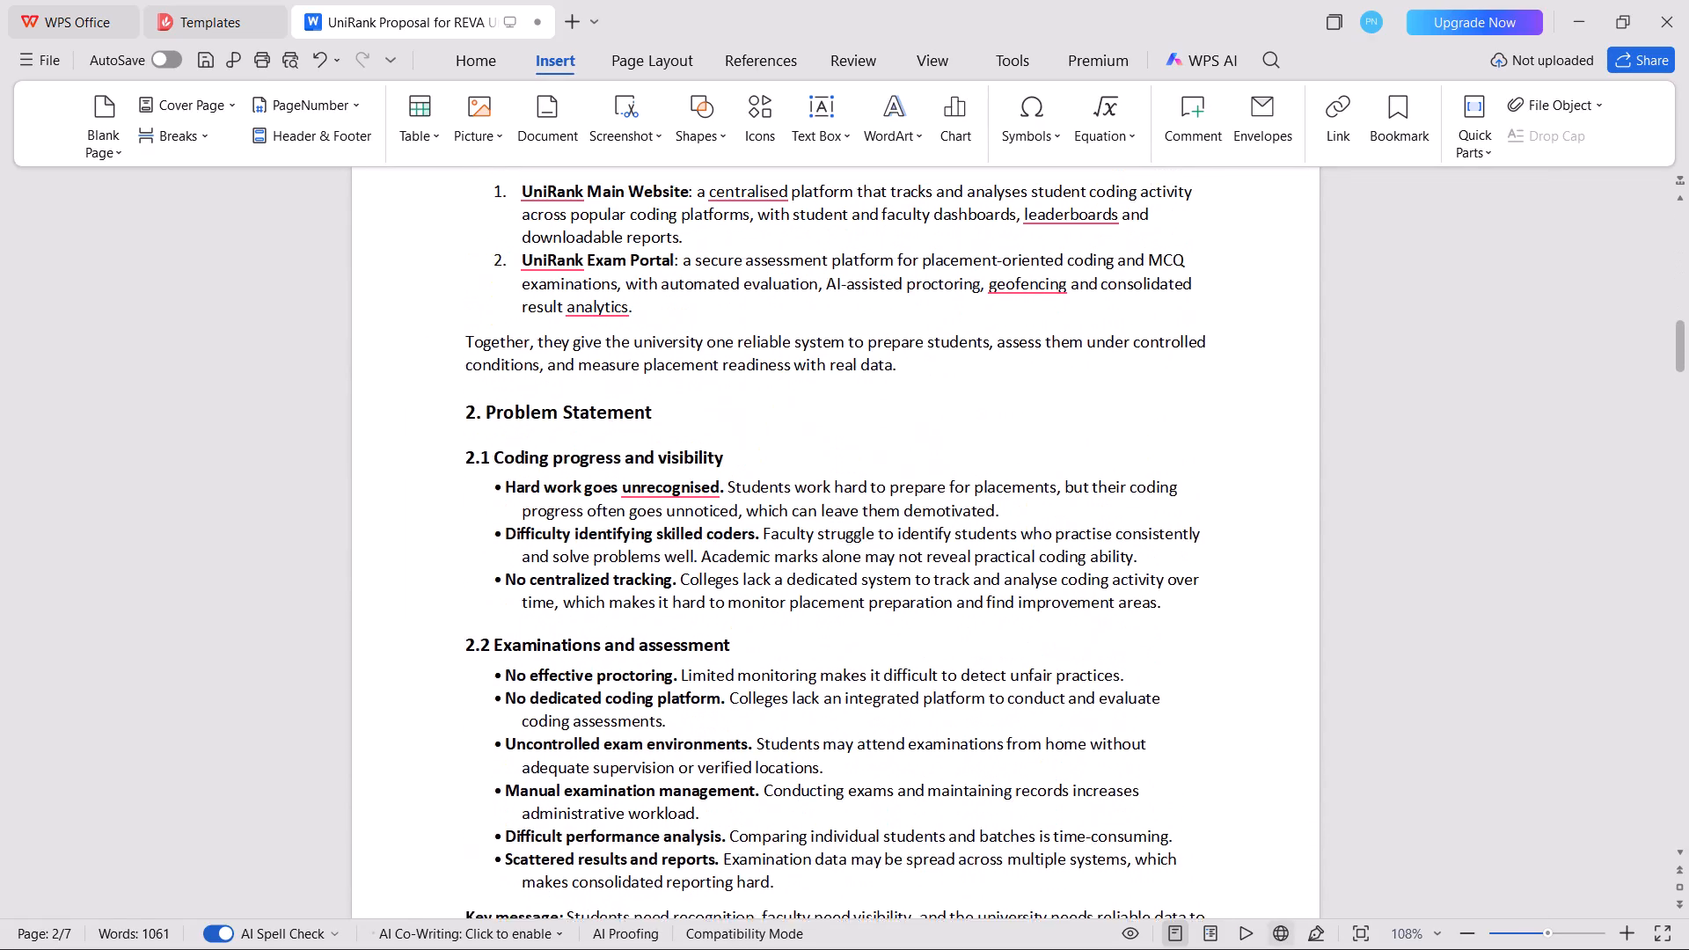
{"action": "scroll", "coordinate": [1154, 357], "scroll_direction": "up", "scroll_amount": 4}
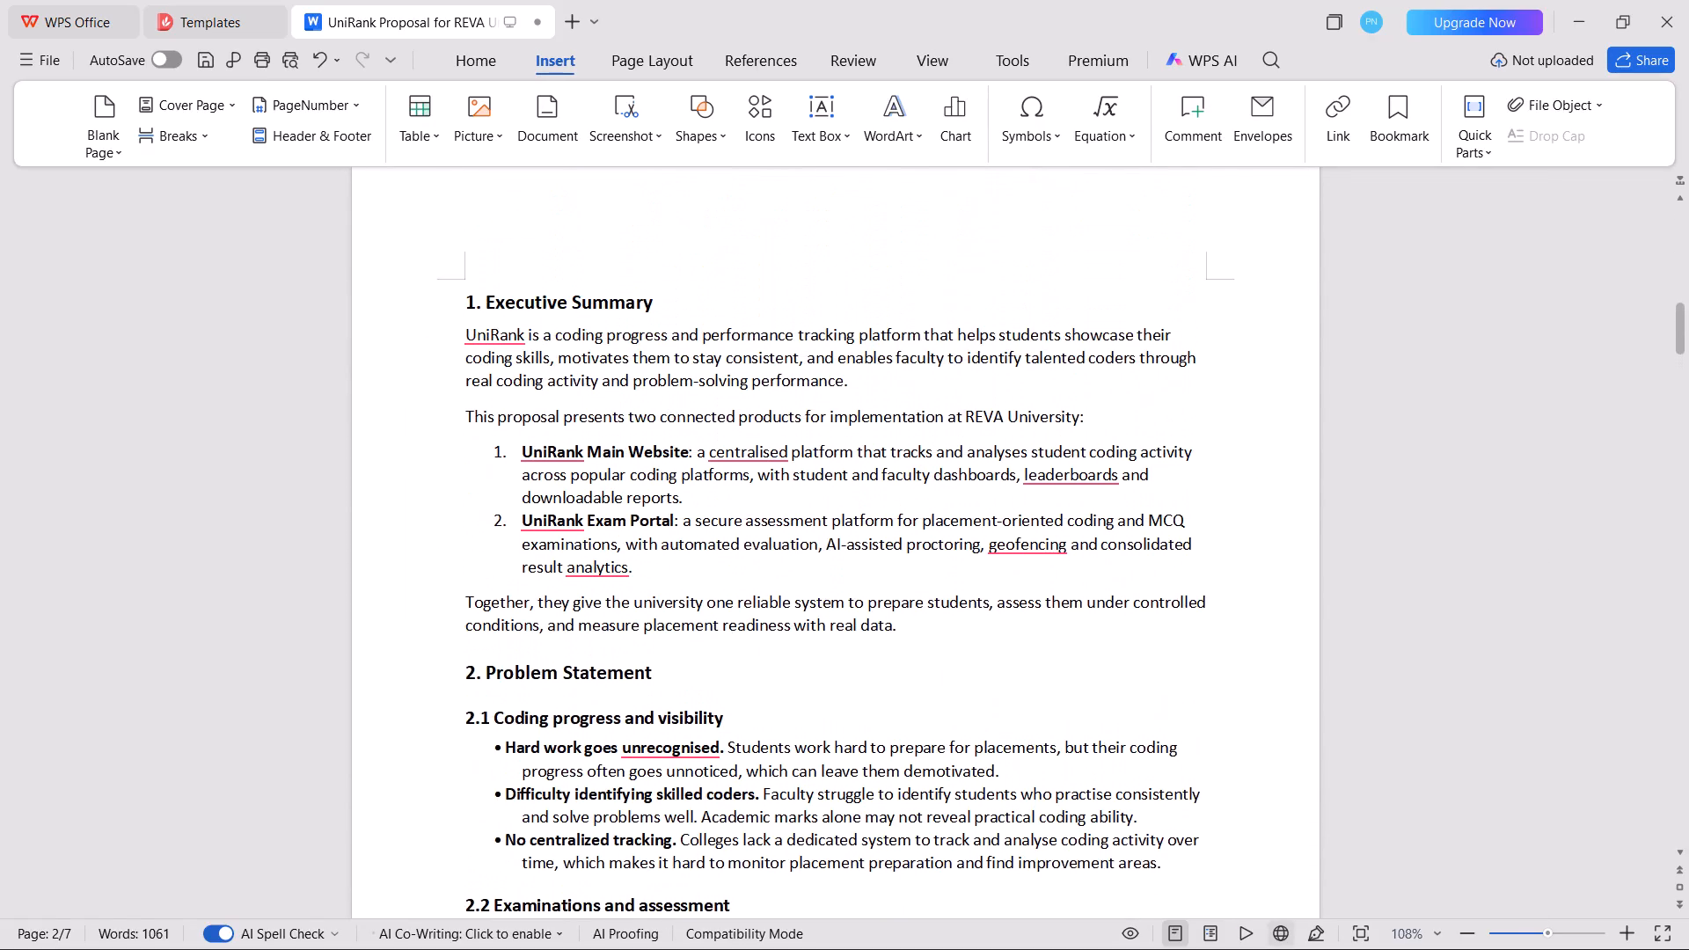
Read through the proposal from the Executive Summary to the System Architecture and Financial Proposal sections, checking their content.
{"action": "scroll", "coordinate": [1154, 357], "scroll_direction": "down", "scroll_amount": 1}
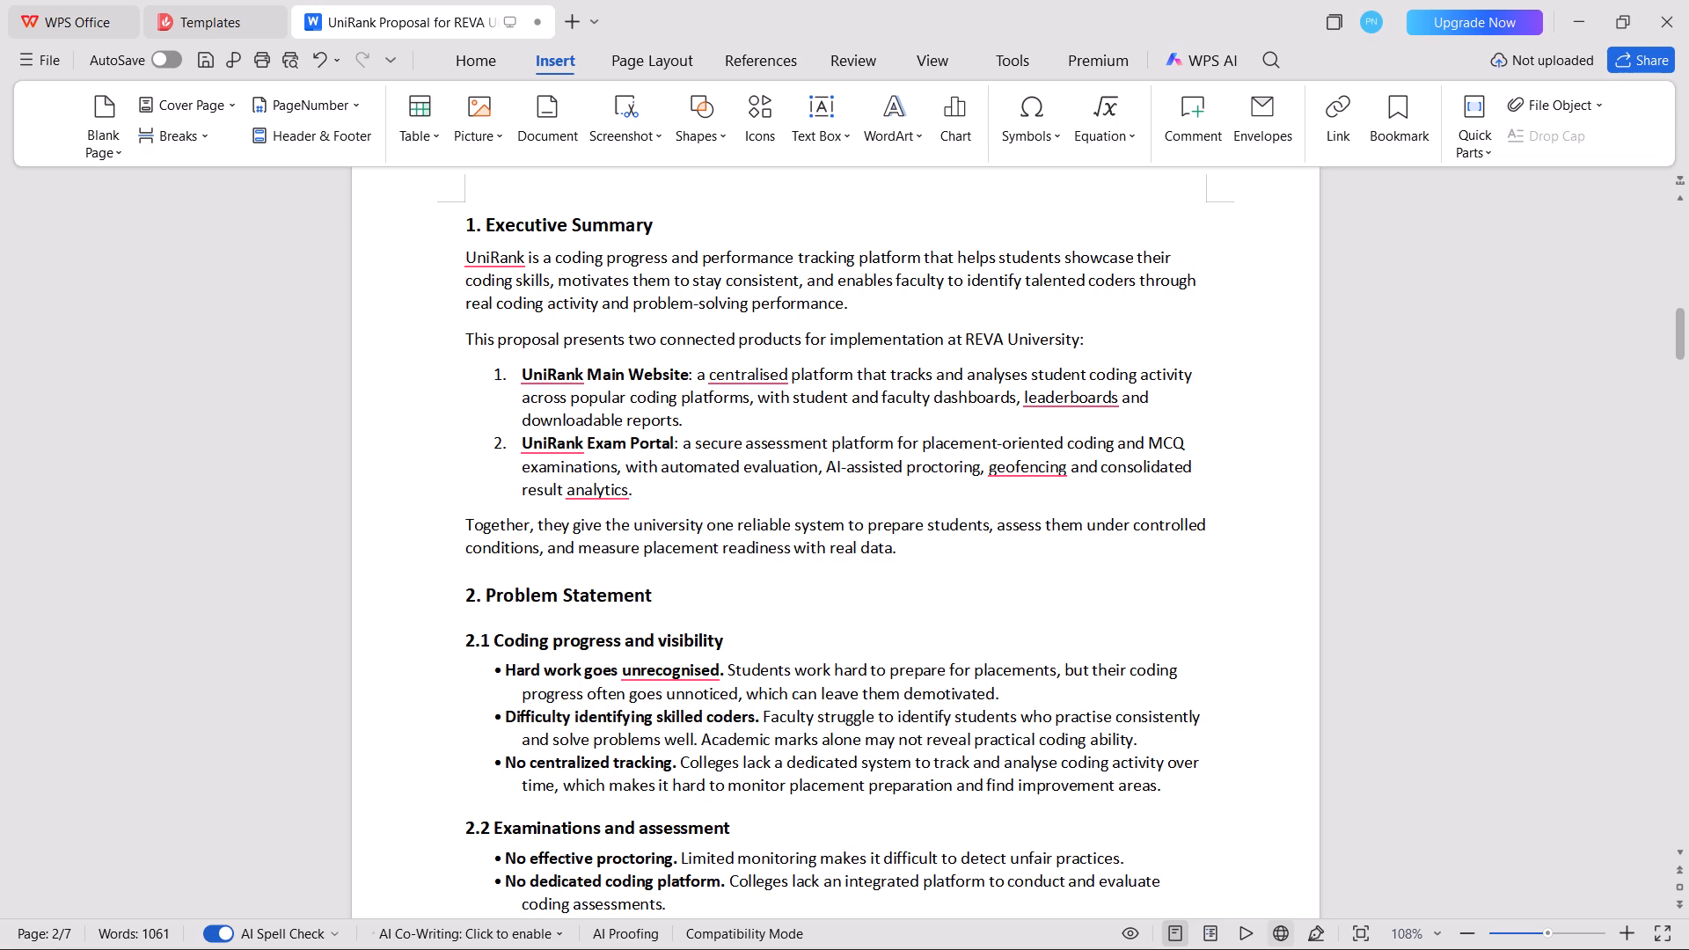
{"action": "scroll", "coordinate": [1154, 357], "scroll_direction": "down", "scroll_amount": 4}
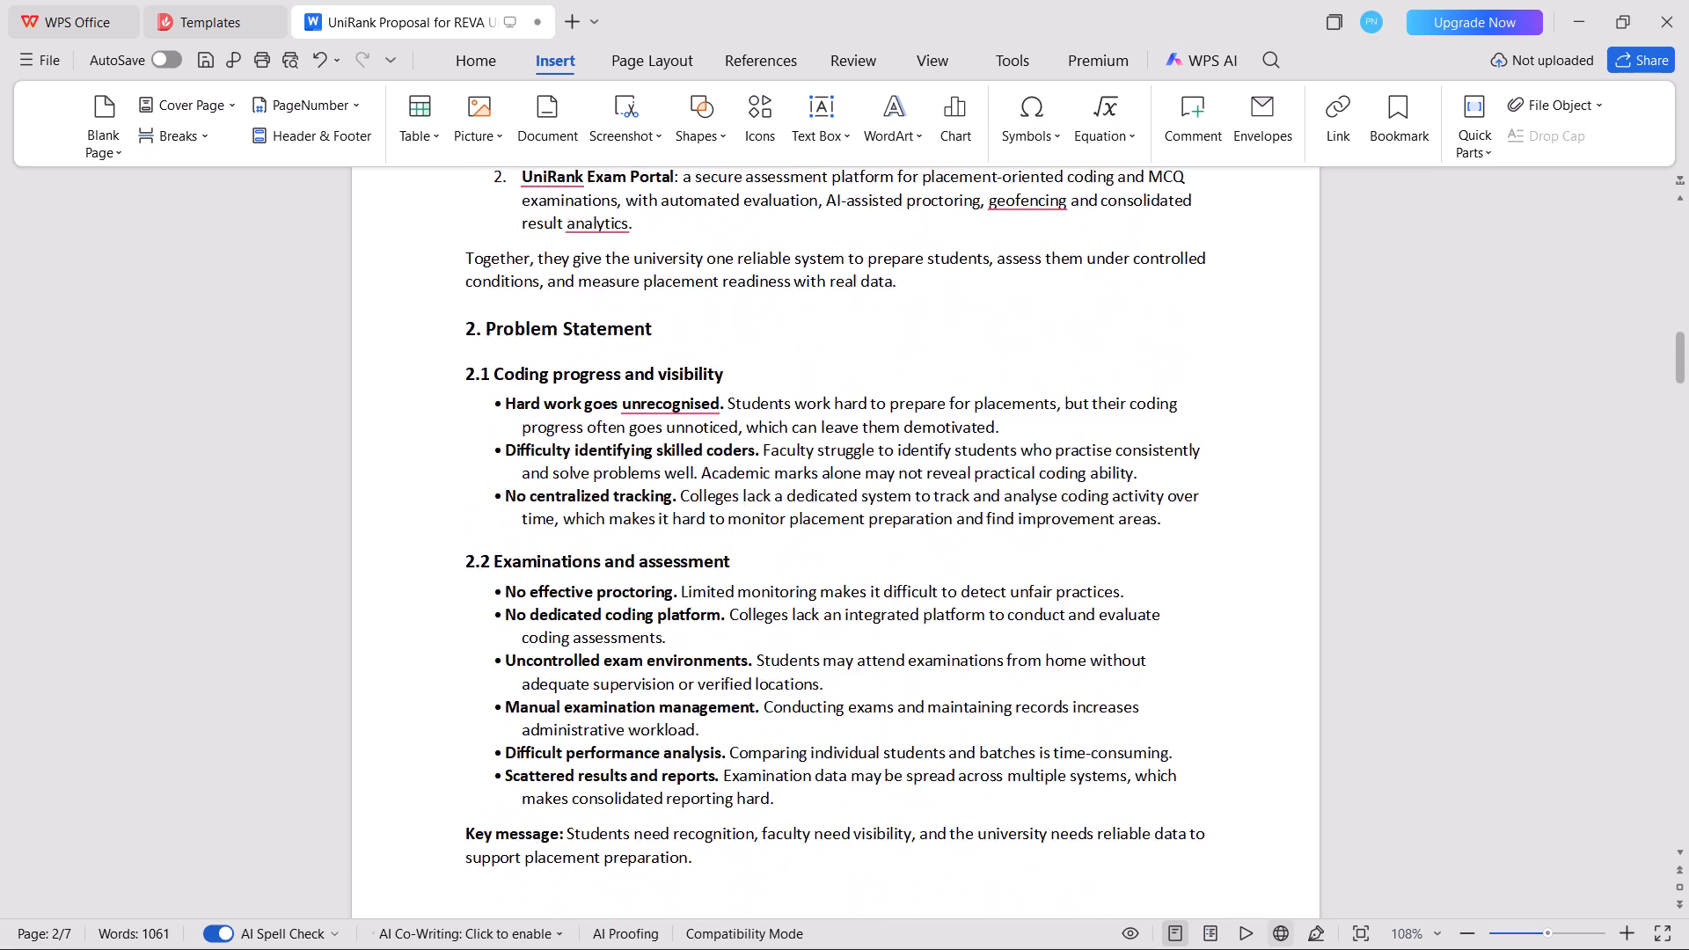
{"action": "scroll", "coordinate": [1154, 357], "scroll_direction": "down", "scroll_amount": 4}
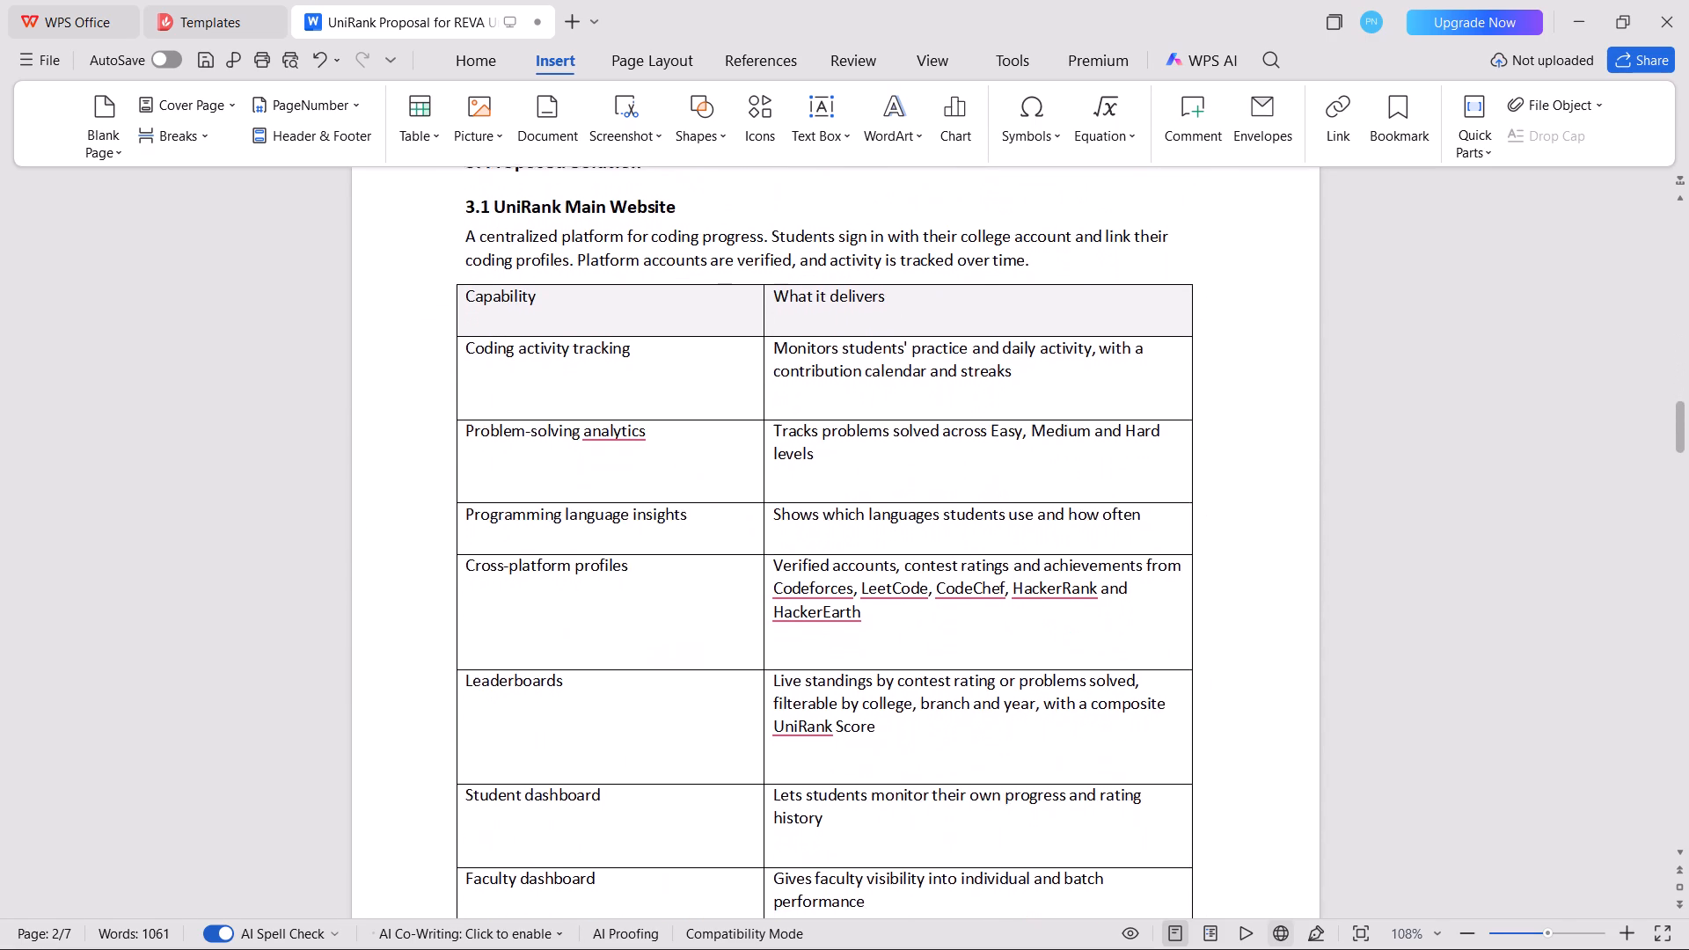
{"action": "scroll", "coordinate": [1154, 357], "scroll_direction": "down", "scroll_amount": 6}
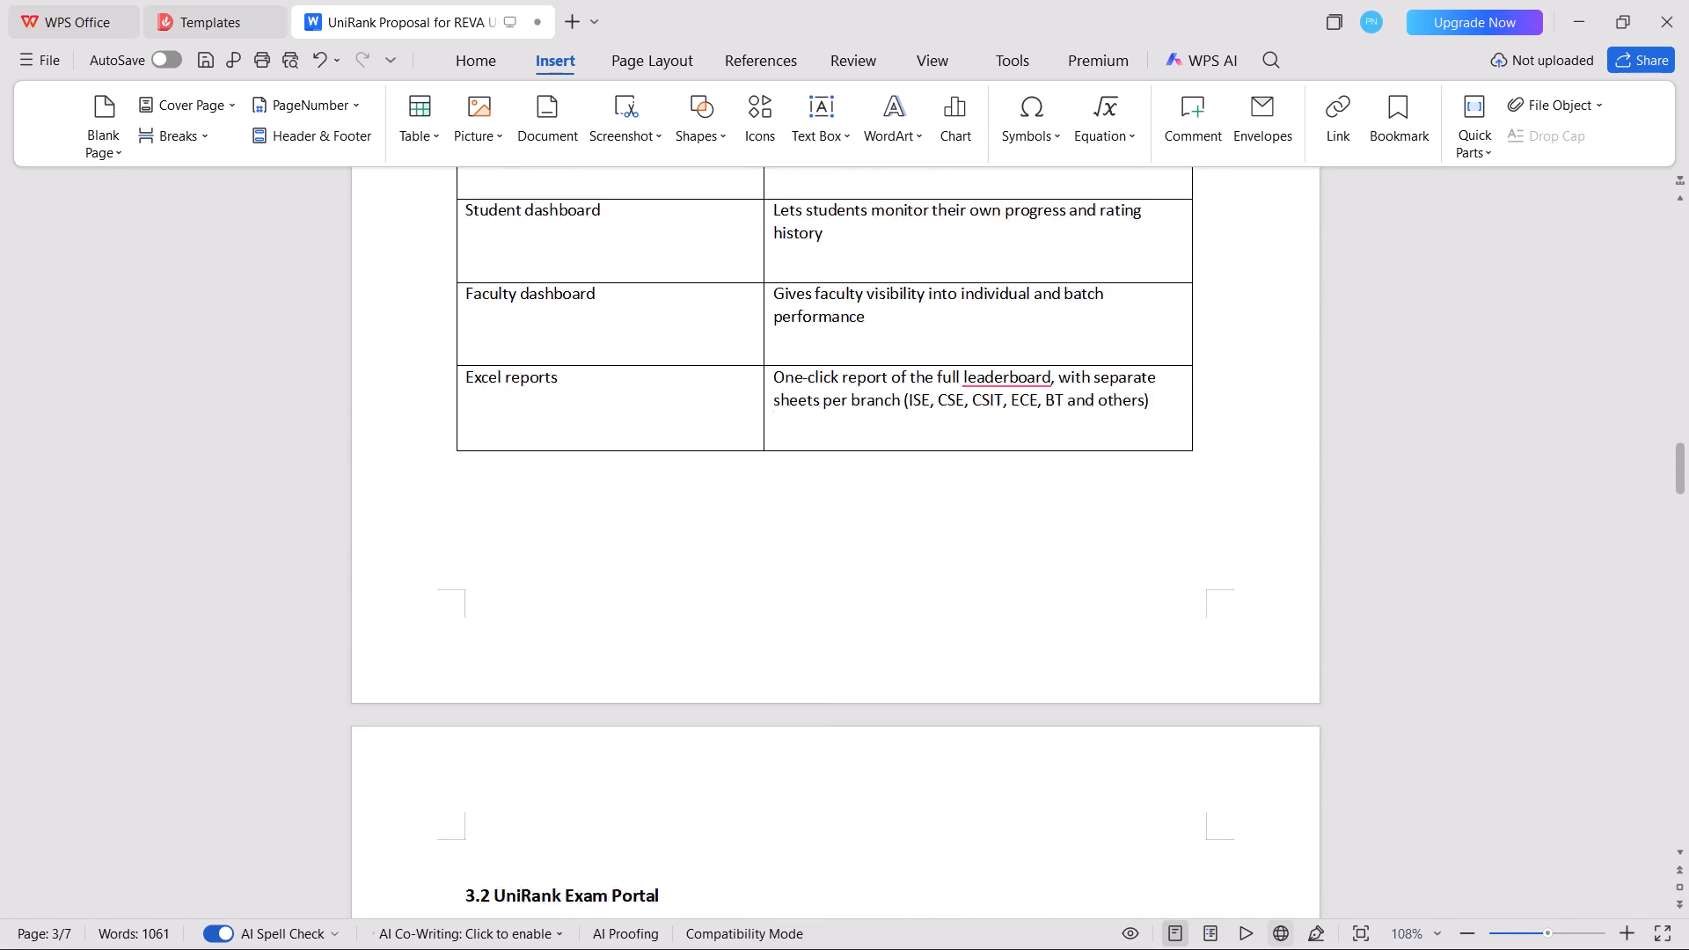
{"action": "scroll", "coordinate": [1154, 357], "scroll_direction": "down", "scroll_amount": 3}
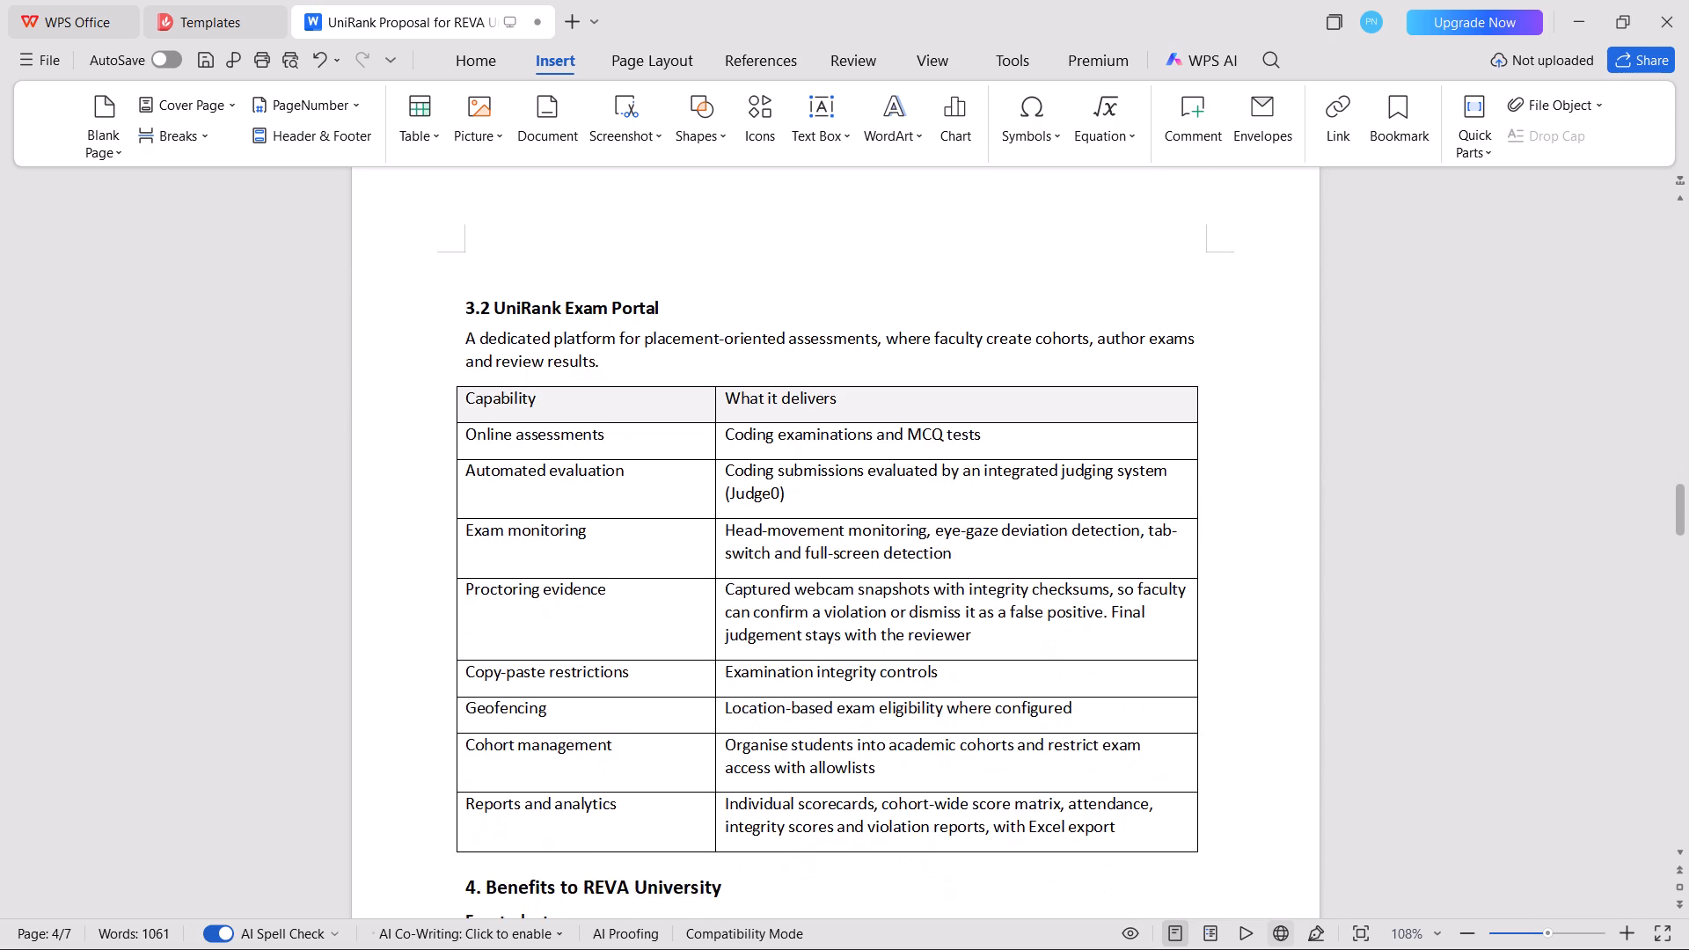
{"action": "scroll", "coordinate": [1154, 357], "scroll_direction": "down", "scroll_amount": 5}
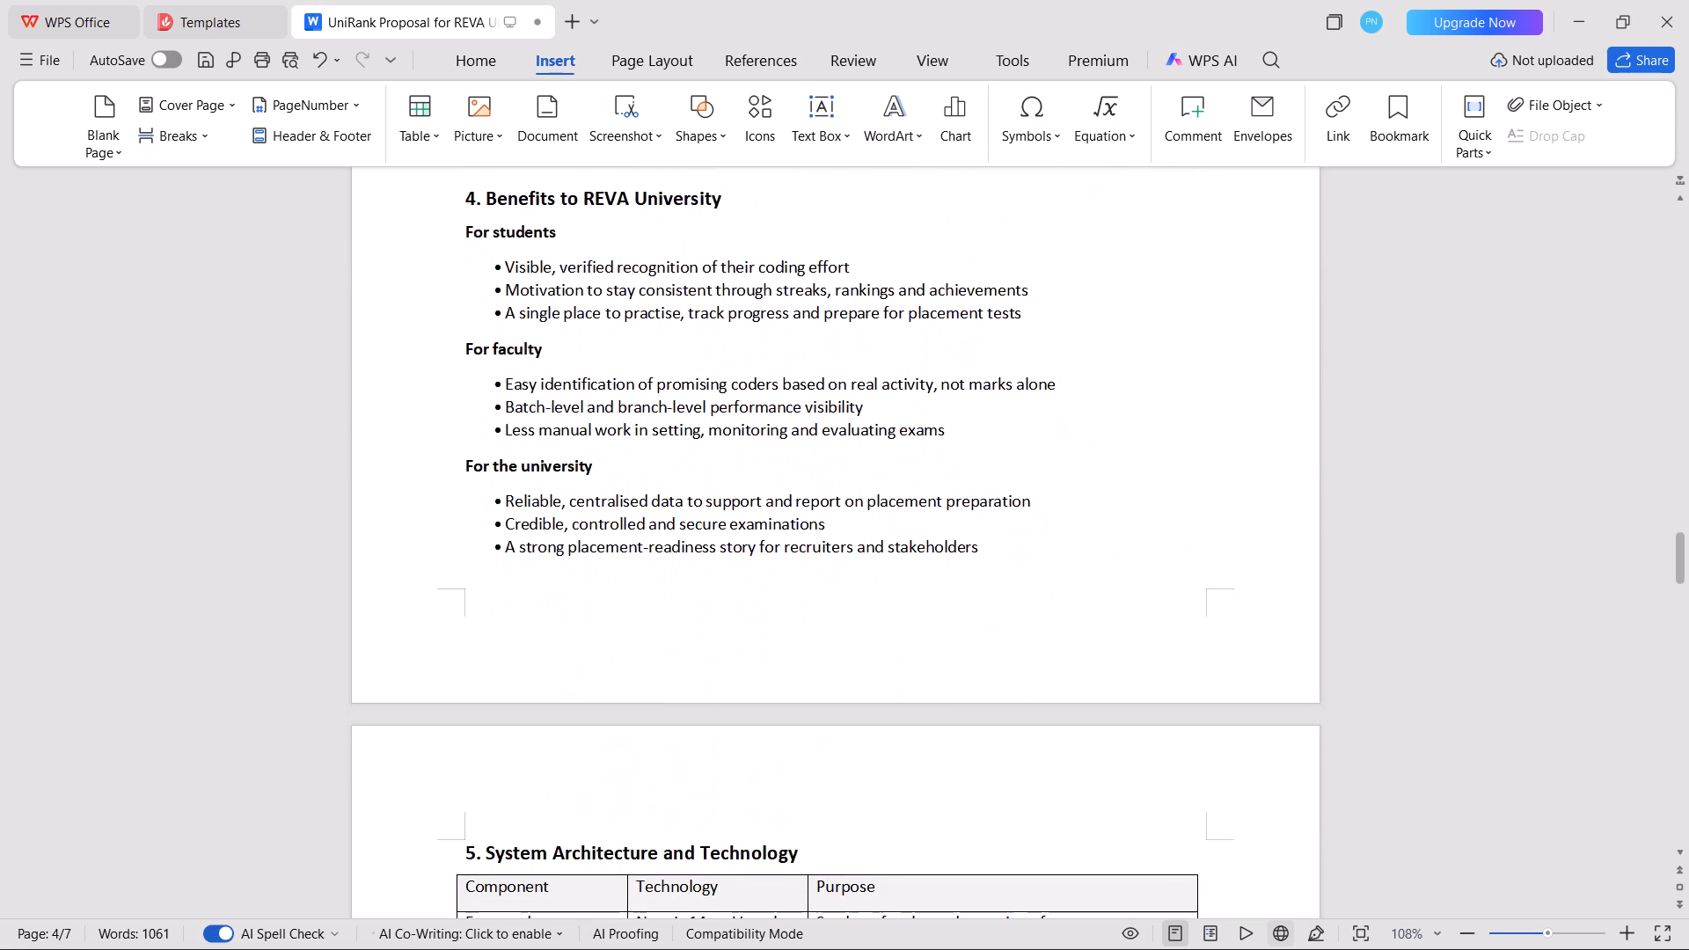
{"action": "scroll", "coordinate": [1154, 357], "scroll_direction": "down", "scroll_amount": 5}
{"action": "scroll", "coordinate": [1154, 357], "scroll_direction": "up", "scroll_amount": 1}
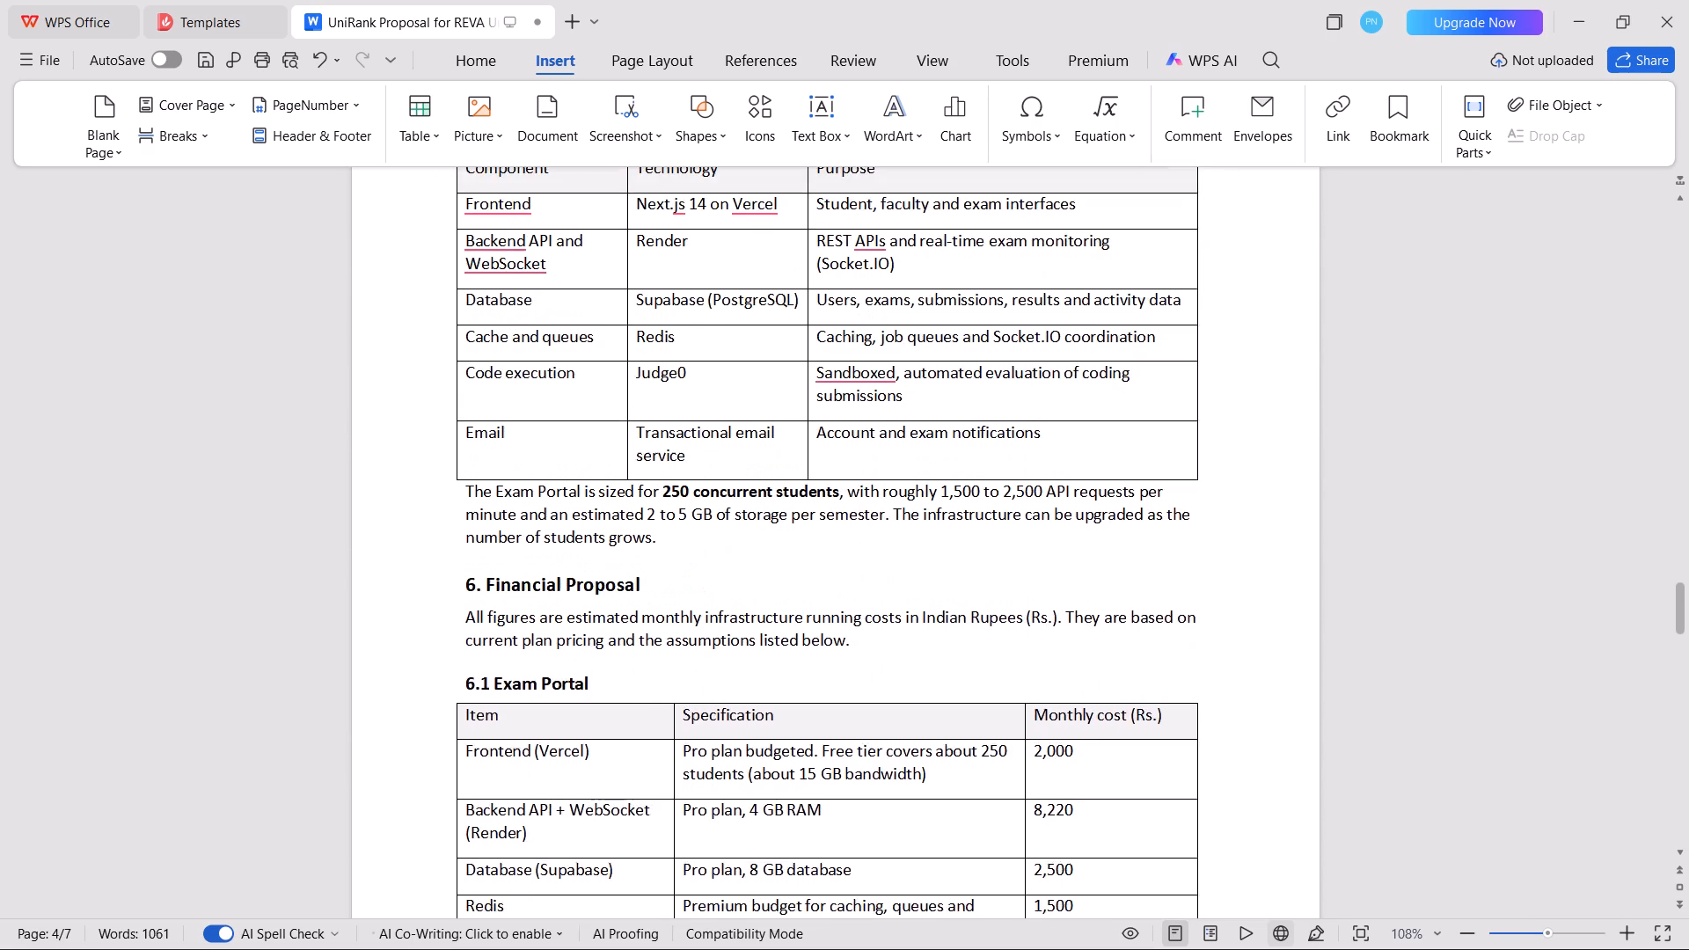
{"action": "scroll", "coordinate": [1154, 357], "scroll_direction": "up", "scroll_amount": 1}
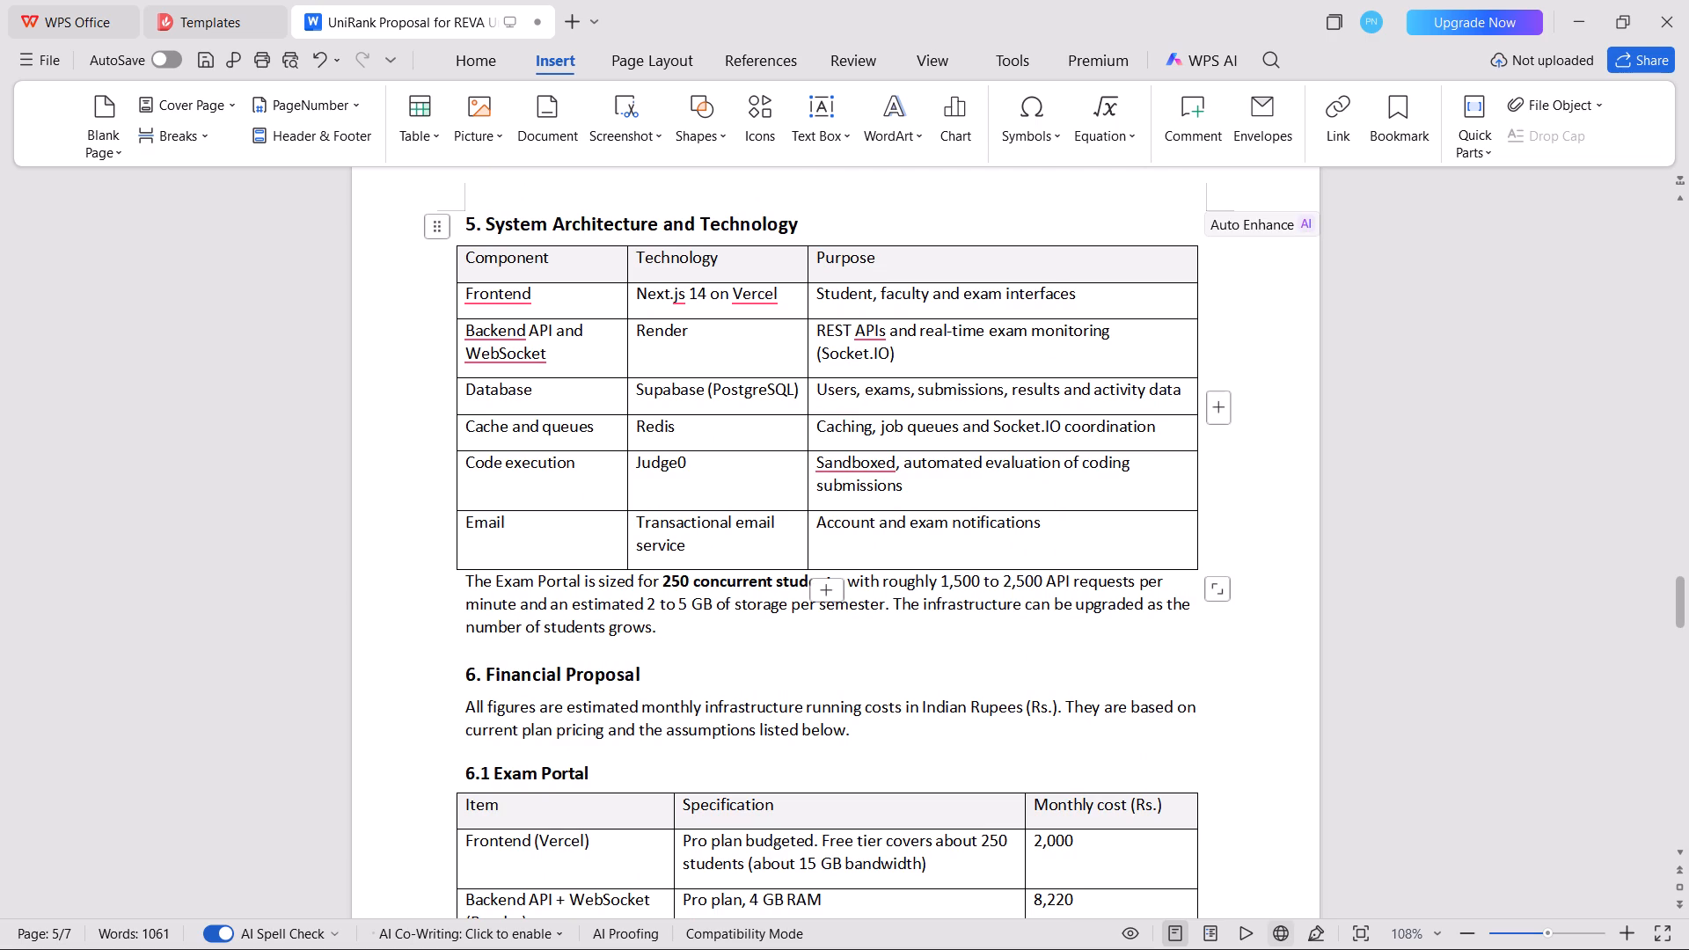
Delete the "5. System Architecture and Technology" heading together with its whole component table.
{"action": "left_click", "coordinate": [464, 227]}
{"action": "left_click_drag", "start_coordinate": [464, 227], "coordinate": [1121, 445]}
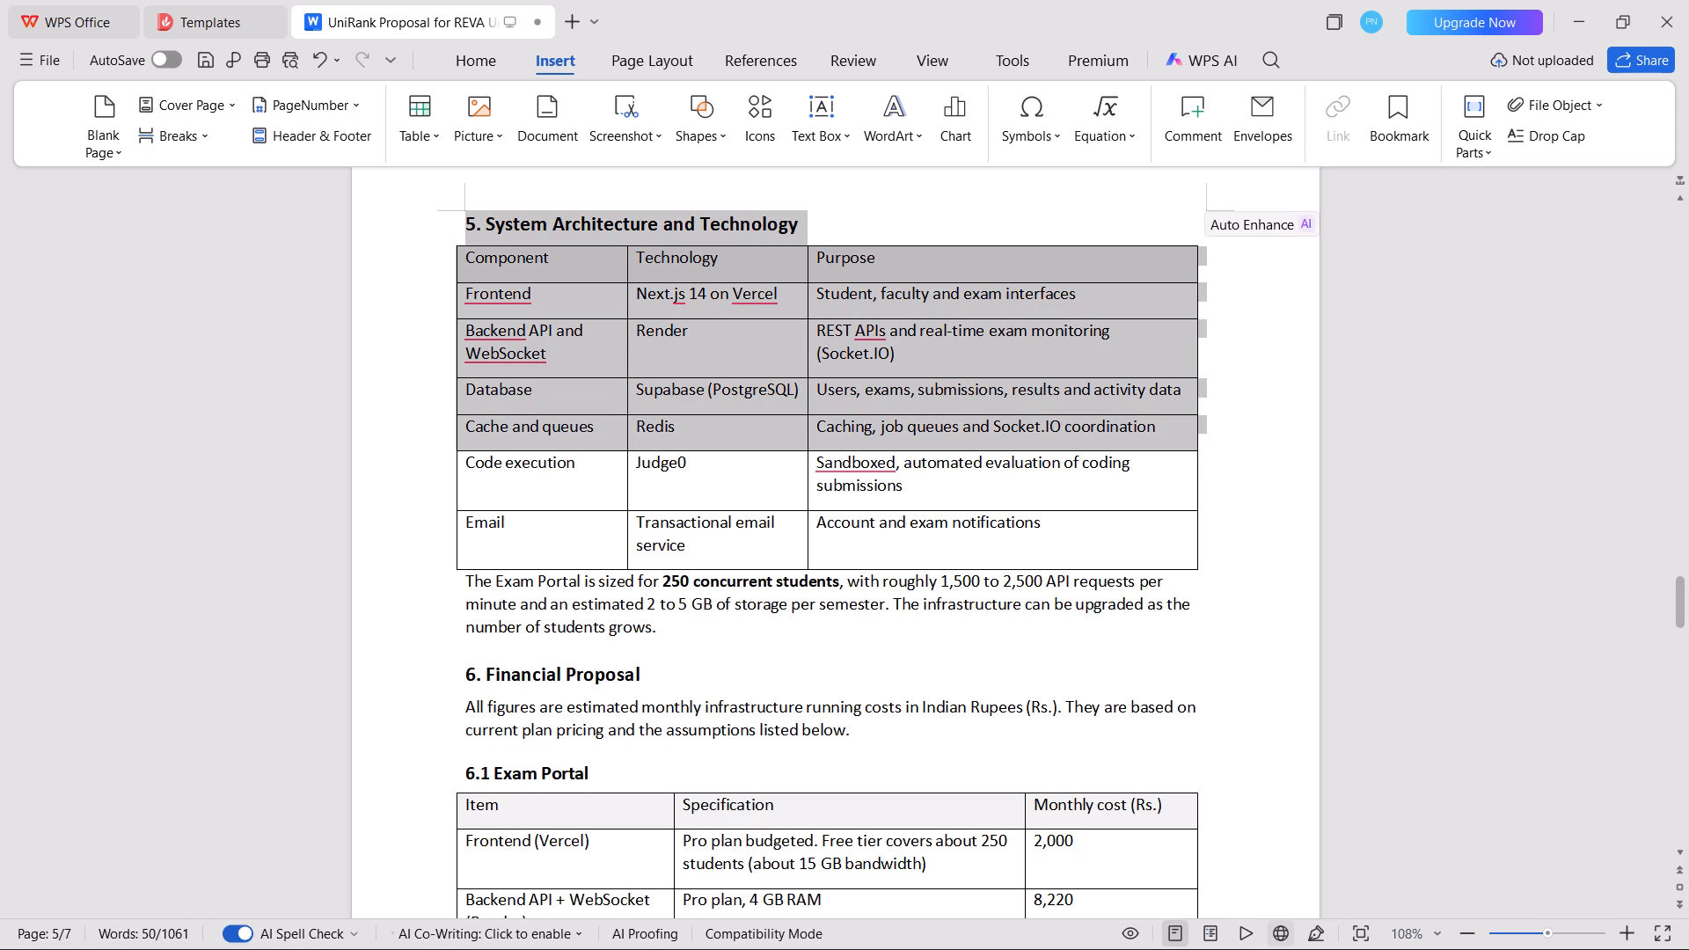
{"action": "left_click_drag", "start_coordinate": [1121, 445], "coordinate": [970, 705]}
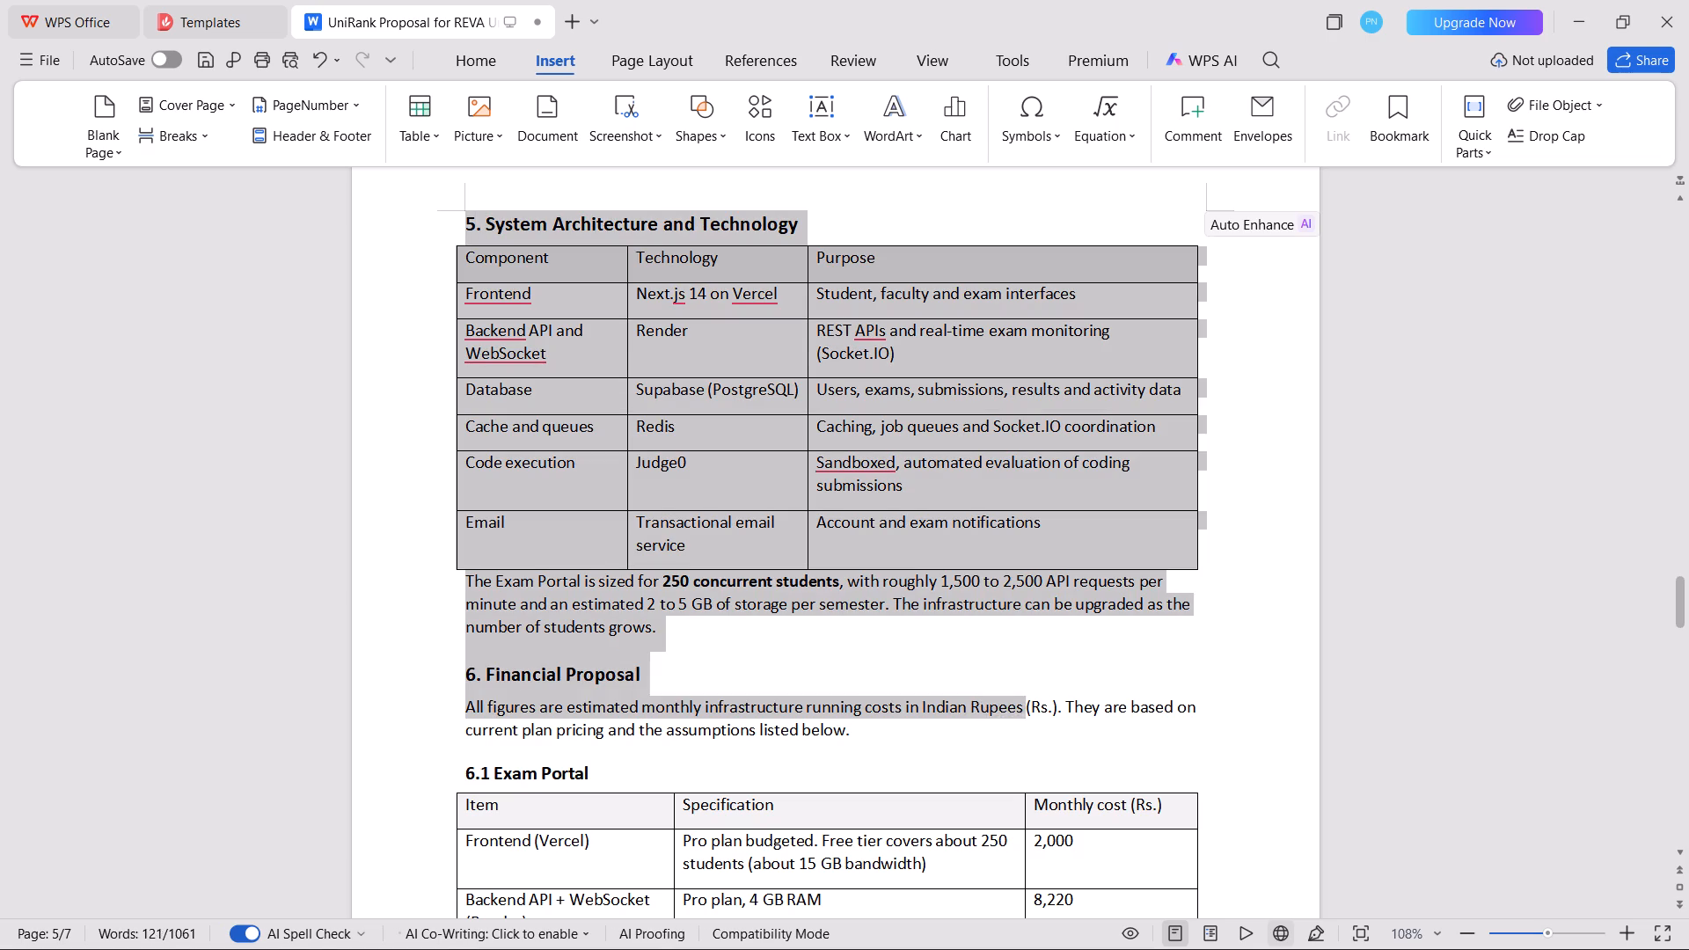
{"action": "left_click_drag", "start_coordinate": [970, 705], "coordinate": [914, 642]}
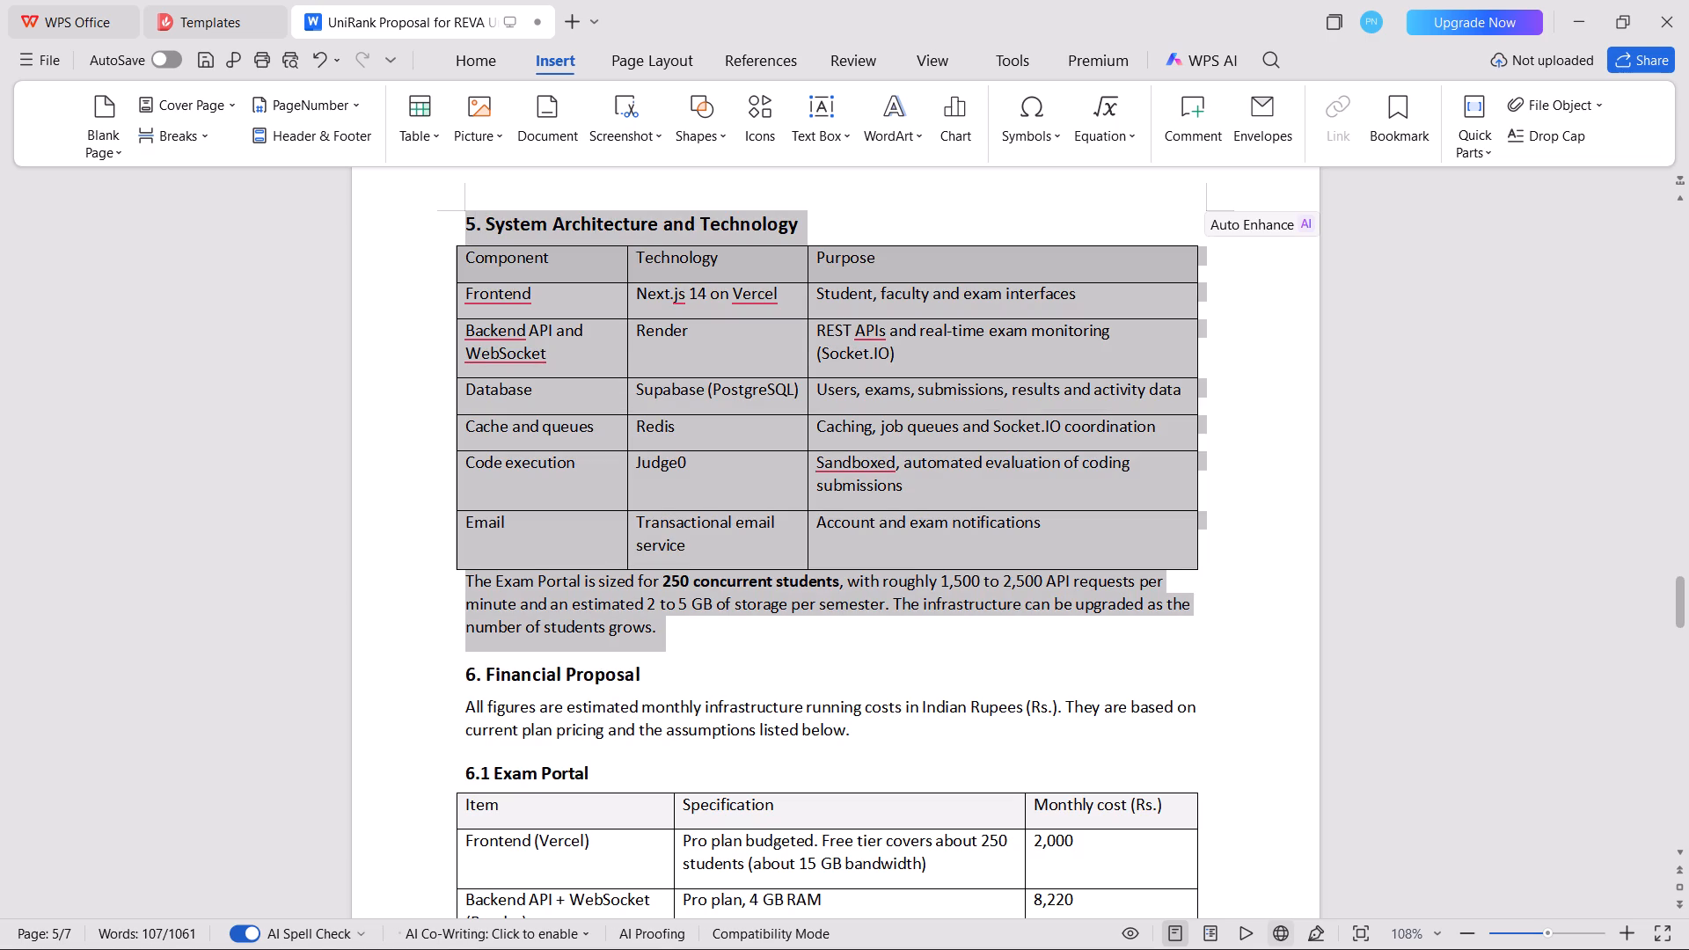
{"action": "left_click_drag", "start_coordinate": [914, 642], "coordinate": [904, 597]}
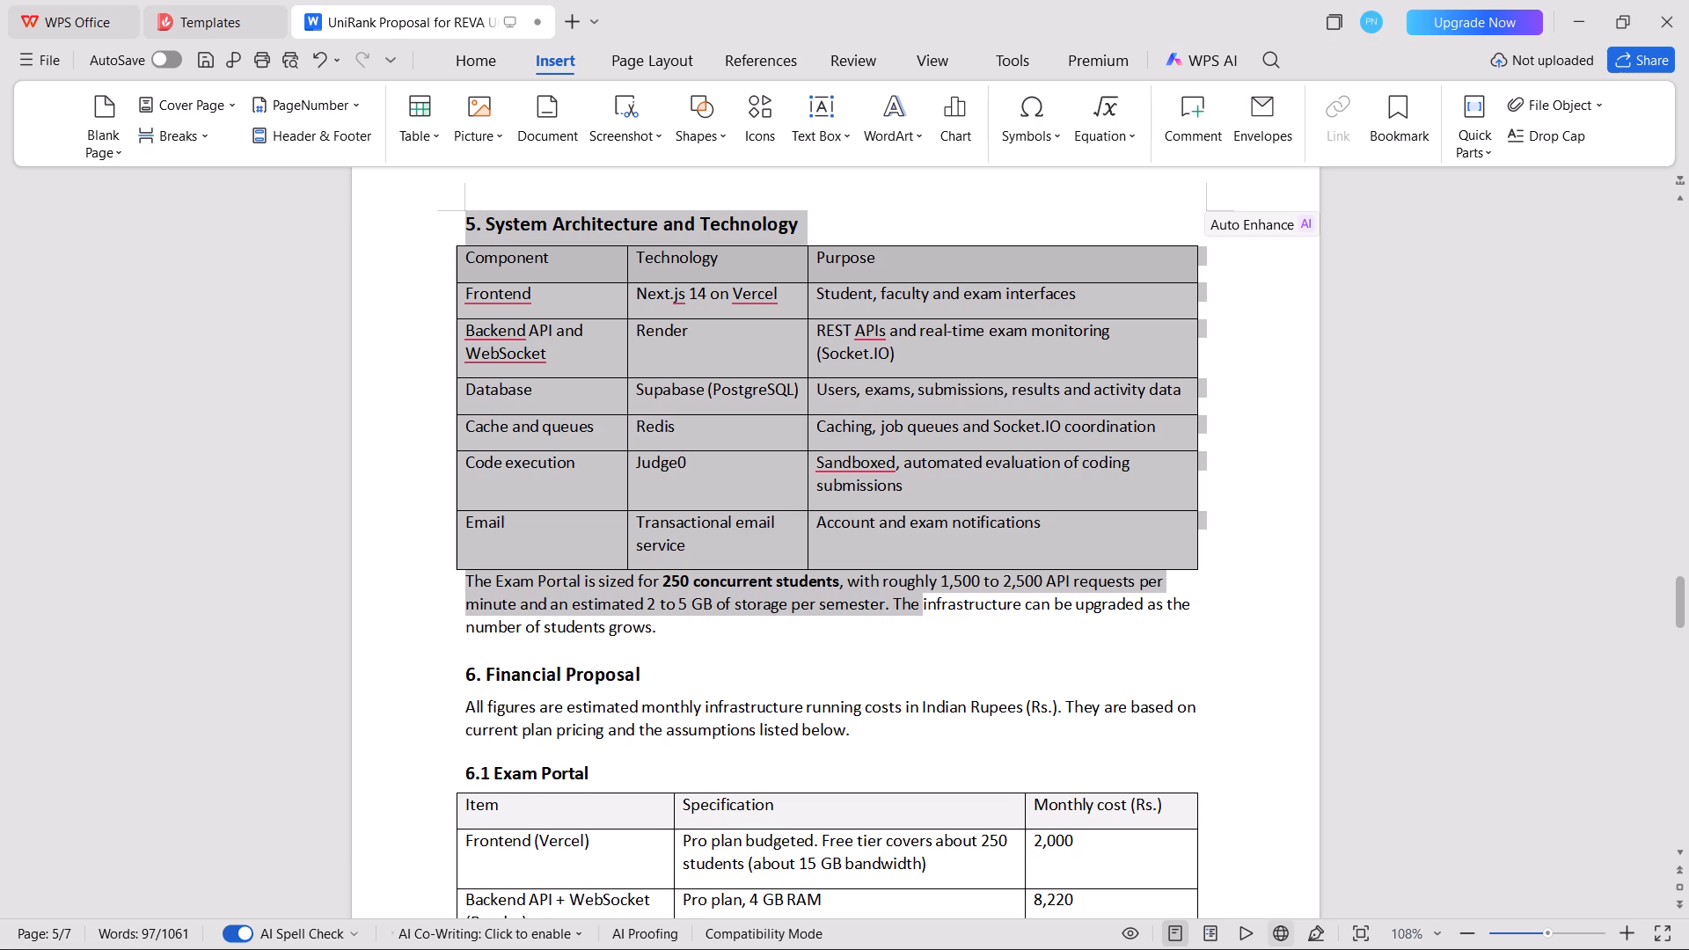
{"action": "left_click_drag", "start_coordinate": [904, 597], "coordinate": [892, 566]}
{"action": "key", "text": "BackSpace"}
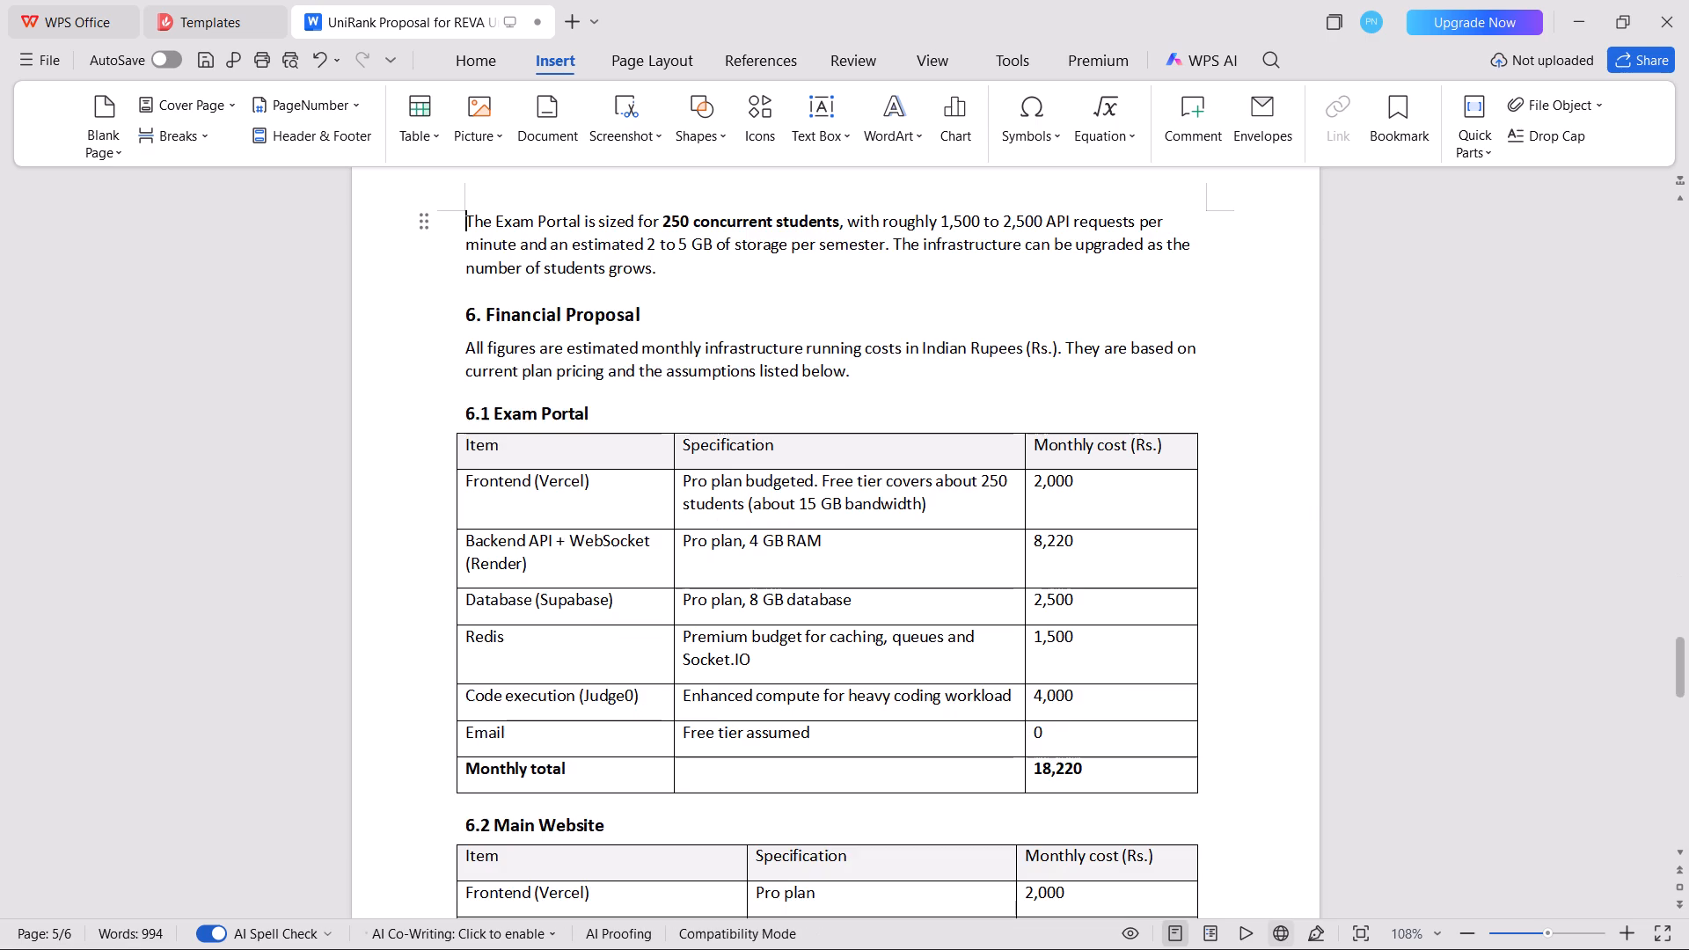
Renumber the Financial Proposal section heading as 5.
{"action": "scroll", "coordinate": [892, 566], "scroll_direction": "up", "scroll_amount": 5}
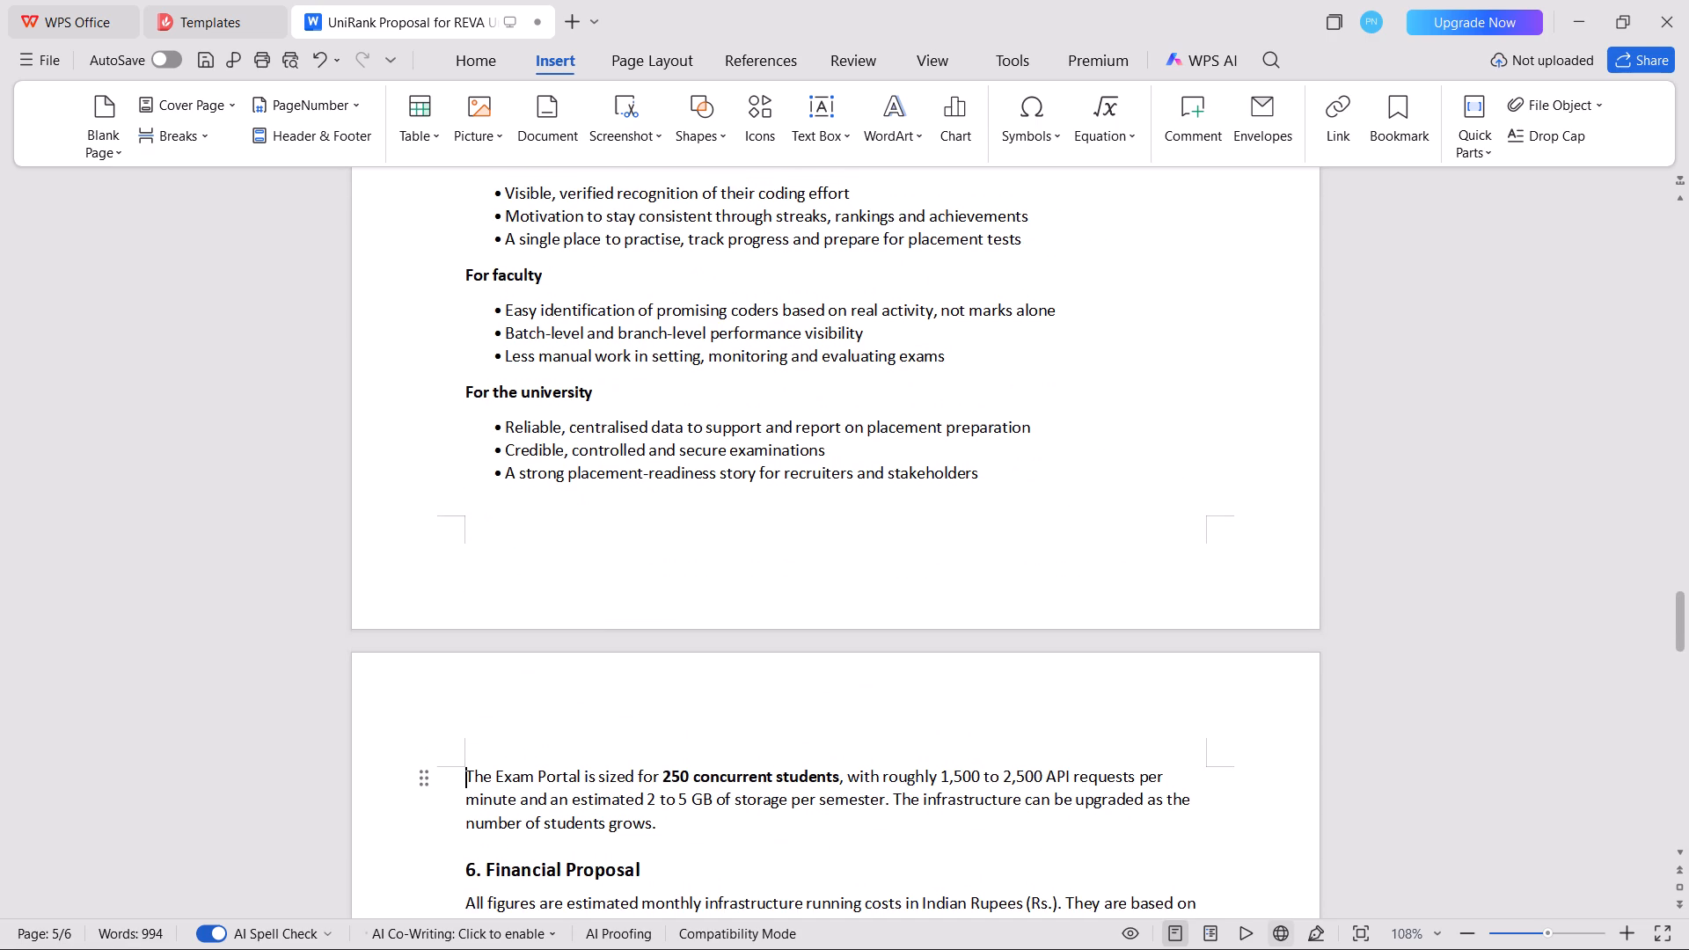
{"action": "scroll", "coordinate": [892, 566], "scroll_direction": "up", "scroll_amount": 1}
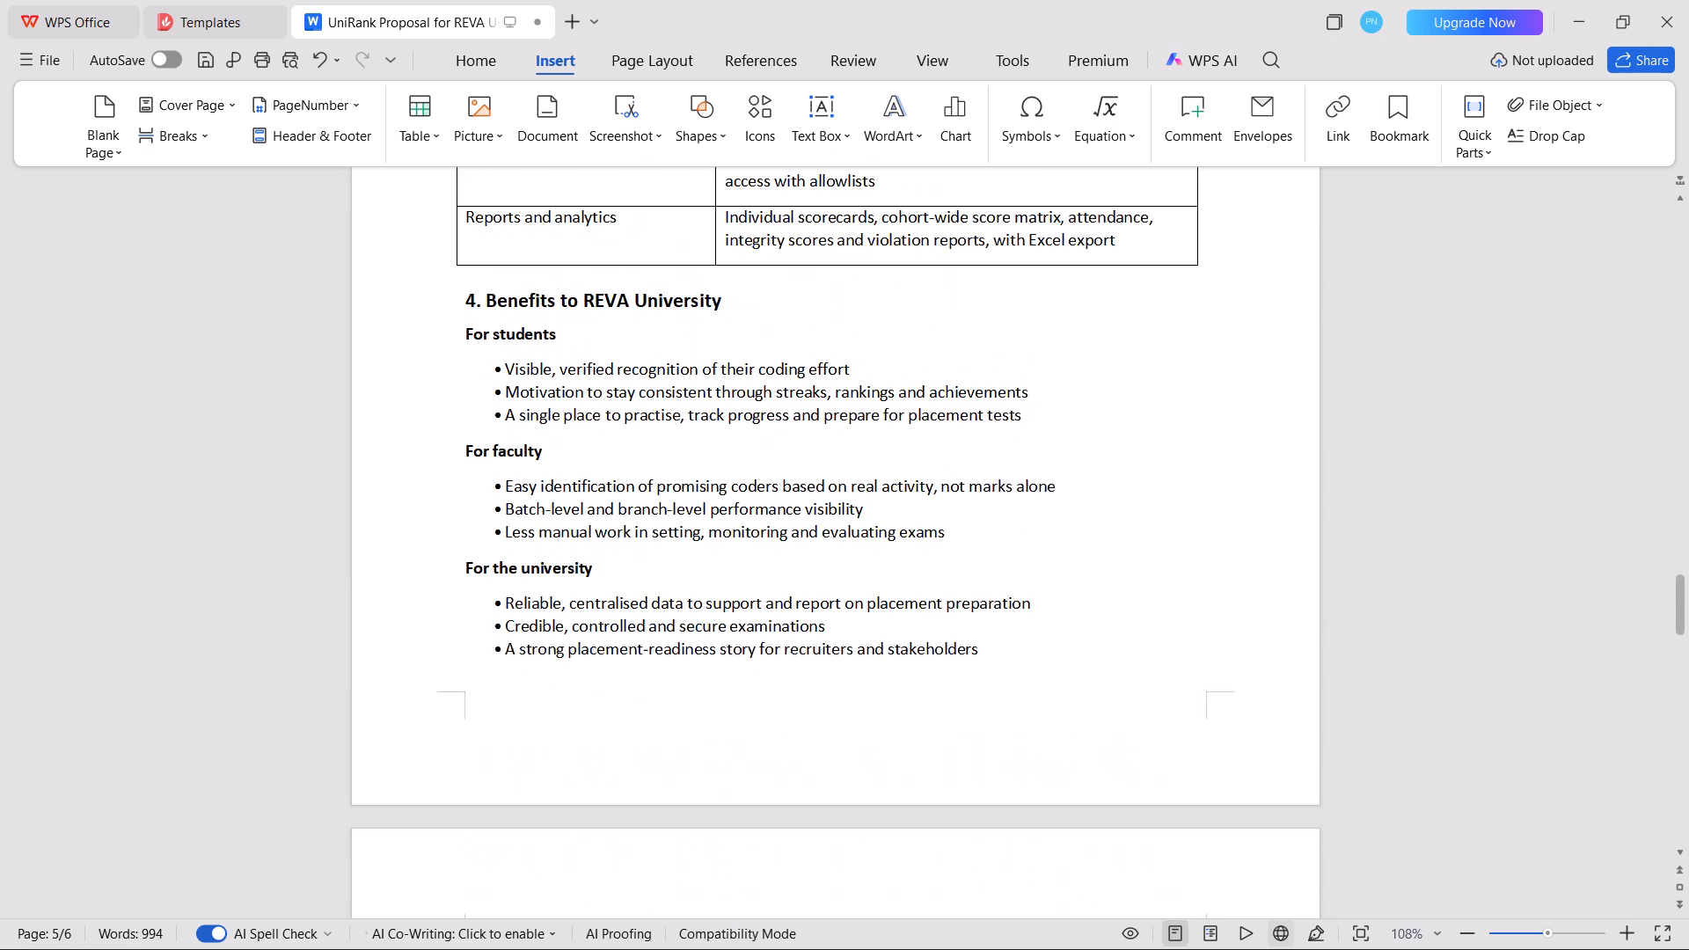
{"action": "scroll", "coordinate": [892, 566], "scroll_direction": "down", "scroll_amount": 2}
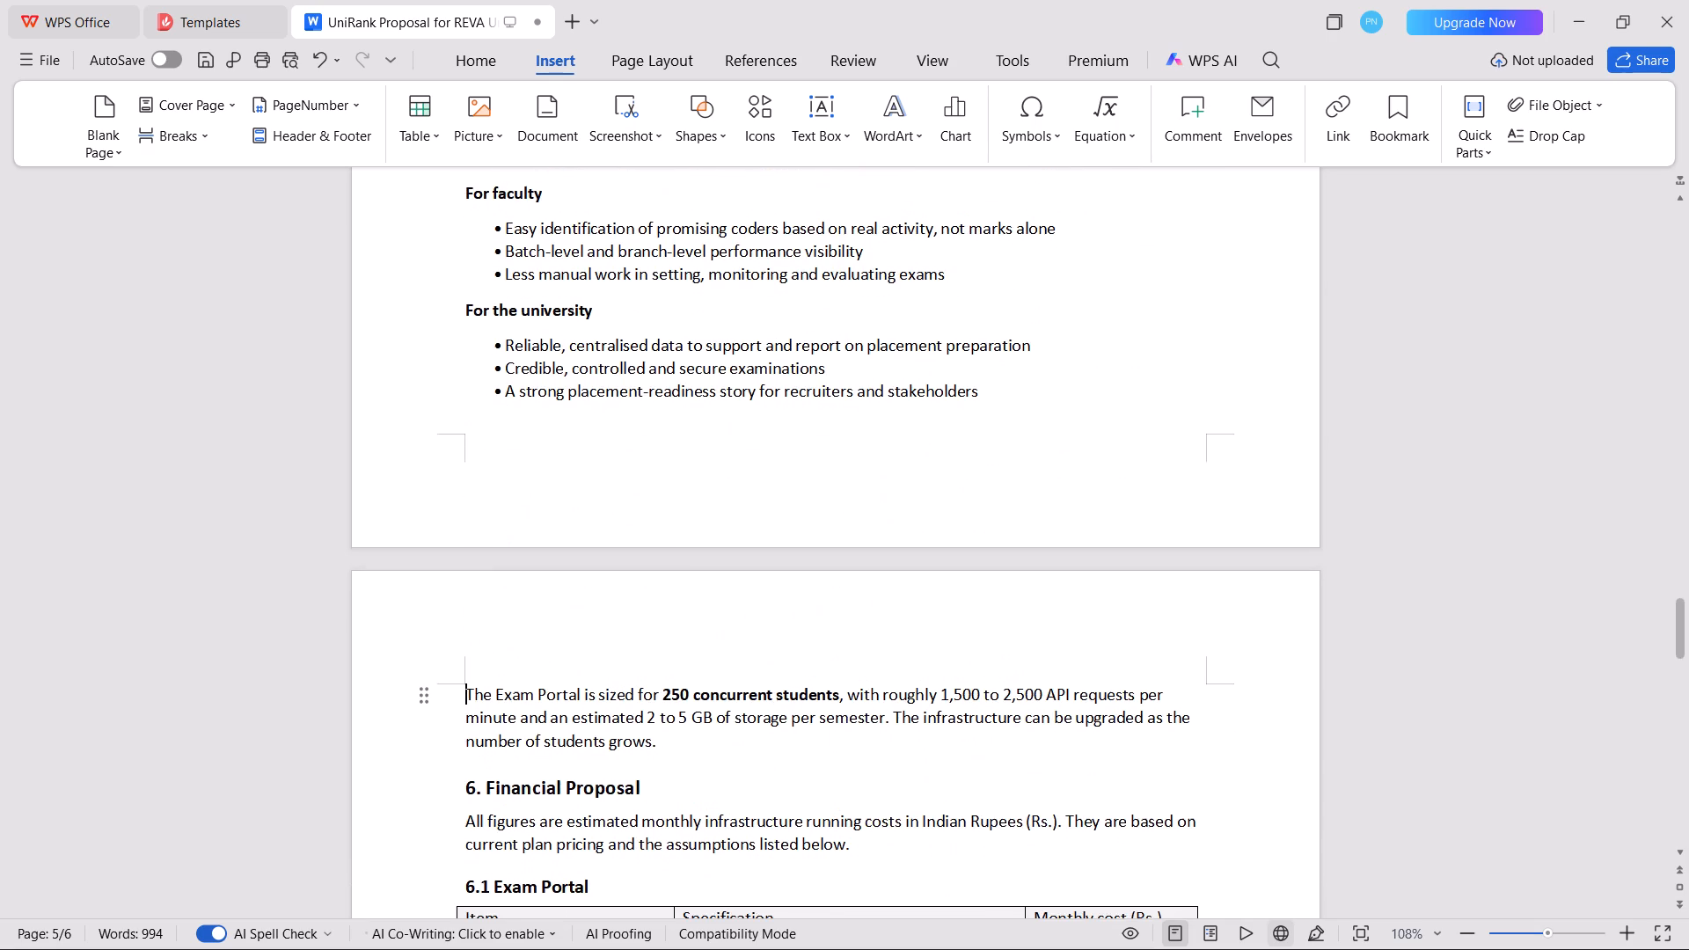
{"action": "scroll", "coordinate": [892, 566], "scroll_direction": "down", "scroll_amount": 1}
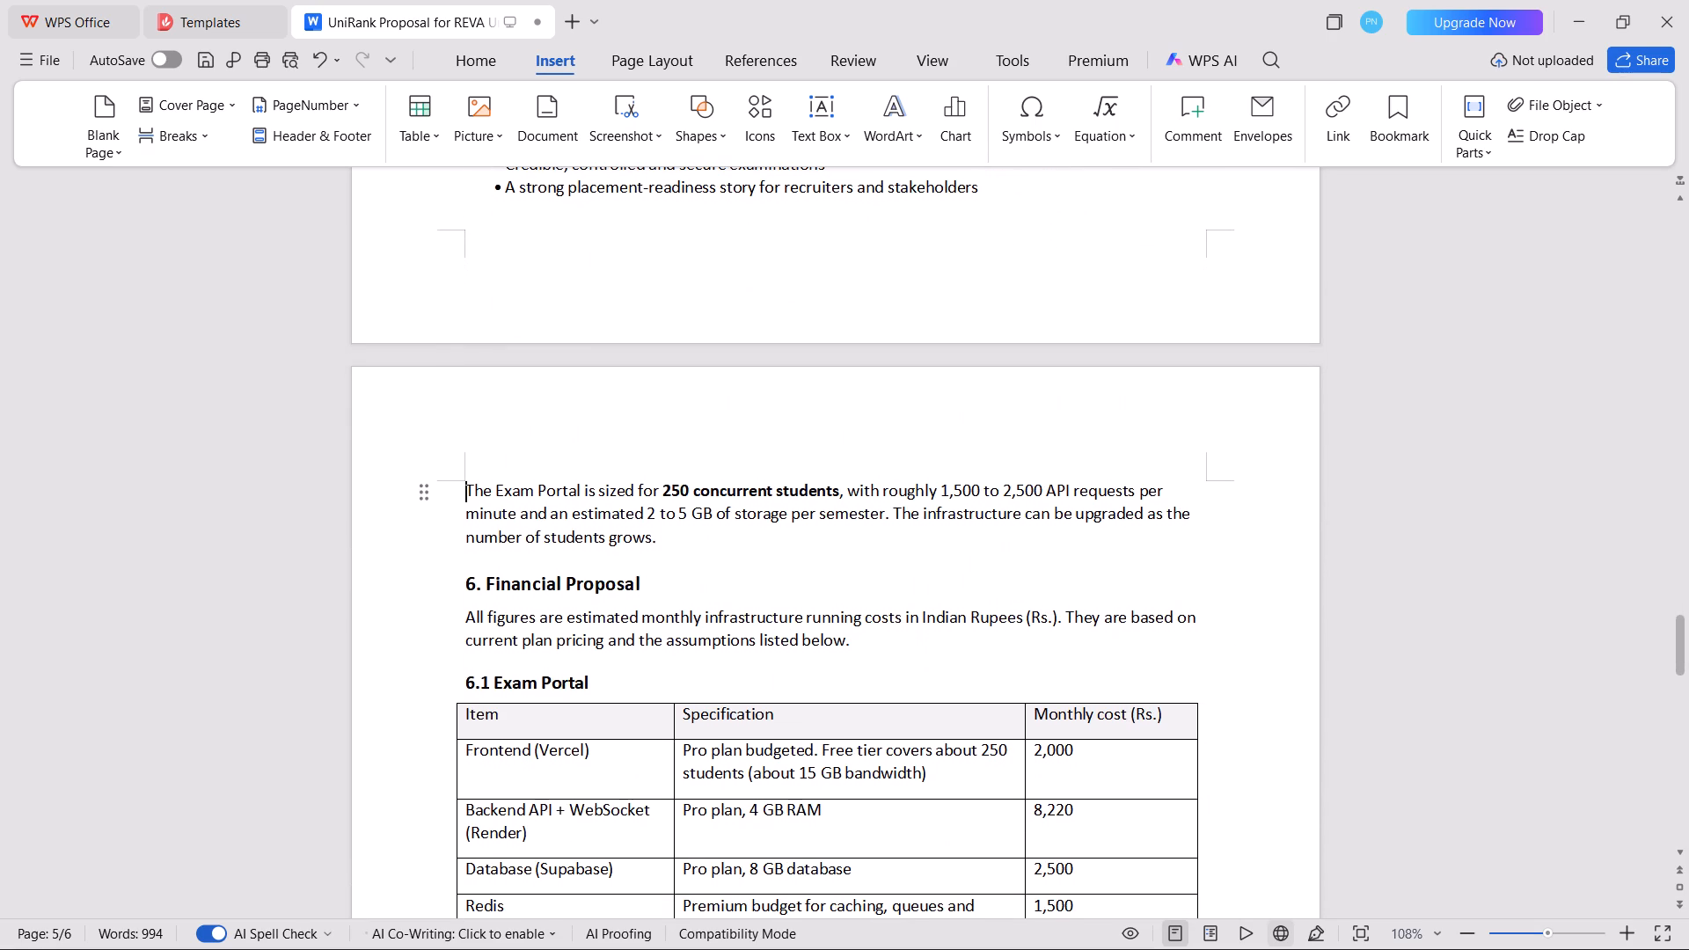
{"action": "left_click", "coordinate": [475, 586]}
{"action": "key", "text": "BackSpace"}
{"action": "key", "text": "5"}
Renumber the Exam Portal subheading under Financial Proposal as 5.1.
{"action": "scroll", "coordinate": [475, 586], "scroll_direction": "down", "scroll_amount": 1}
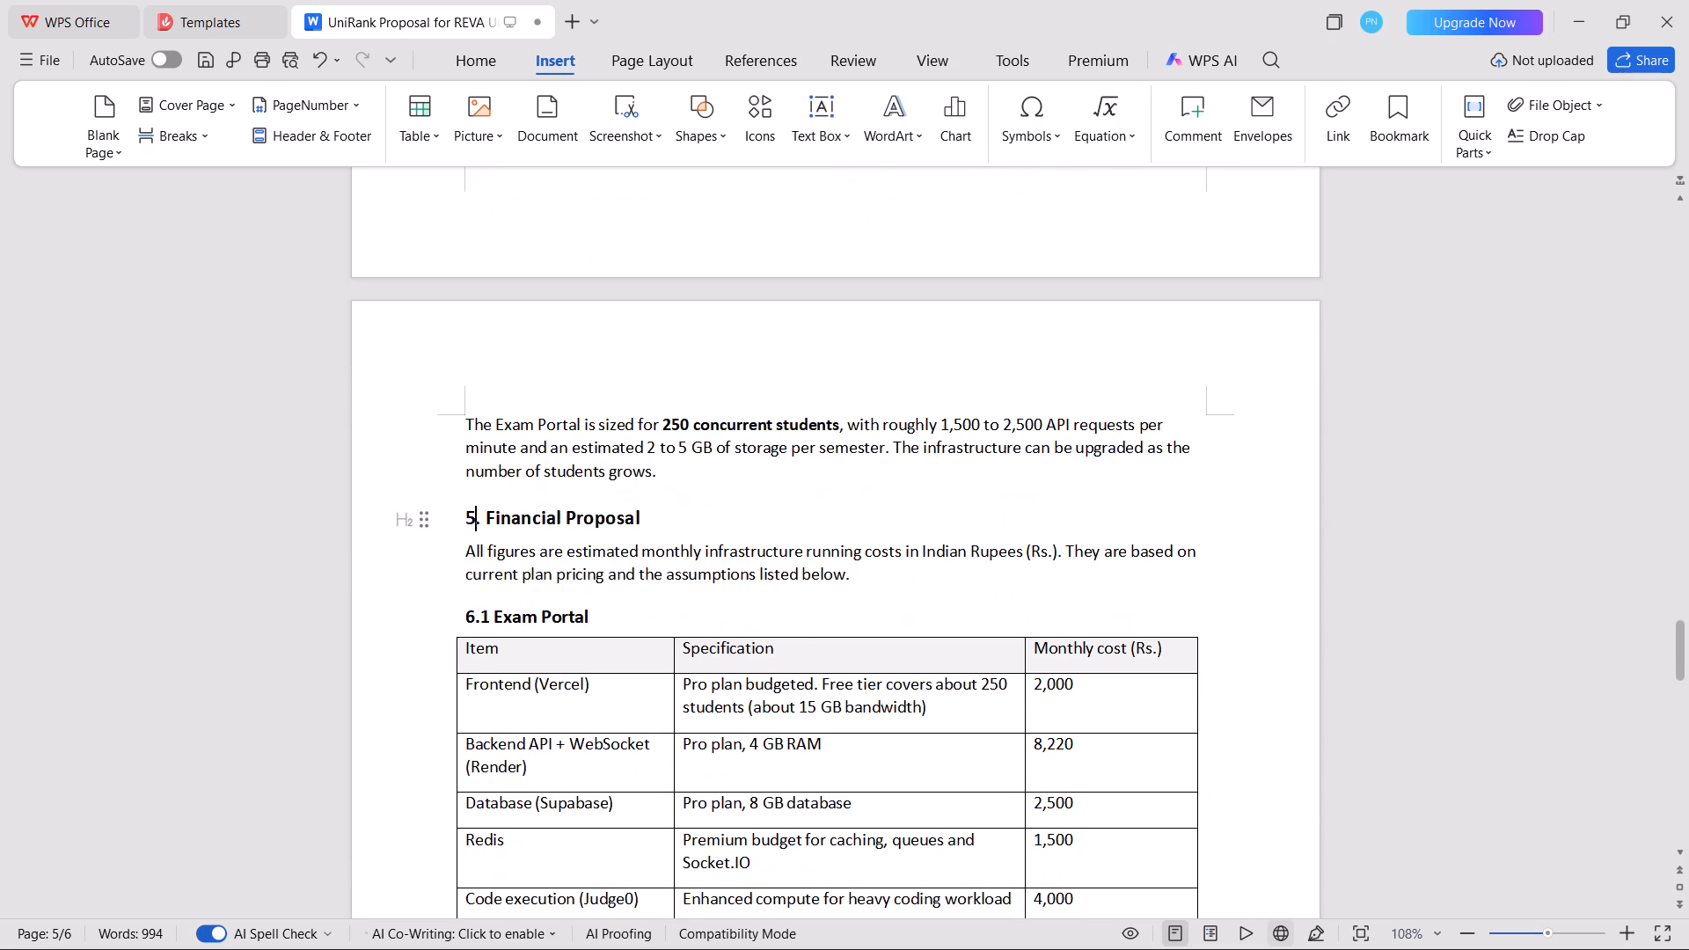
{"action": "left_click", "coordinate": [464, 627]}
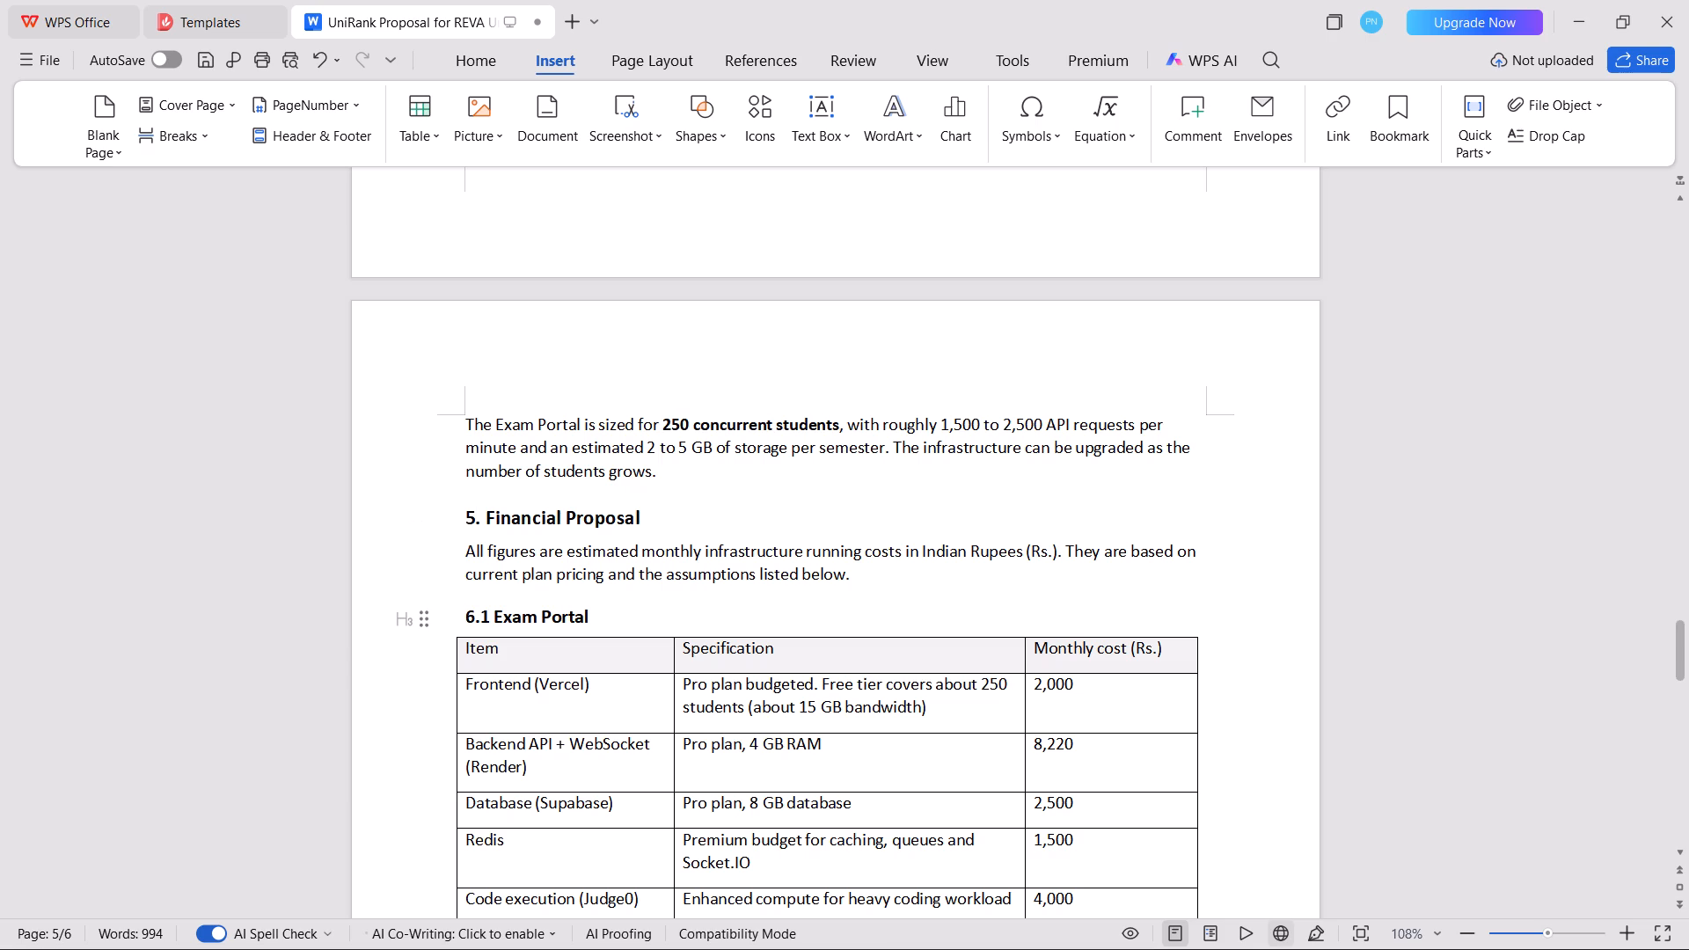
{"action": "left_click", "coordinate": [472, 625]}
{"action": "key", "text": "BackSpace"}
{"action": "key", "text": "5"}
Renumber the Main Website subheading under Financial Proposal as 5.2.
{"action": "scroll", "coordinate": [472, 625], "scroll_direction": "down", "scroll_amount": 4}
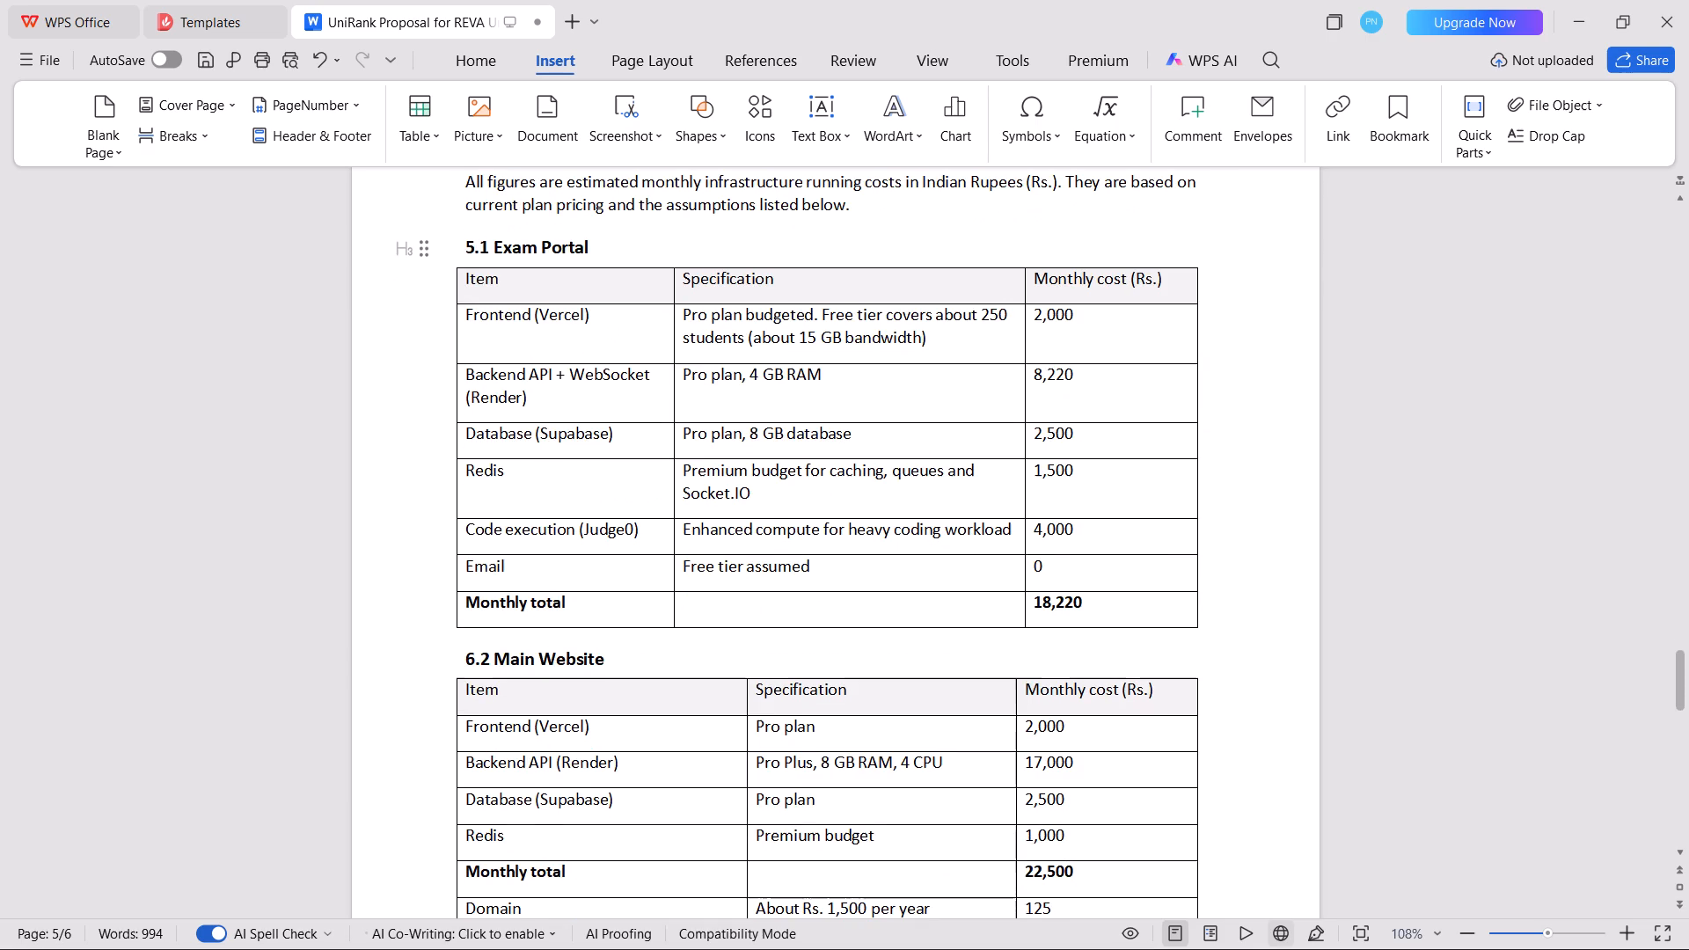
{"action": "left_click", "coordinate": [476, 664]}
{"action": "key", "text": "BackSpace"}
{"action": "key", "text": "5"}
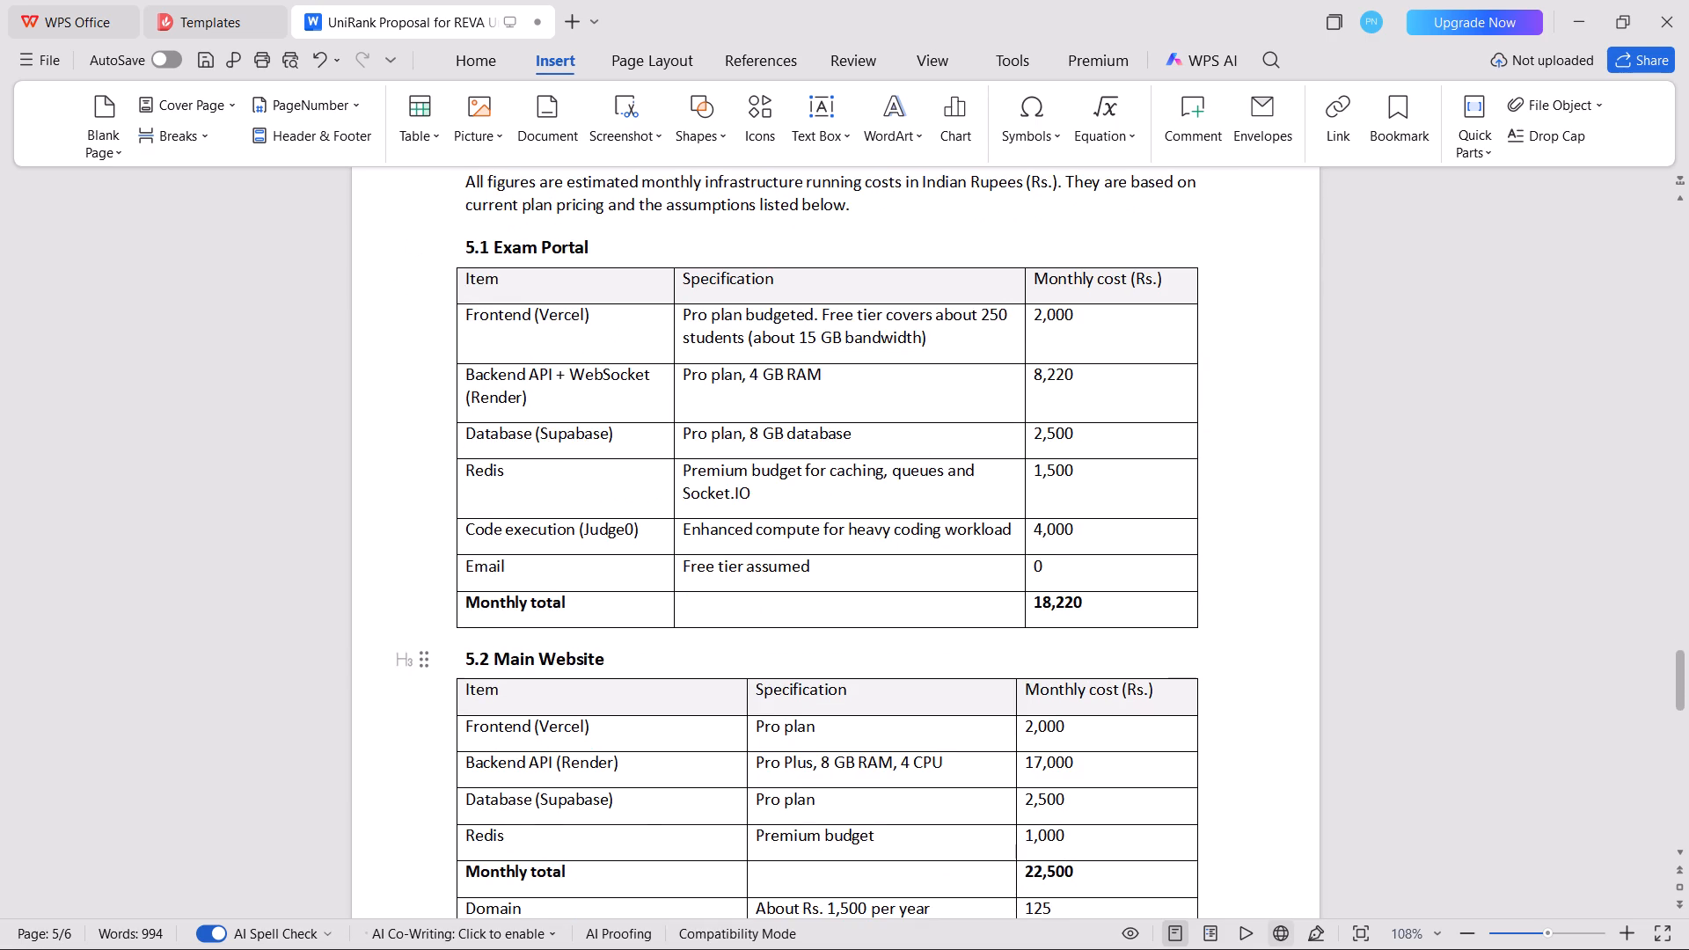
Renumber the Combined Summary subheading under Financial Proposal as 5.3.
{"action": "scroll", "coordinate": [476, 664], "scroll_direction": "down", "scroll_amount": 4}
{"action": "left_click", "coordinate": [476, 667]}
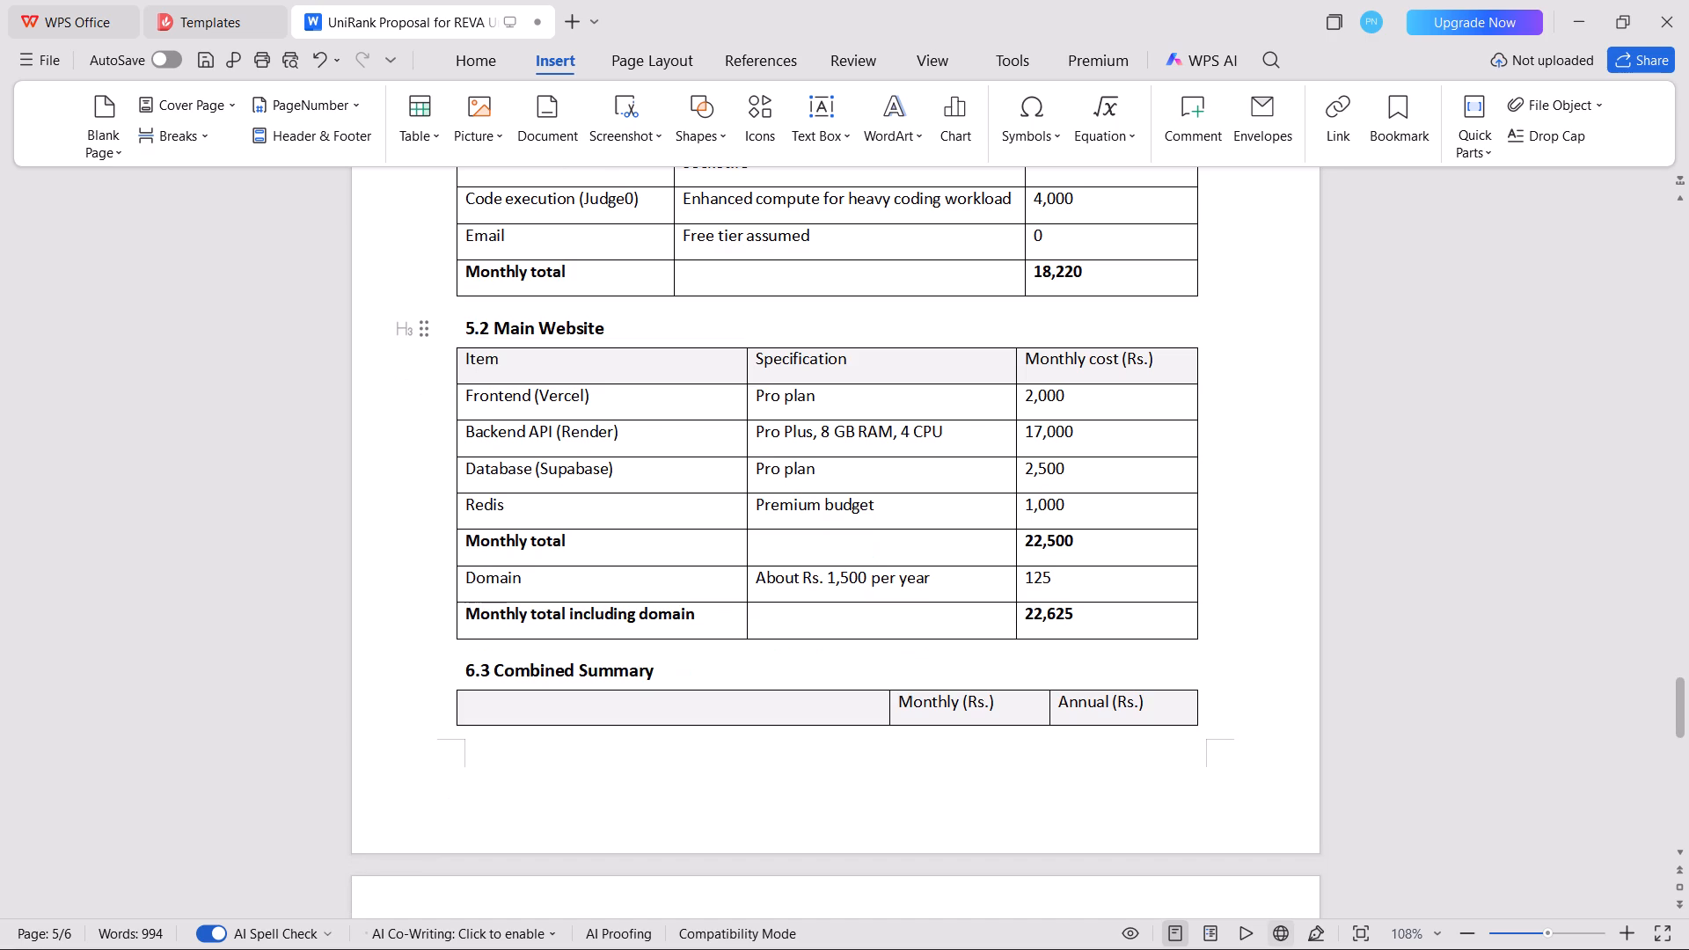
{"action": "key", "text": "BackSpace"}
{"action": "key", "text": "5"}
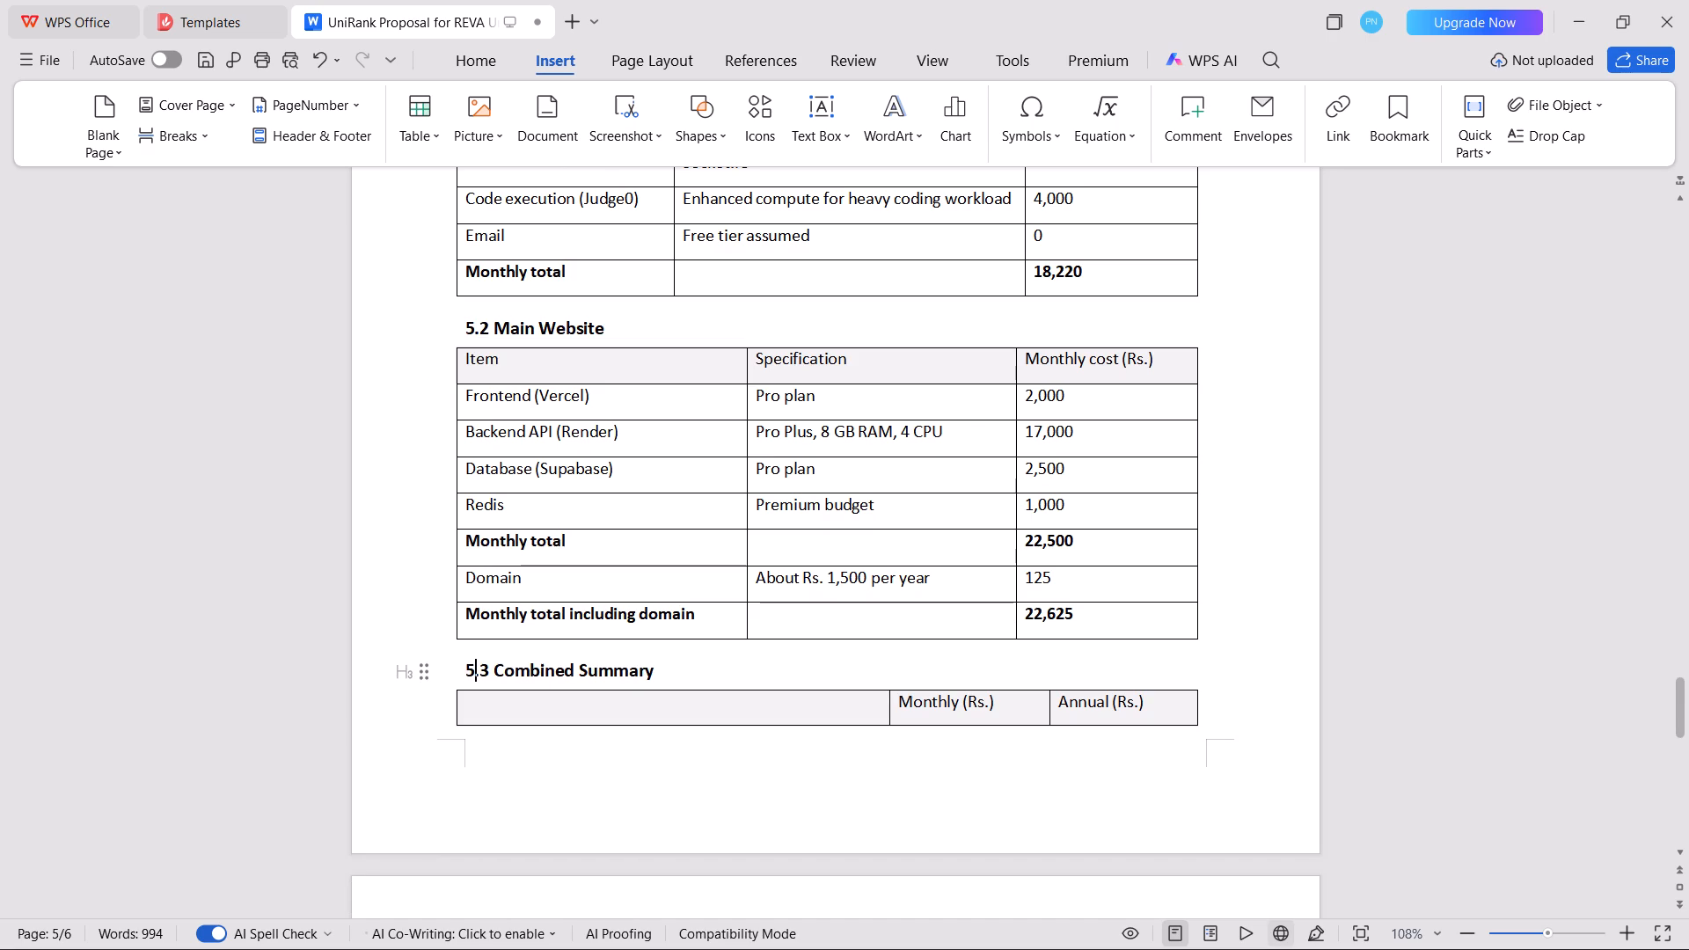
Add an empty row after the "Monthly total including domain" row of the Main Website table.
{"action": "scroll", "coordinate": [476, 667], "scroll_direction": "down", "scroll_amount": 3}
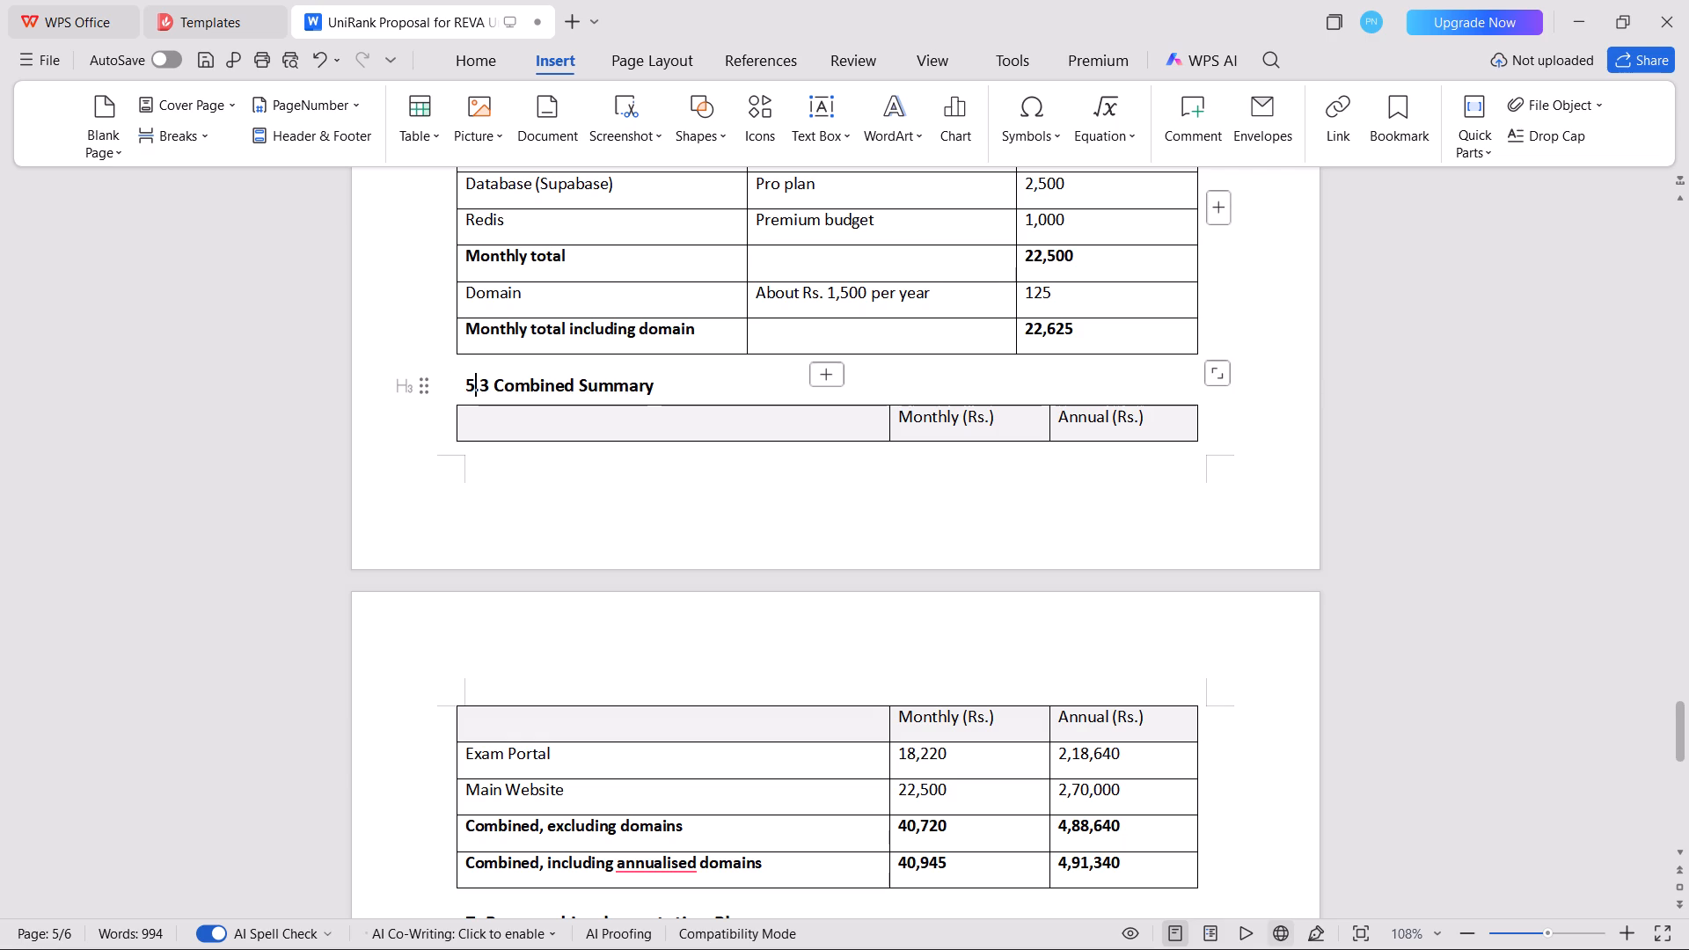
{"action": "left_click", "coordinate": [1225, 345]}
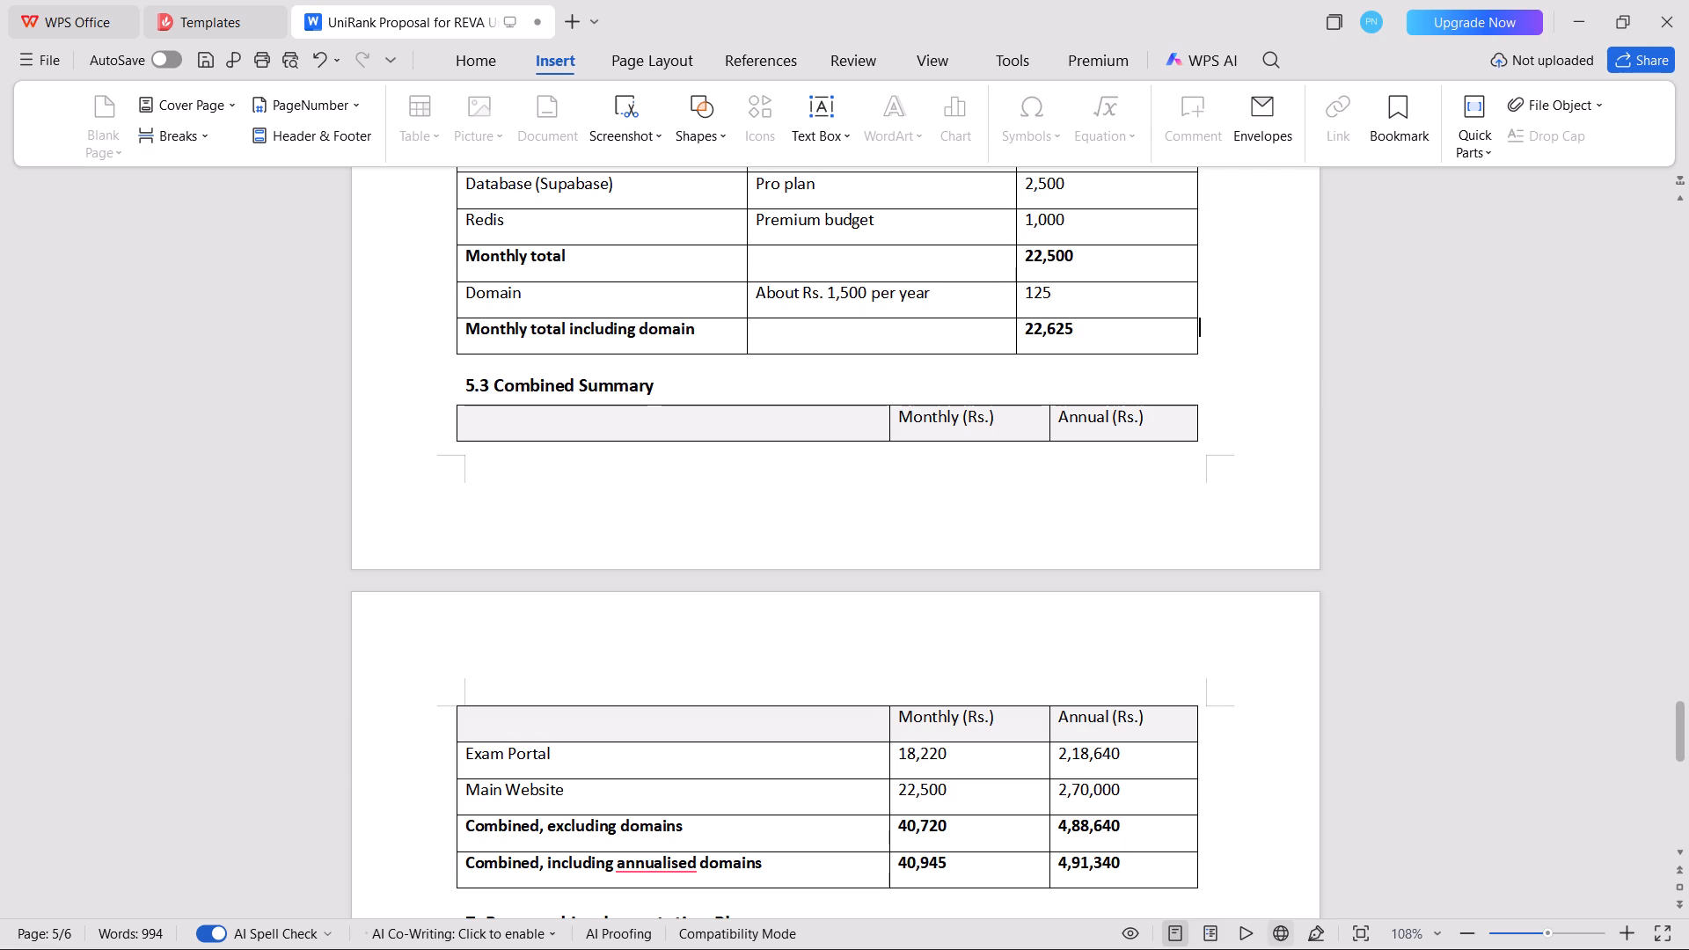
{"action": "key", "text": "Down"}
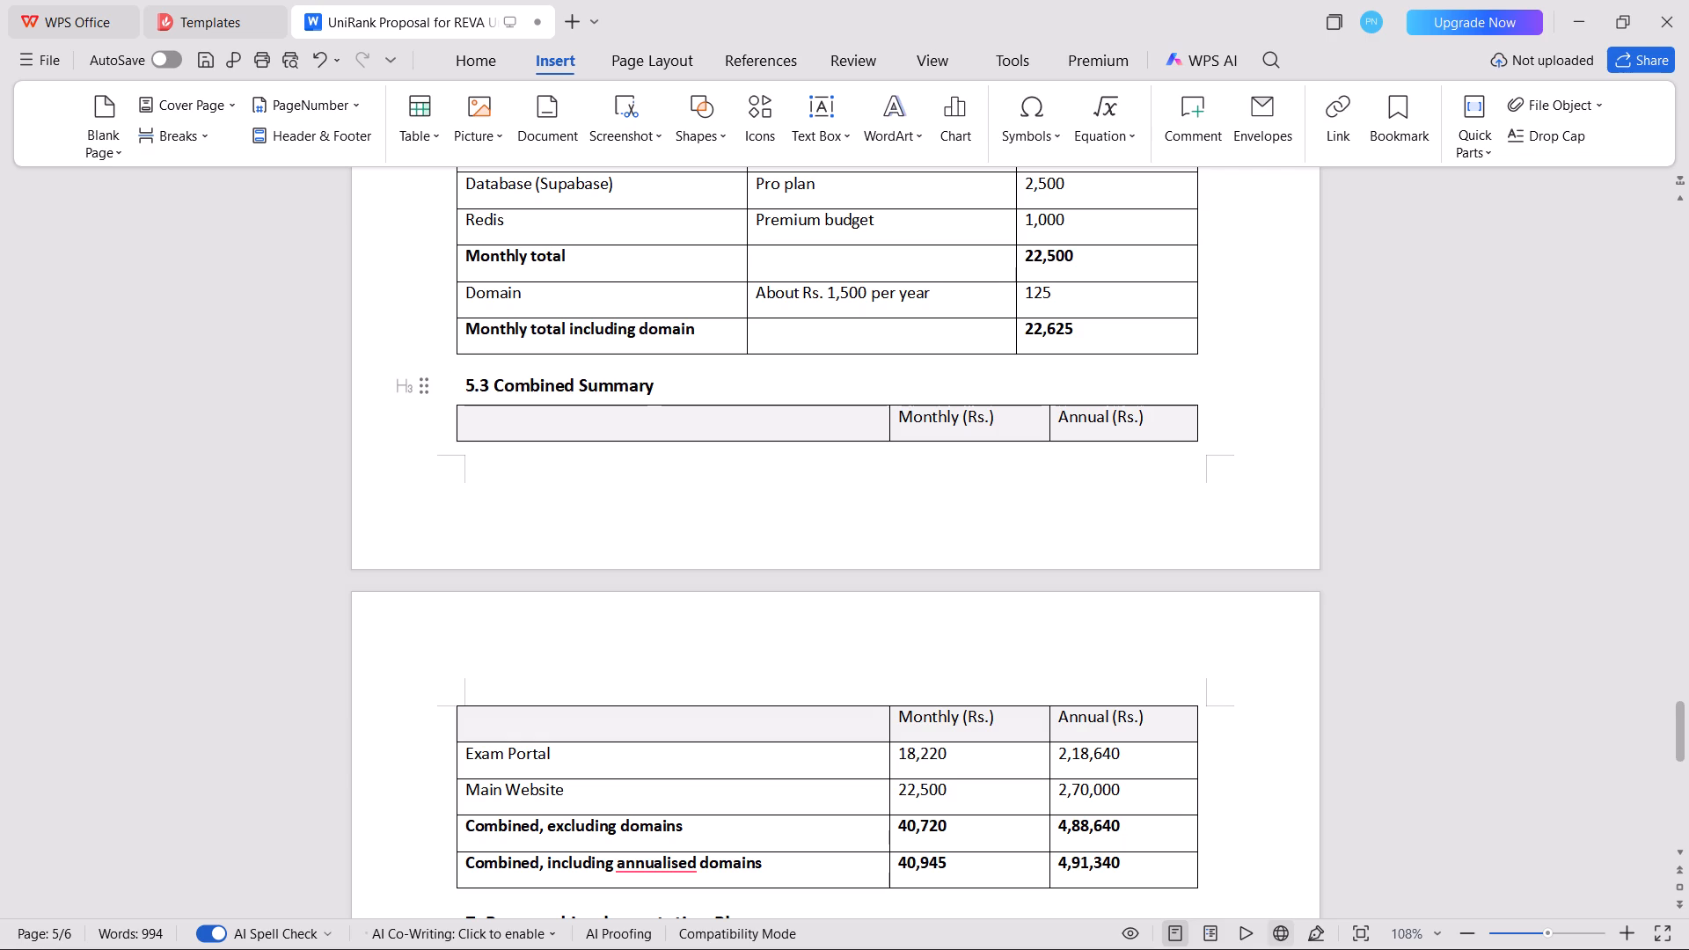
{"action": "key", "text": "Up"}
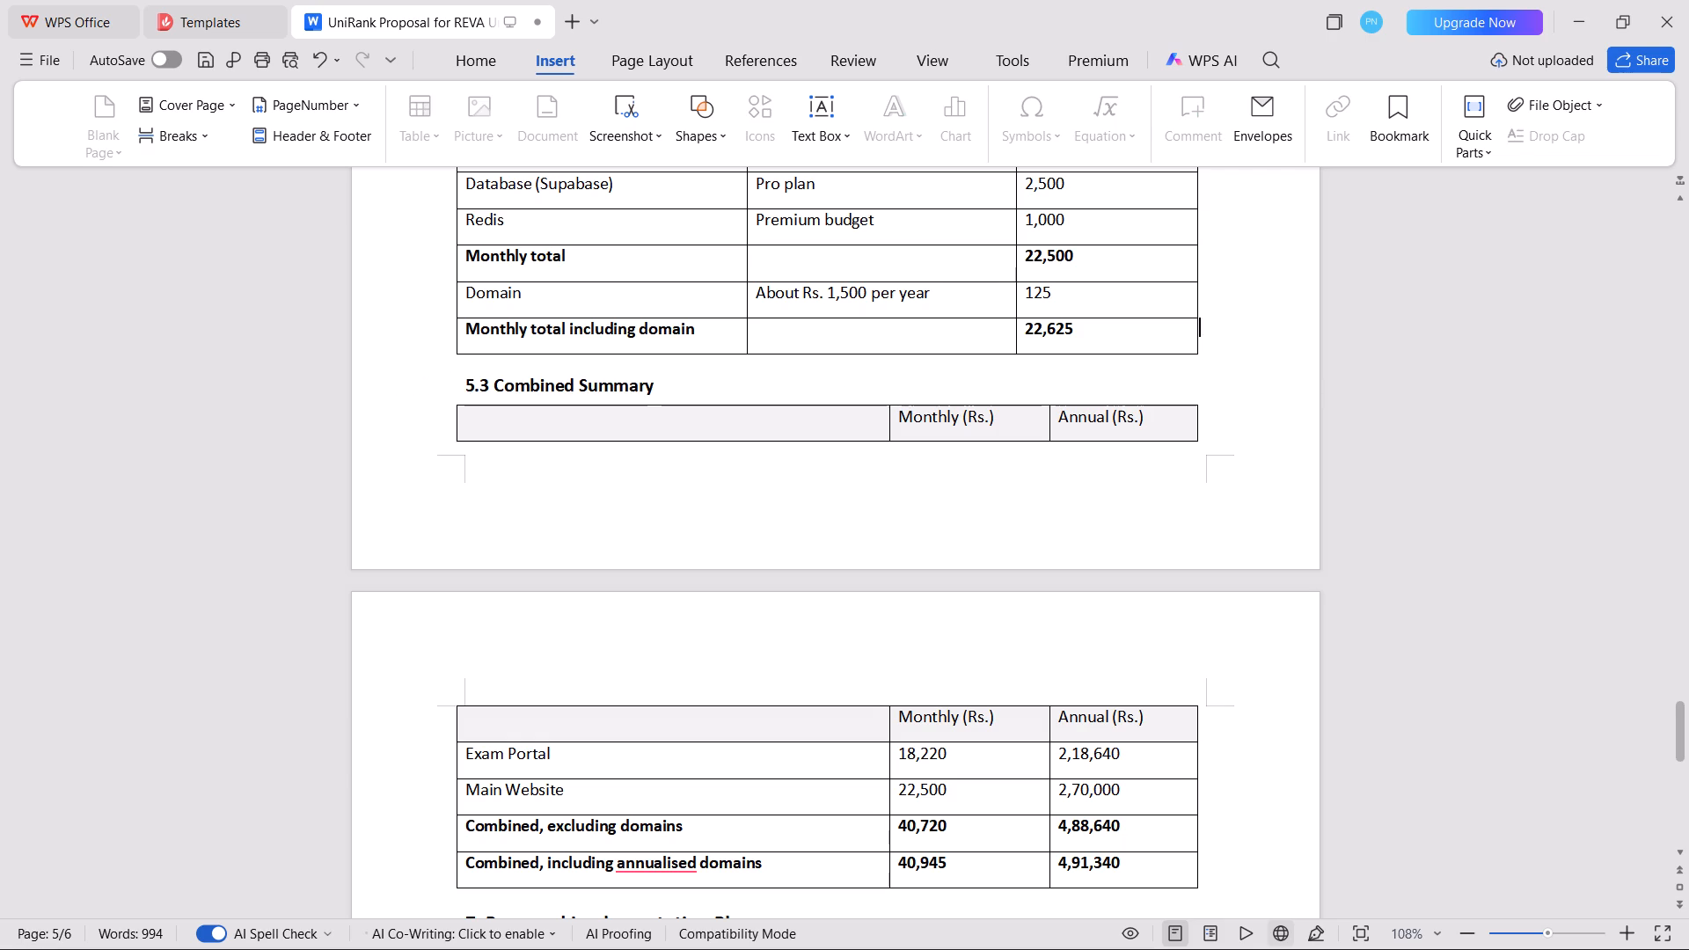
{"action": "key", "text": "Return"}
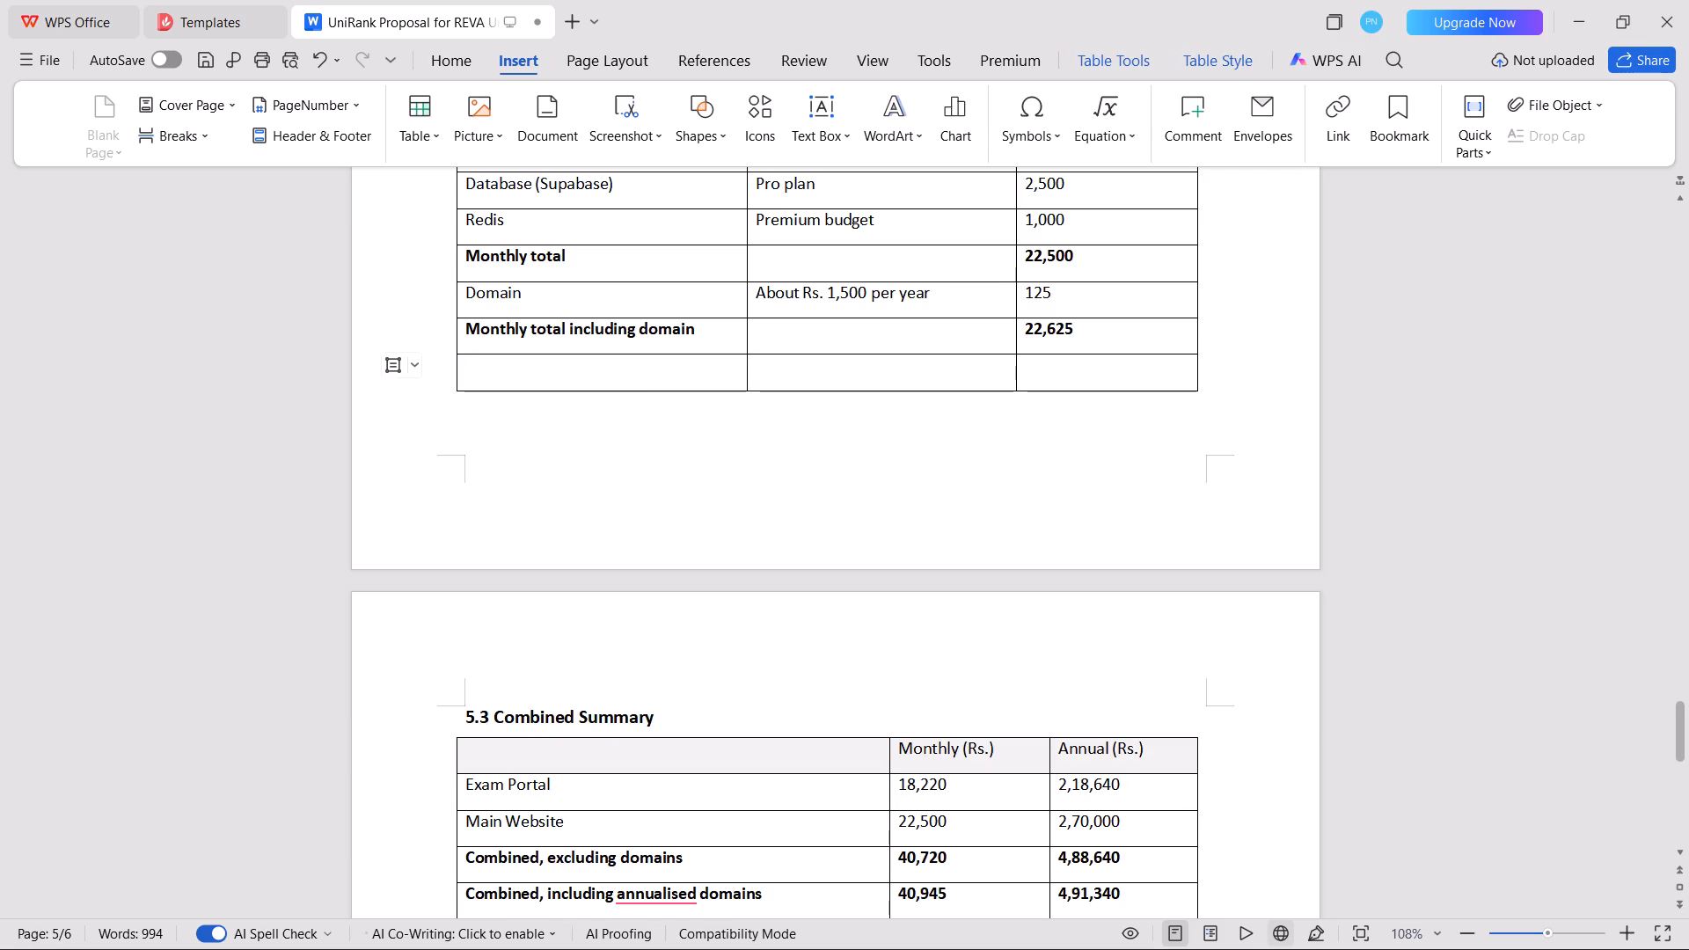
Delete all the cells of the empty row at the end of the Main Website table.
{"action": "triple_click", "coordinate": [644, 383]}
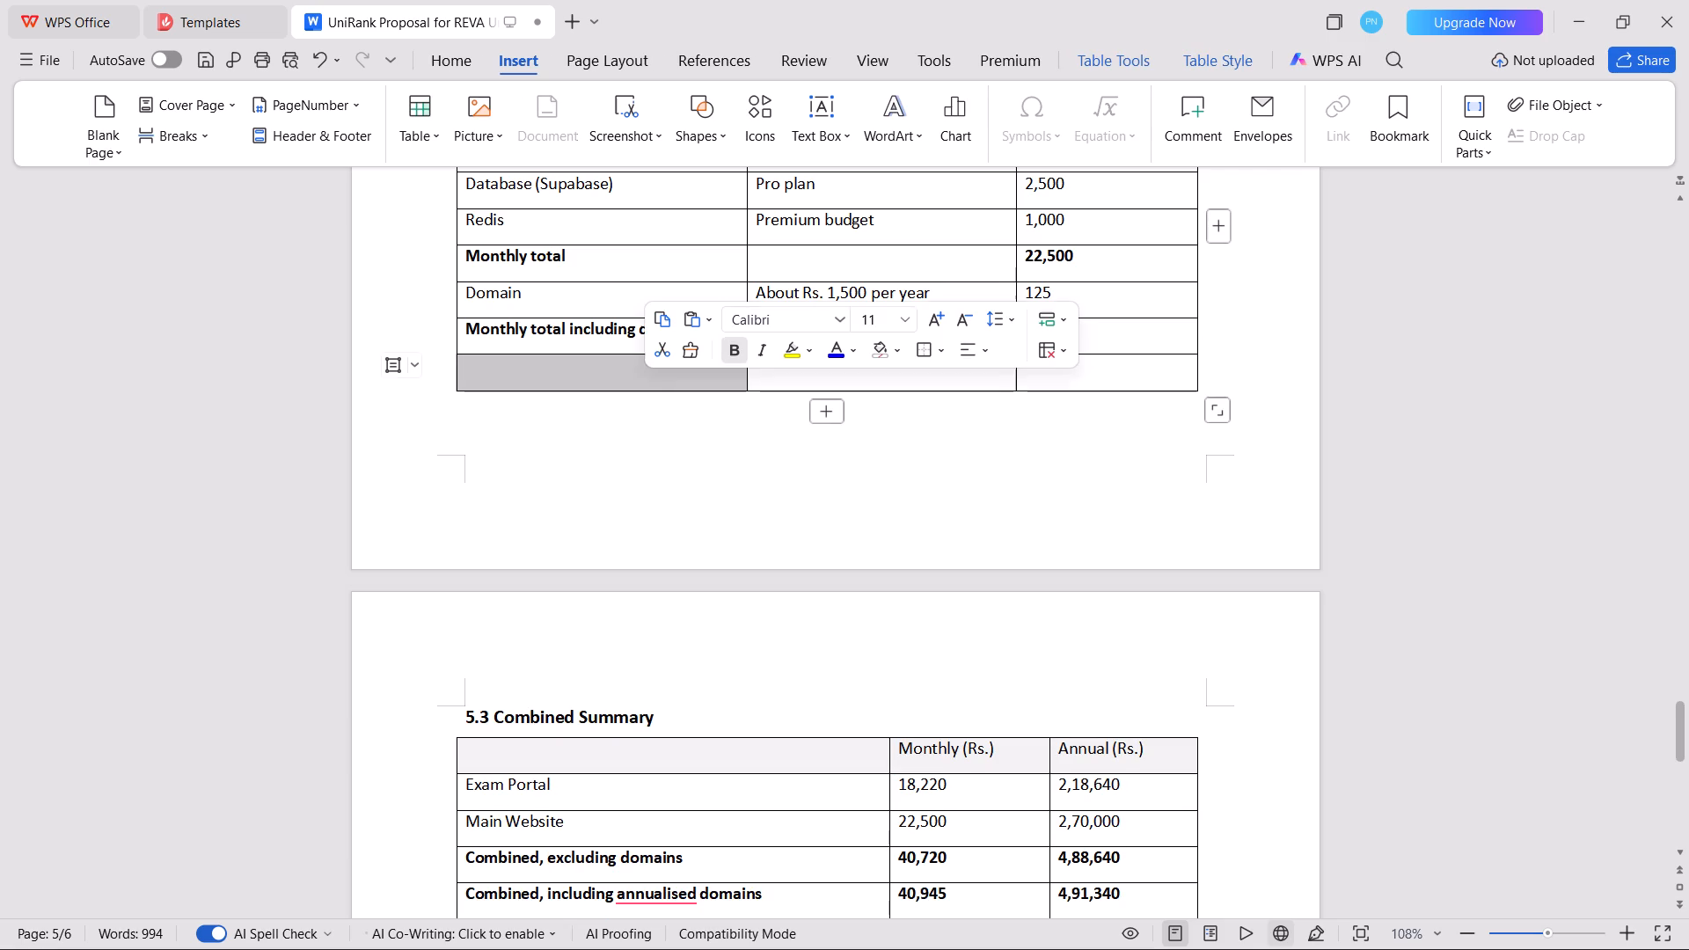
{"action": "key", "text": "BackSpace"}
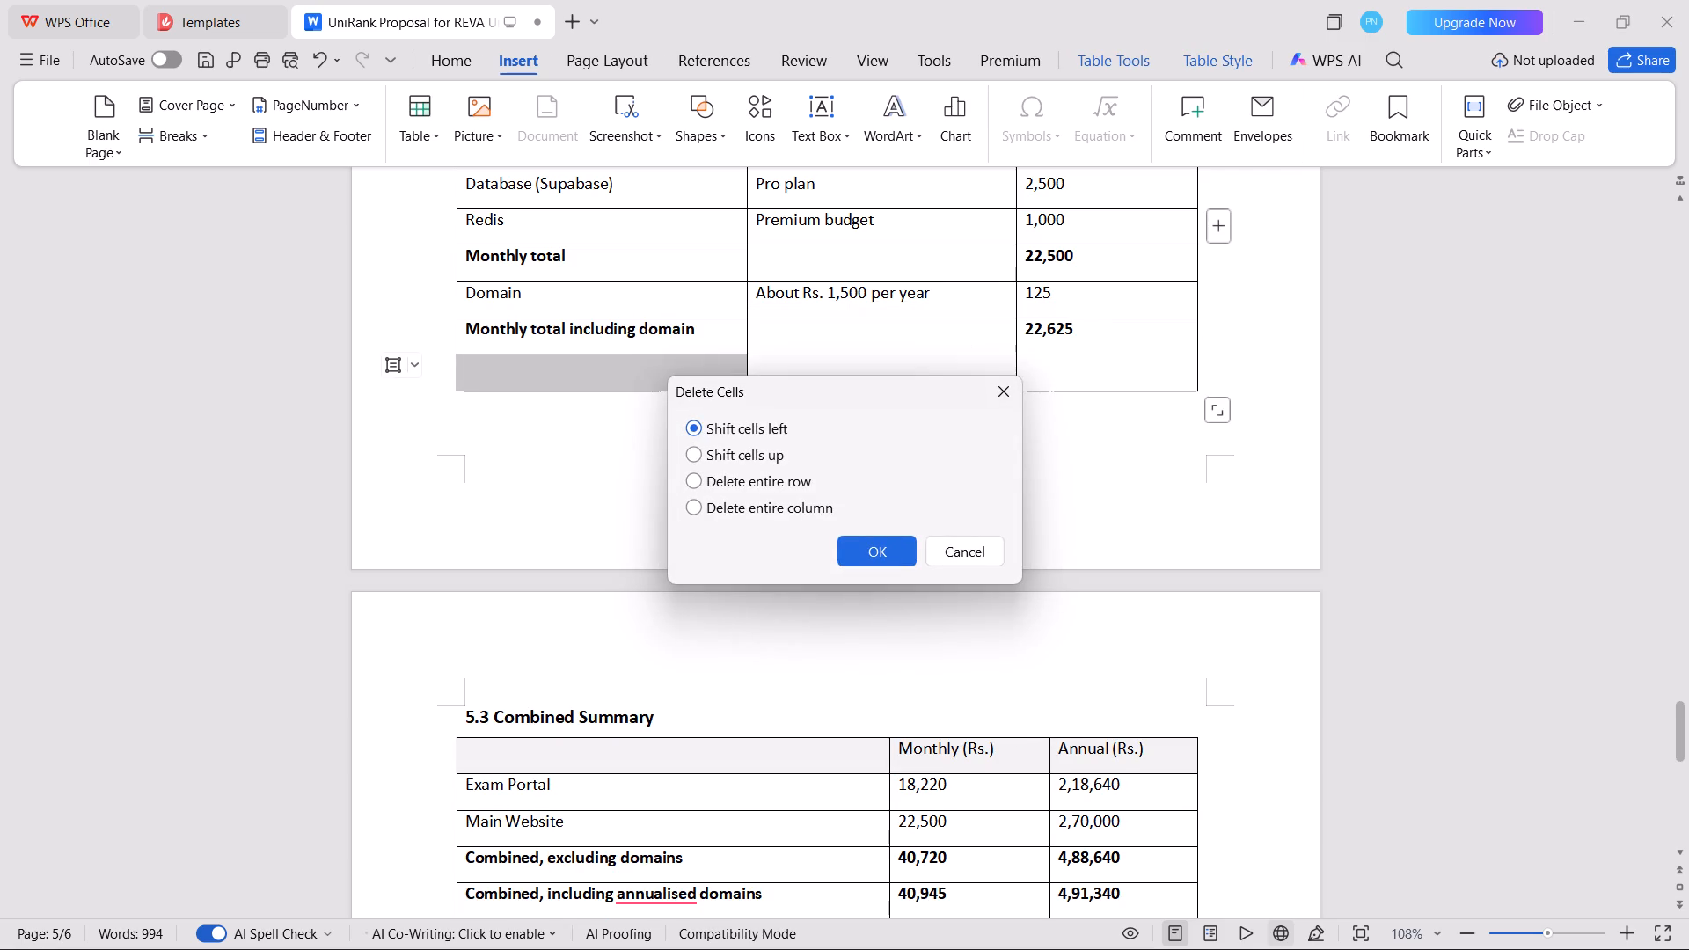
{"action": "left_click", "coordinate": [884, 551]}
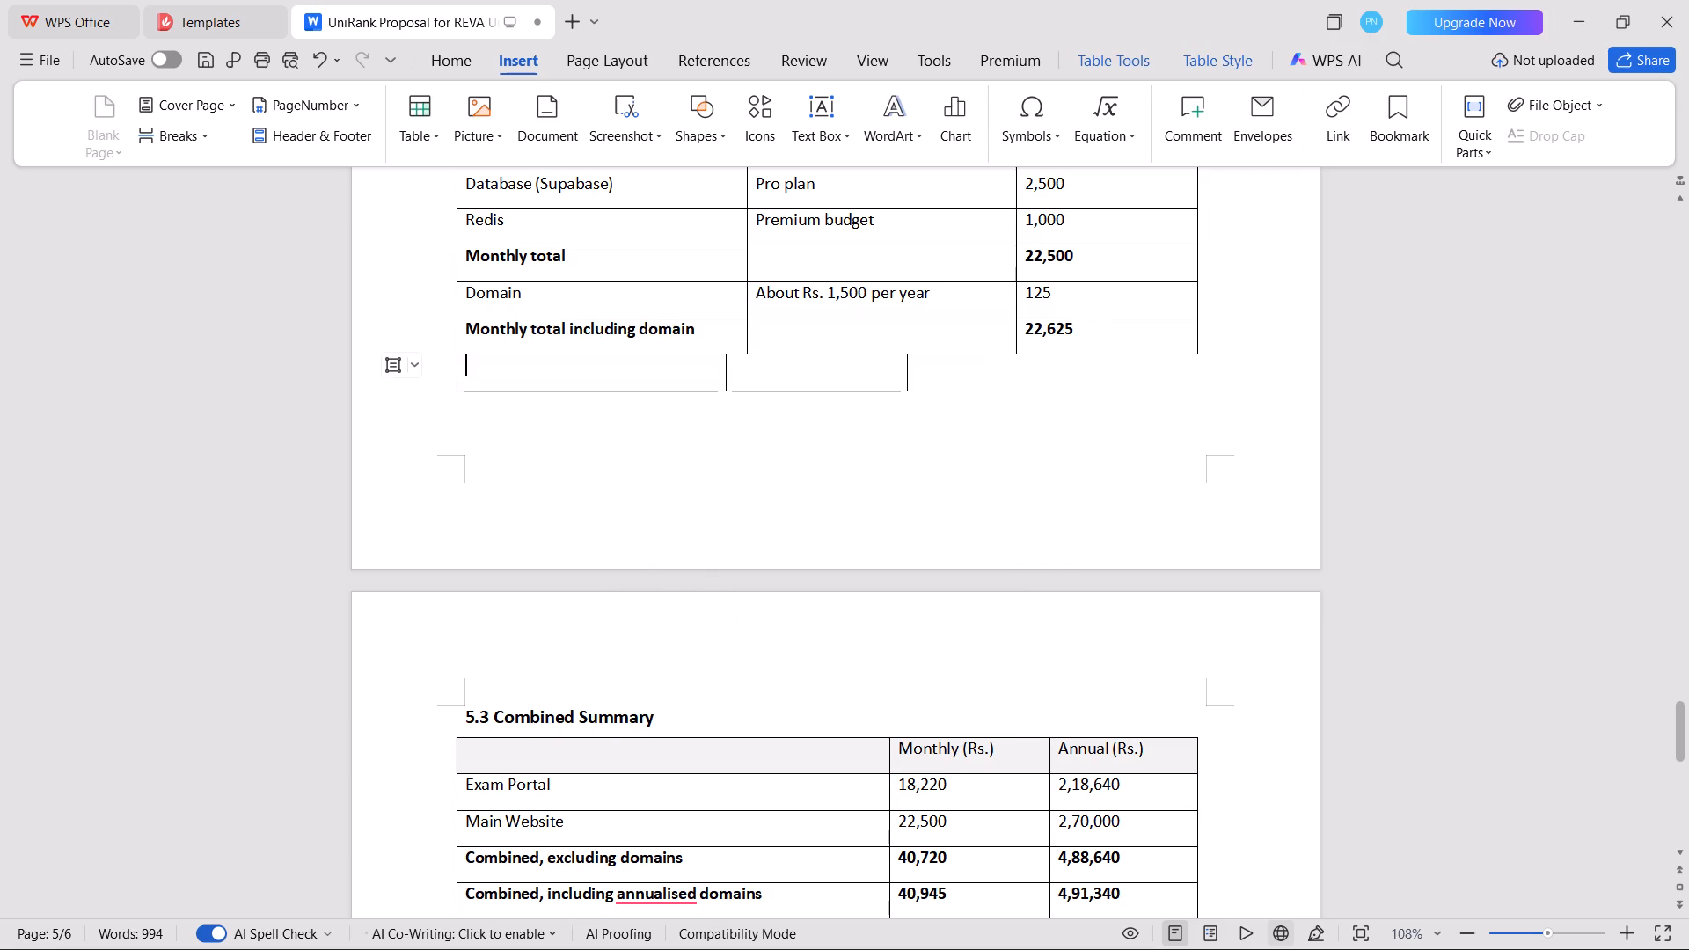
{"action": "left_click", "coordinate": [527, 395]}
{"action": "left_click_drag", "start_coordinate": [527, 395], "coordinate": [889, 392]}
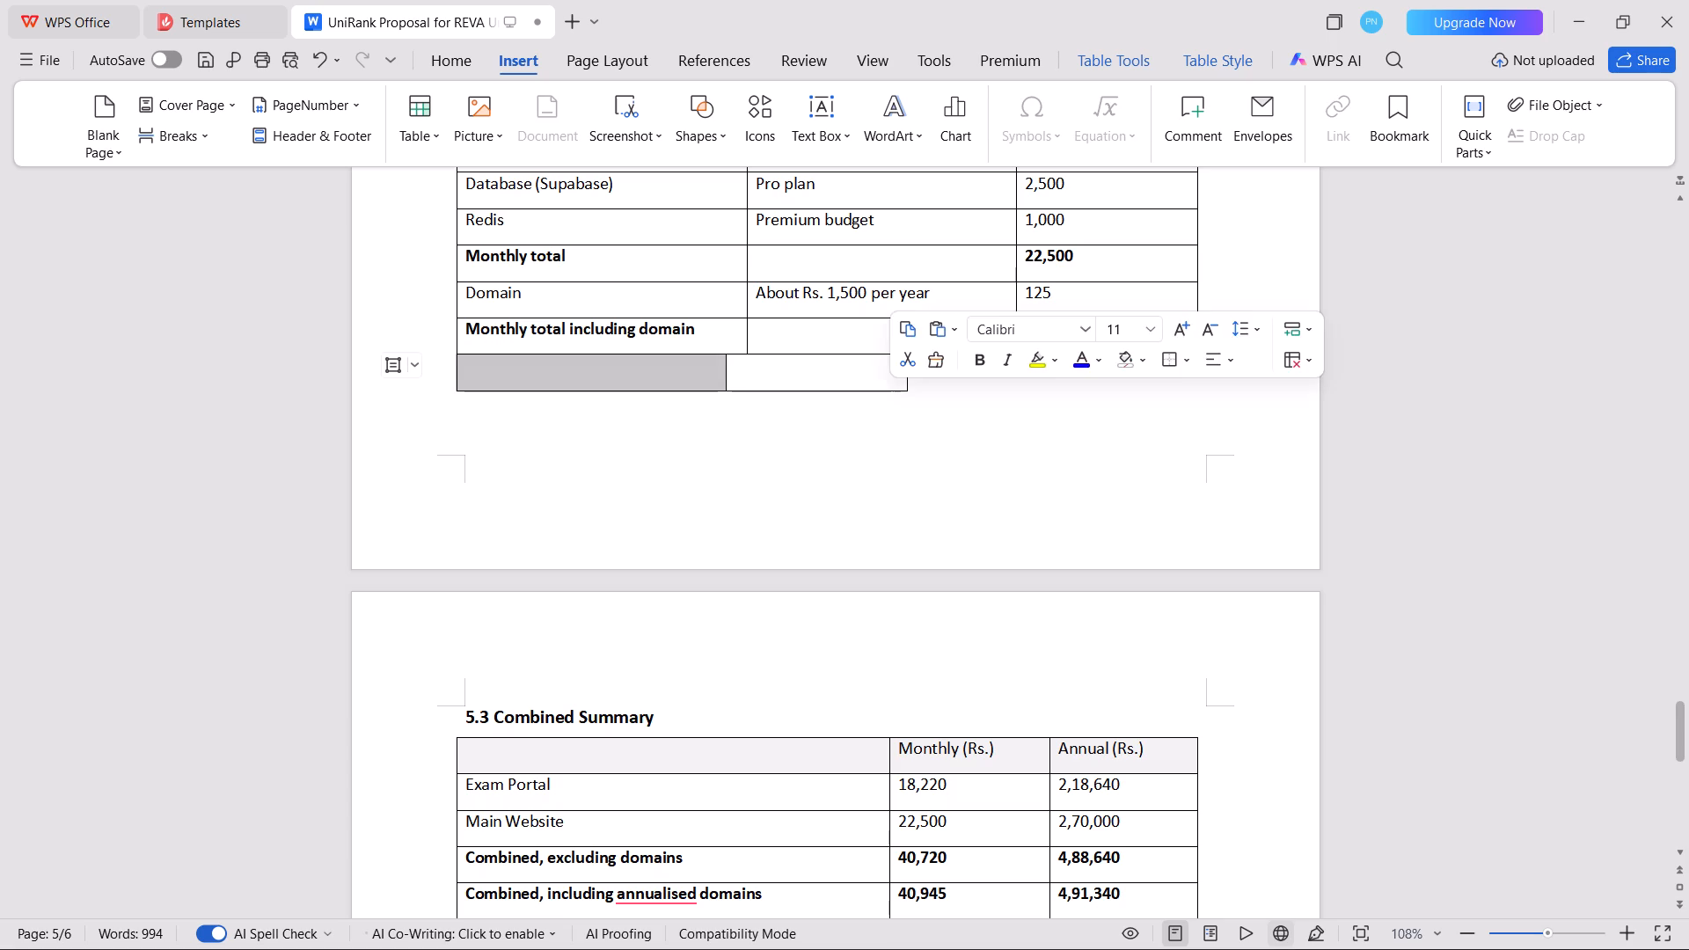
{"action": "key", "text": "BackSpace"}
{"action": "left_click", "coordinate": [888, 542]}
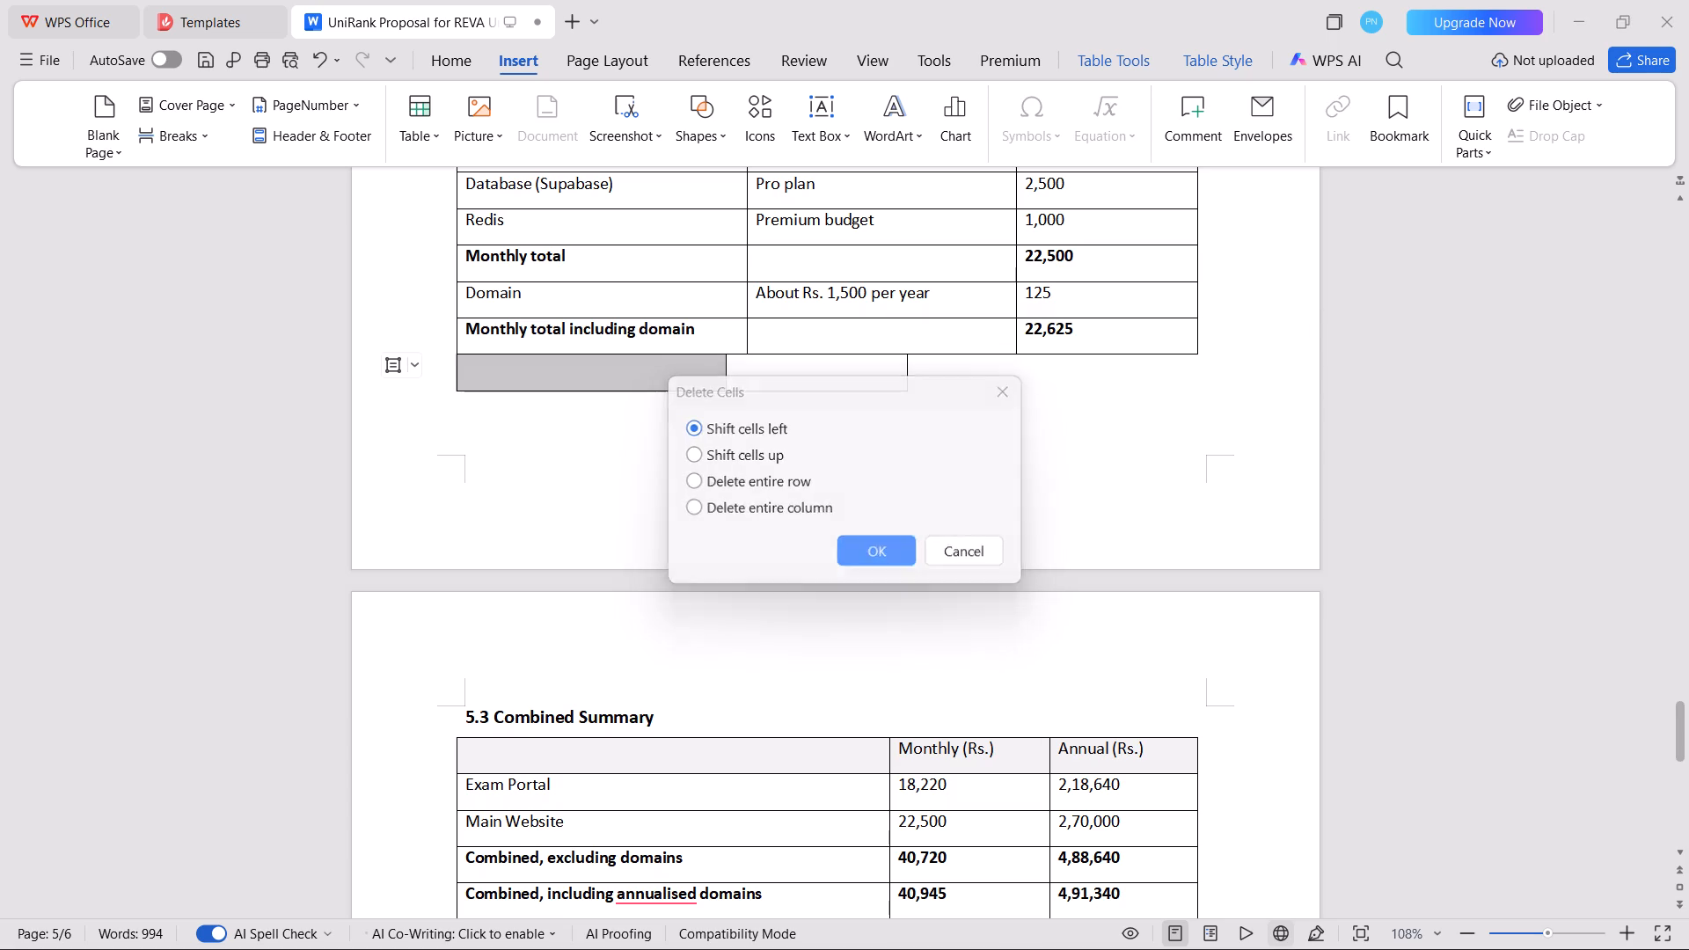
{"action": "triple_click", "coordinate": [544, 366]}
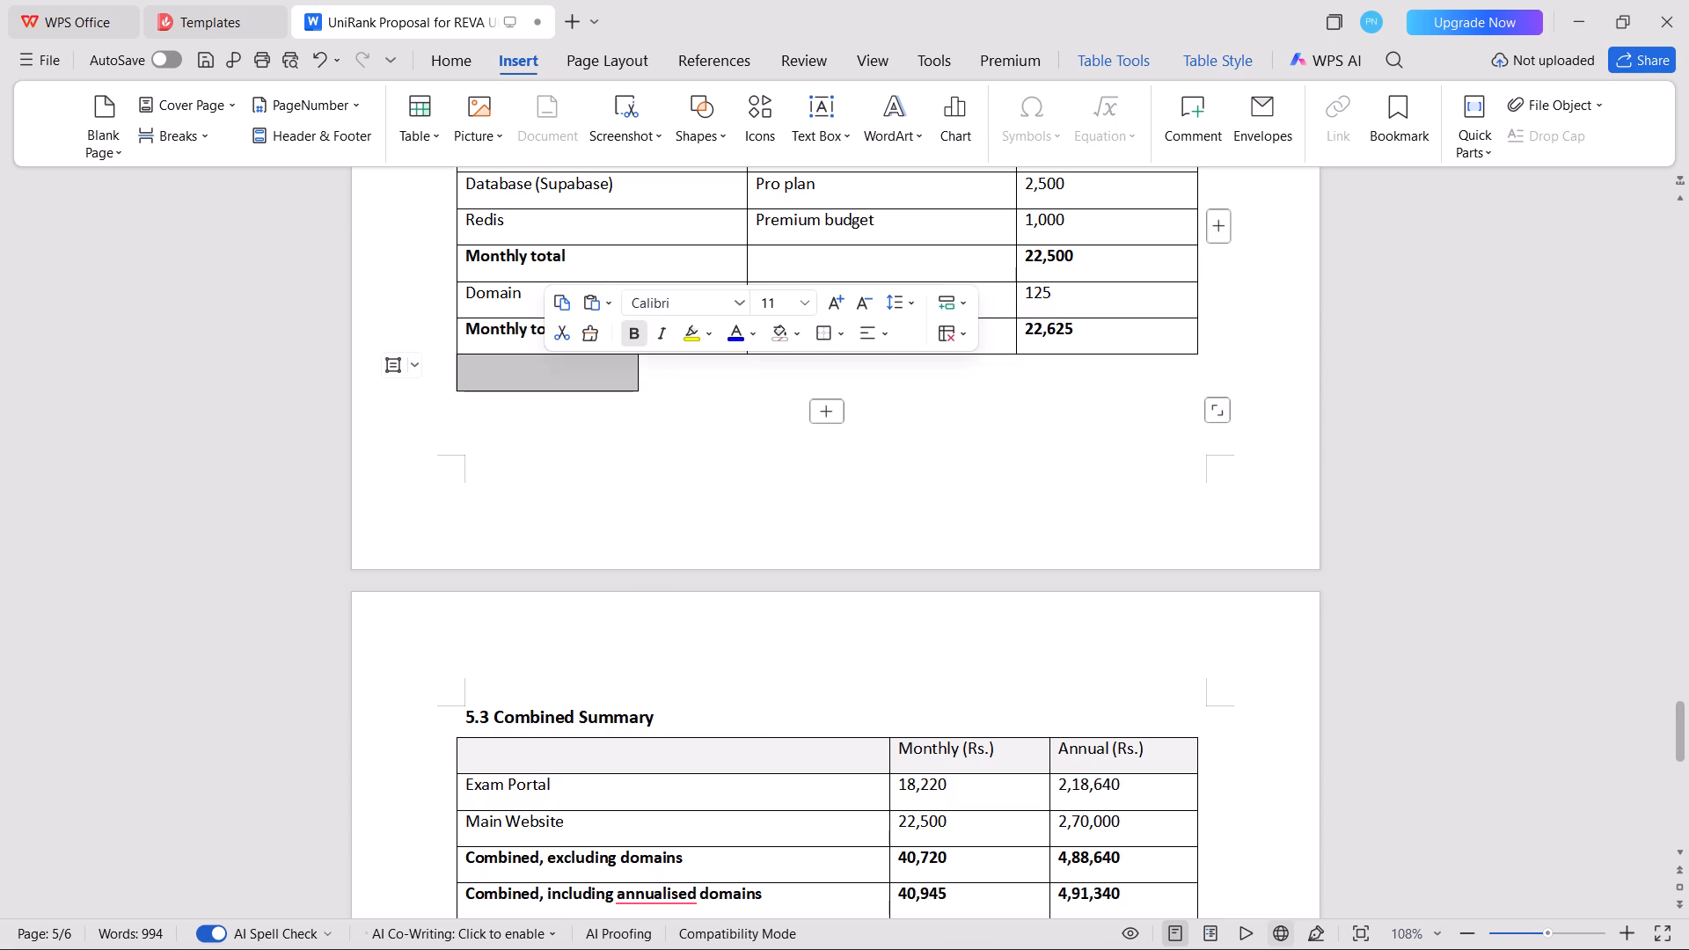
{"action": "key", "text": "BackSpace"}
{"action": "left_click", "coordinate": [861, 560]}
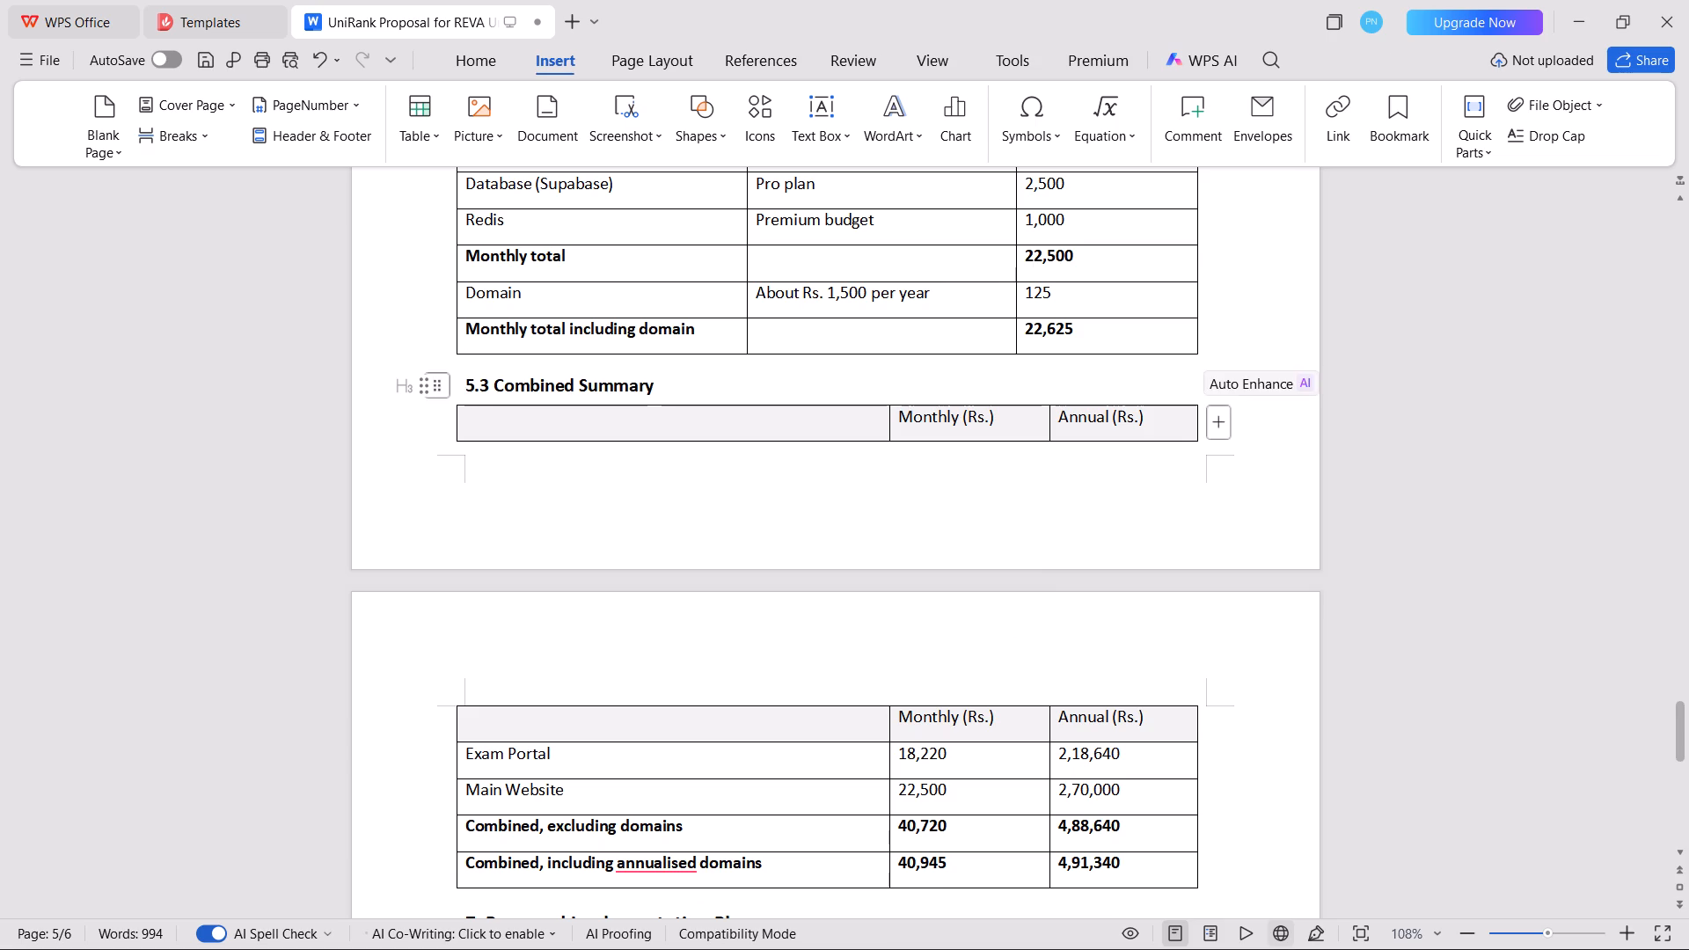
Insert a blank line before the 5.3 Combined Summary heading to push it and its table onto the next page.
{"action": "key", "text": "Return"}
Fill the empty header cell of the Combined Summary table with "Branch".
{"action": "scroll", "coordinate": [615, 388], "scroll_direction": "down", "scroll_amount": 1}
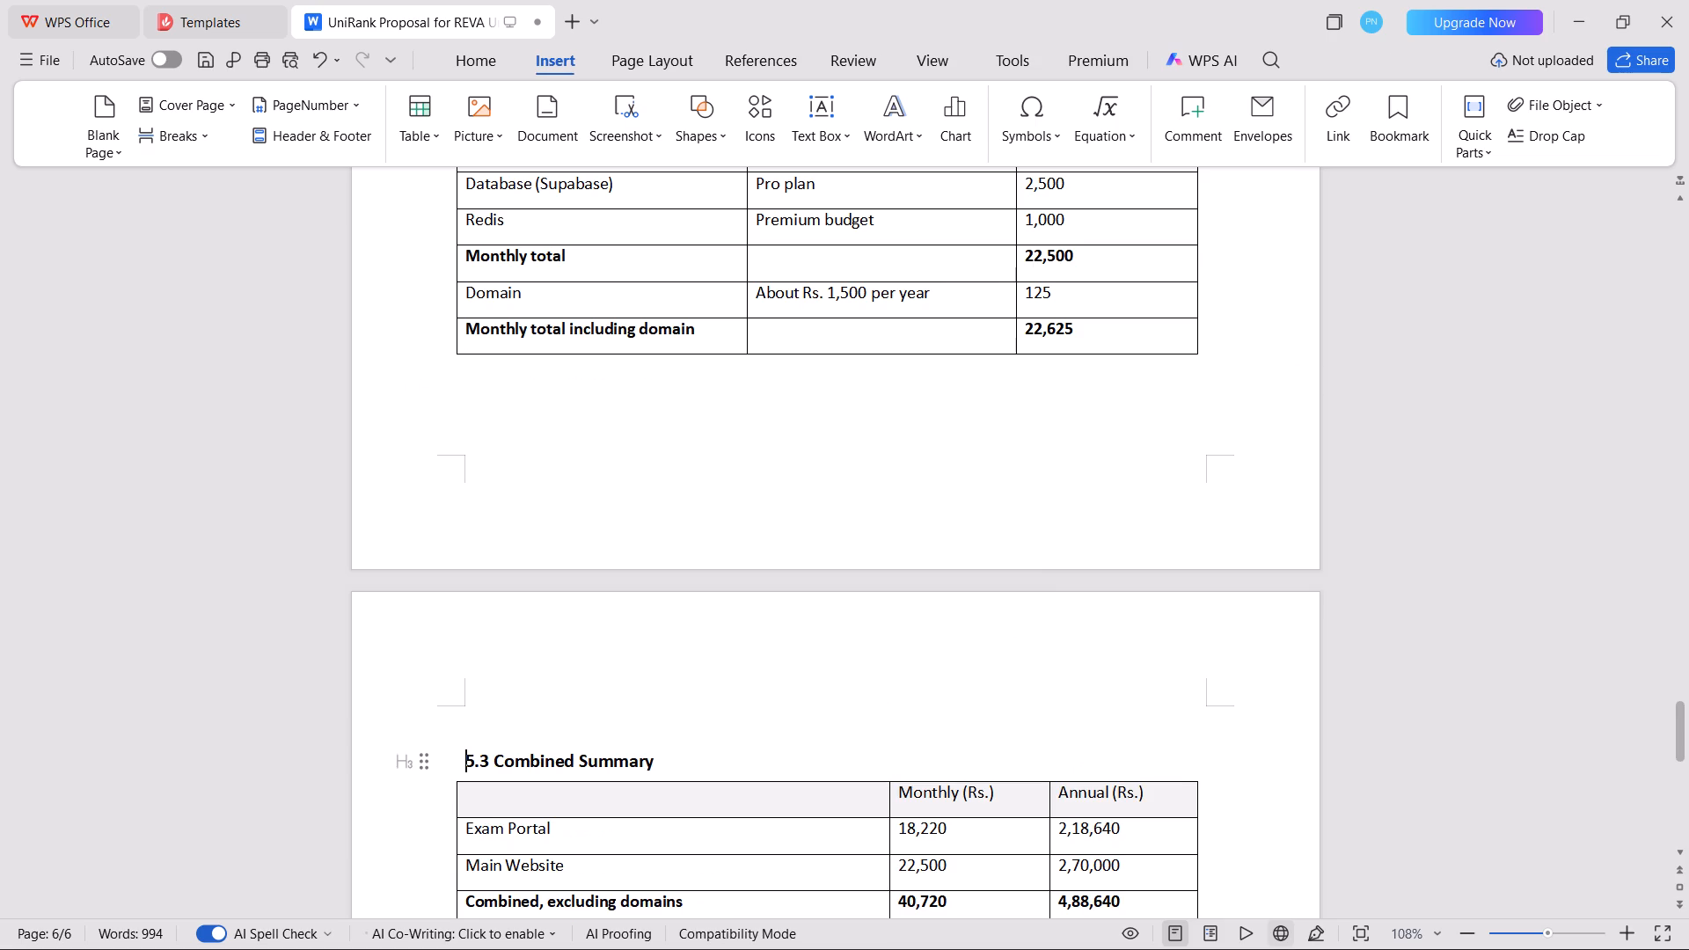
{"action": "scroll", "coordinate": [615, 388], "scroll_direction": "down", "scroll_amount": 1}
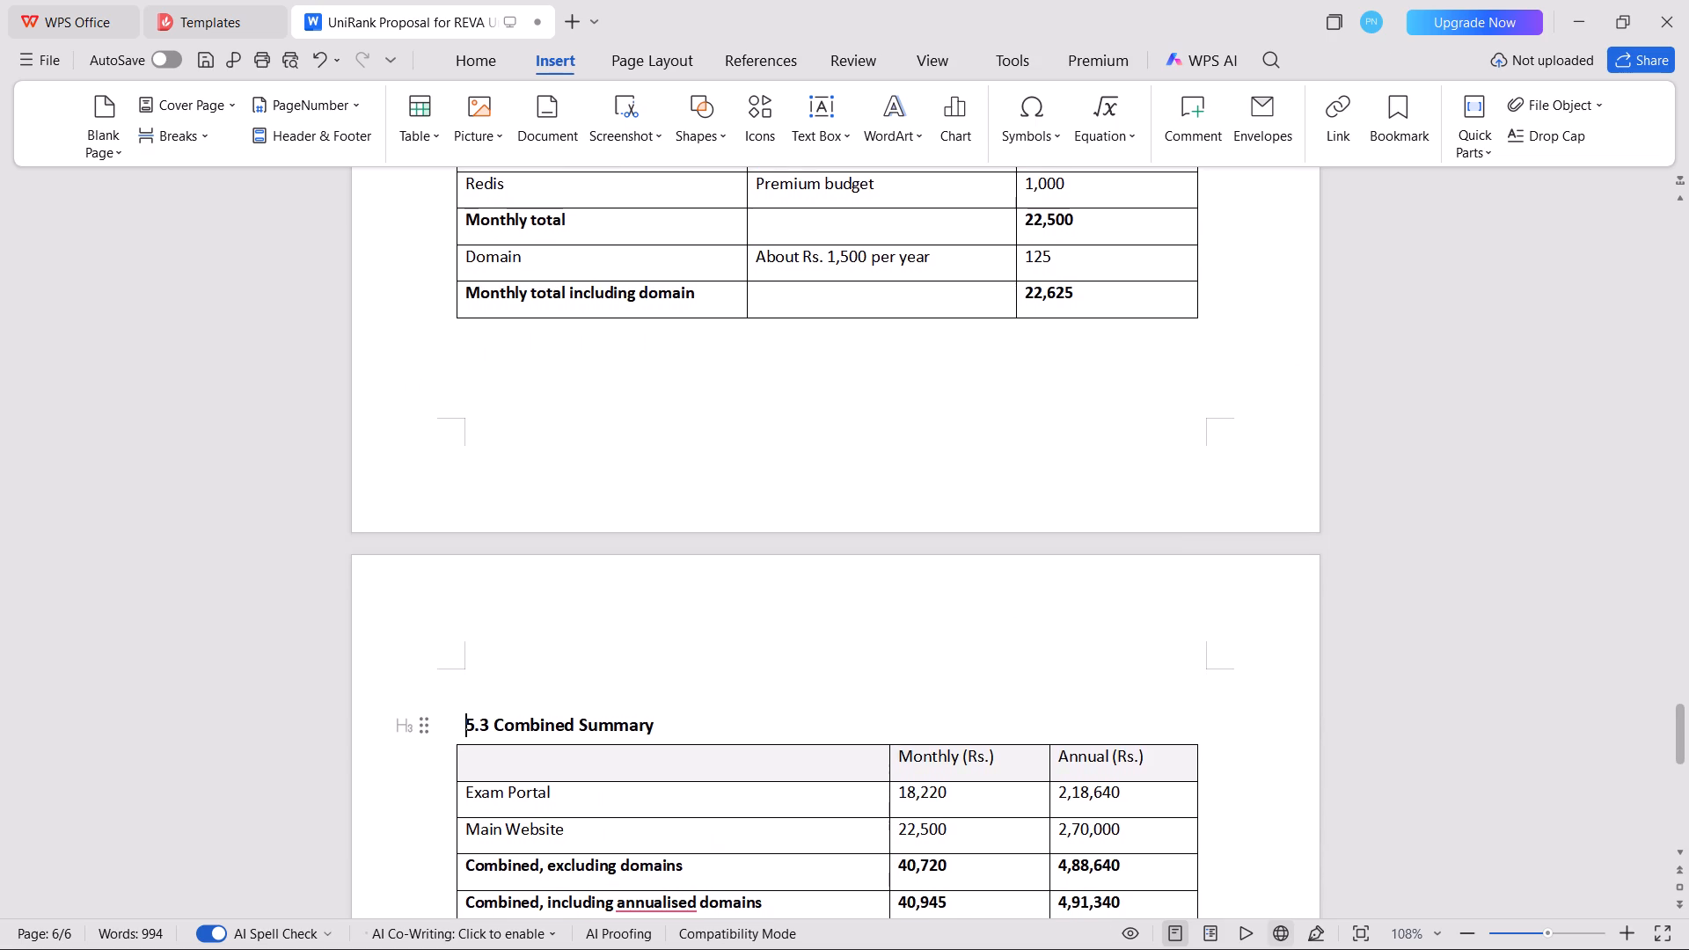
{"action": "scroll", "coordinate": [615, 388], "scroll_direction": "down", "scroll_amount": 1}
{"action": "scroll", "coordinate": [615, 388], "scroll_direction": "up", "scroll_amount": 3}
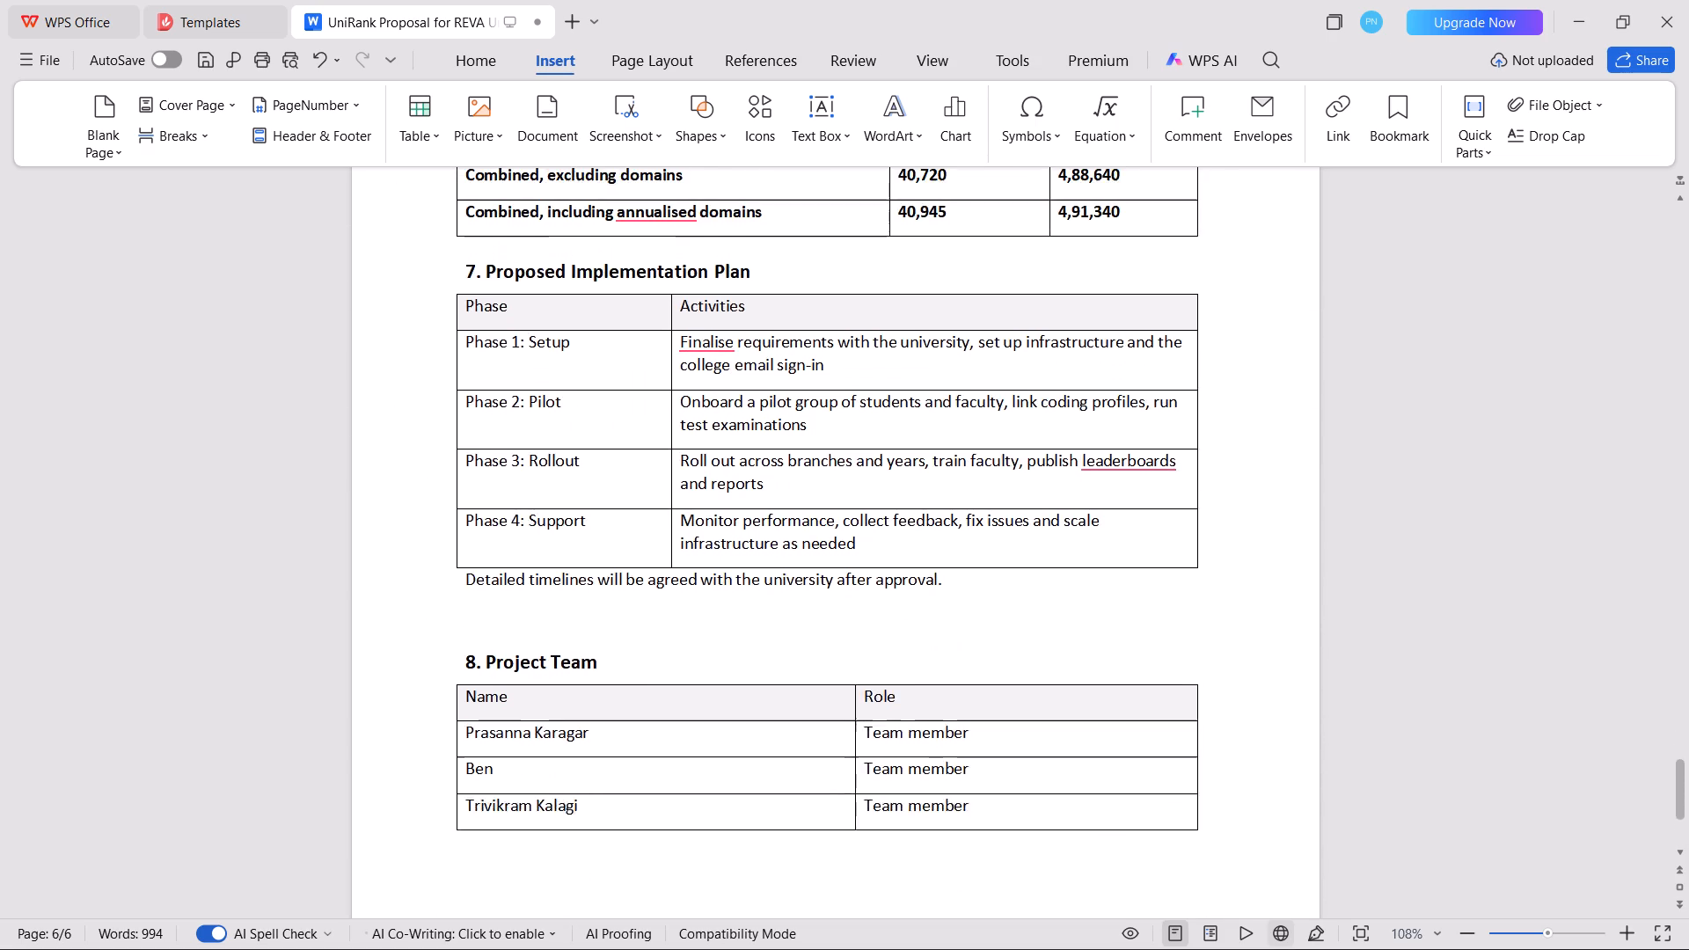
{"action": "scroll", "coordinate": [615, 388], "scroll_direction": "up", "scroll_amount": 3}
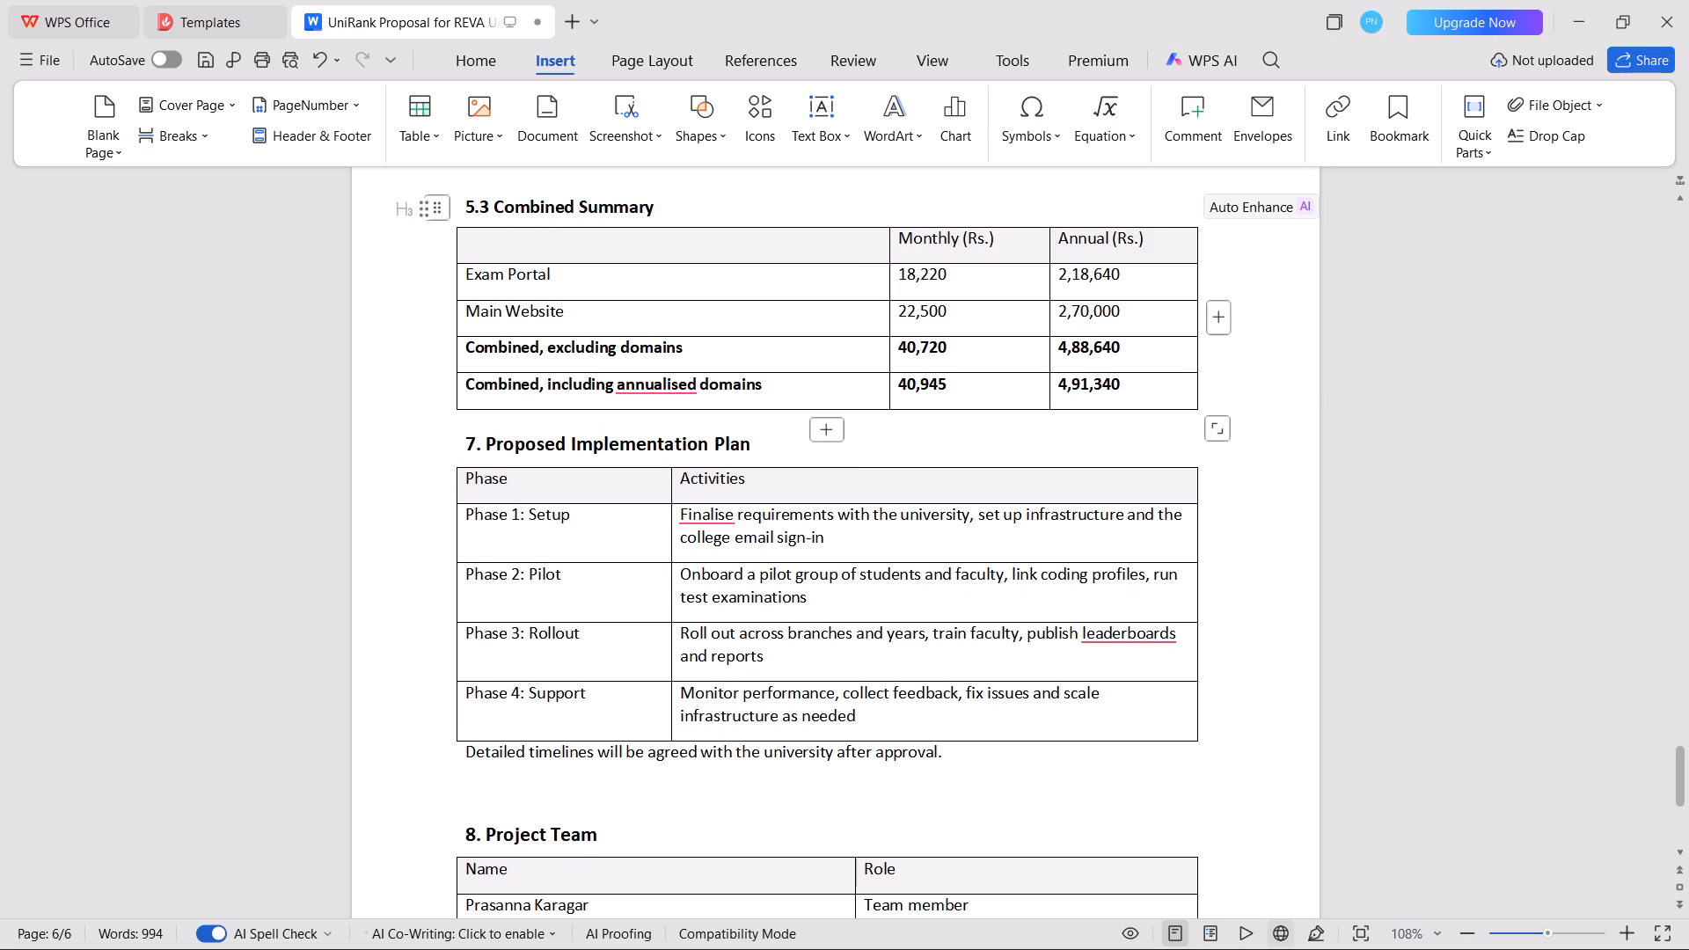
{"action": "left_click", "coordinate": [543, 244]}
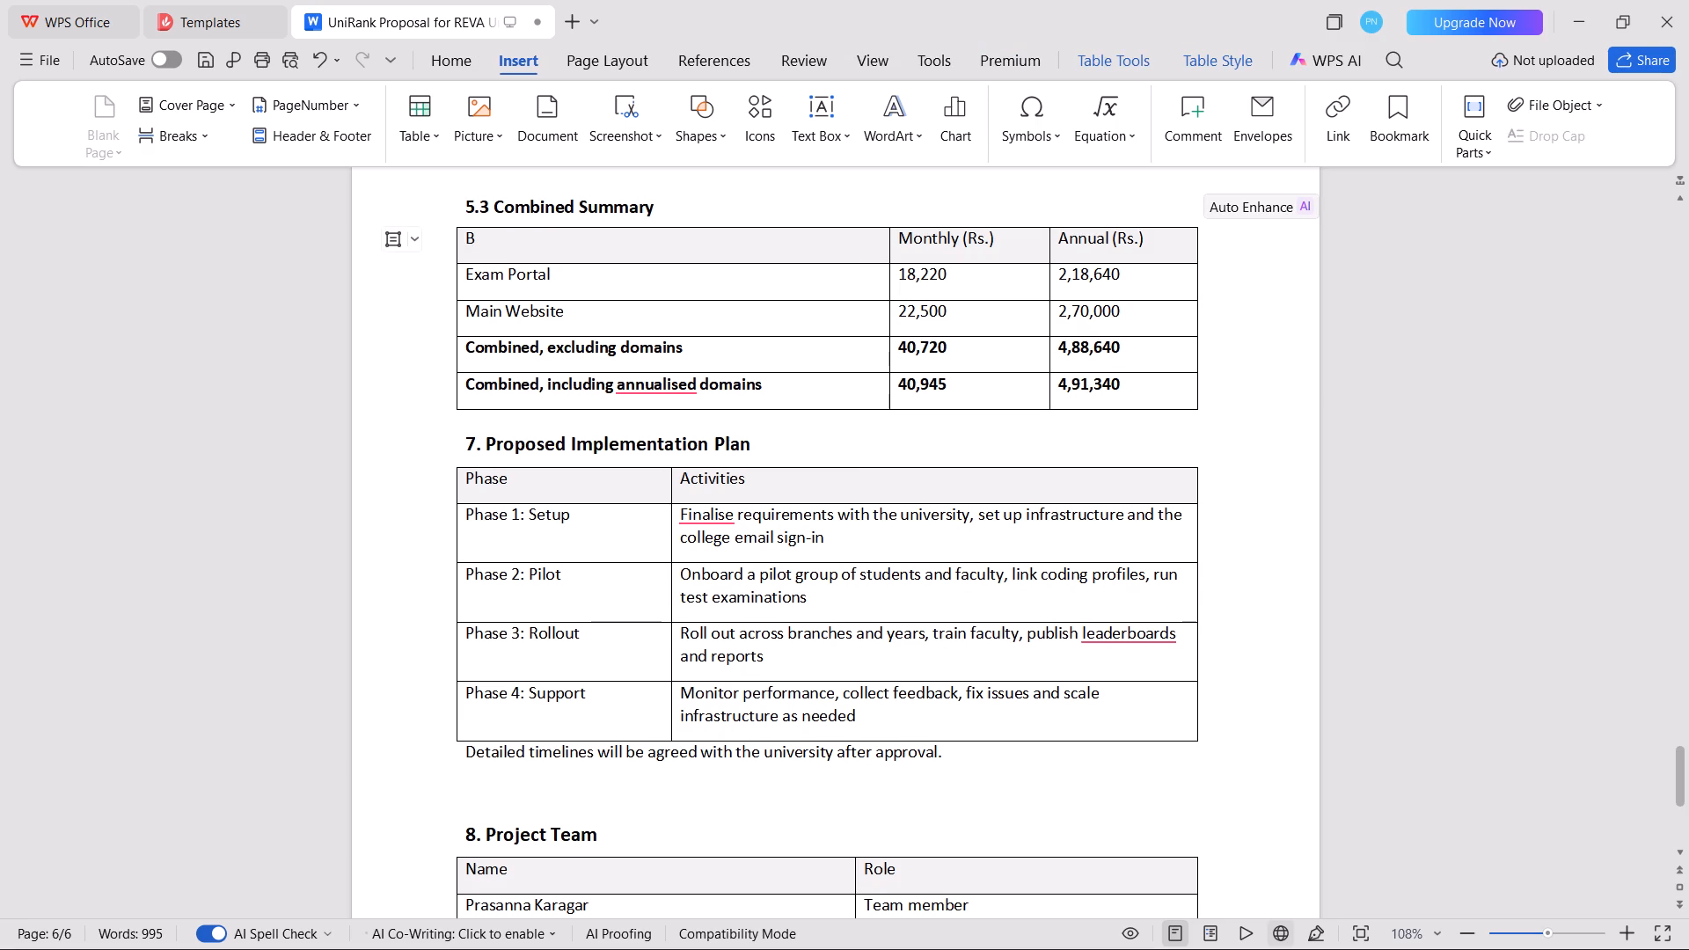
Review the Financial Proposal tables and the following sections down to Project Team, checking layout and content.
{"action": "scroll", "coordinate": [543, 244], "scroll_direction": "up", "scroll_amount": 1}
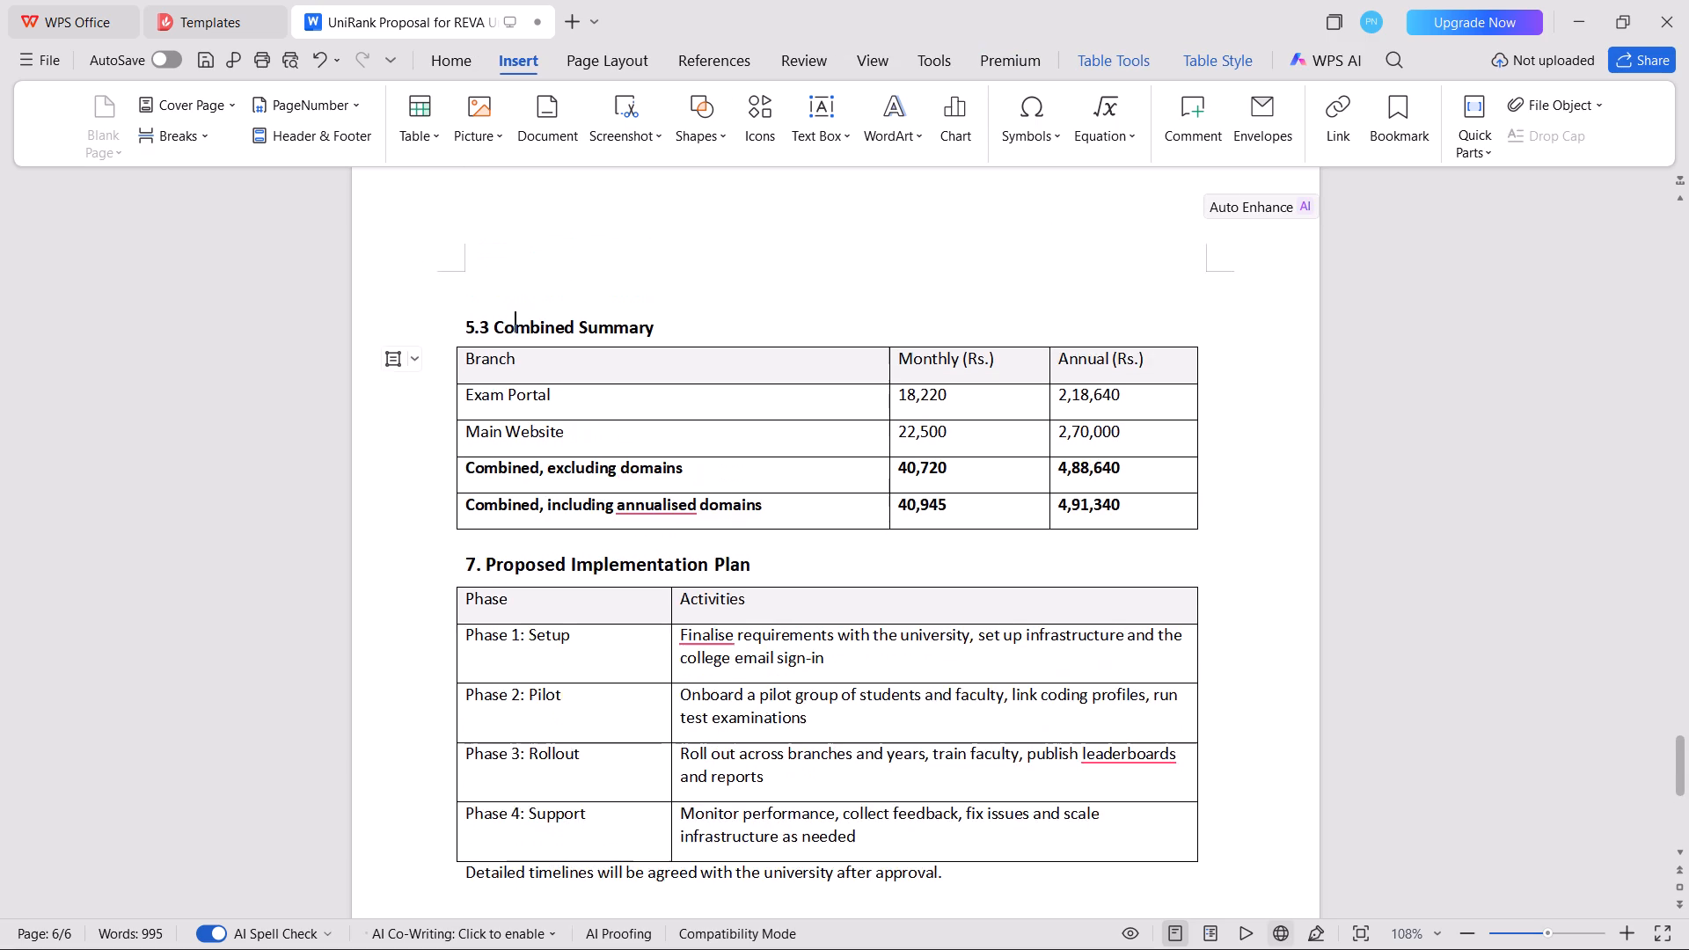
{"action": "scroll", "coordinate": [543, 244], "scroll_direction": "up", "scroll_amount": 6}
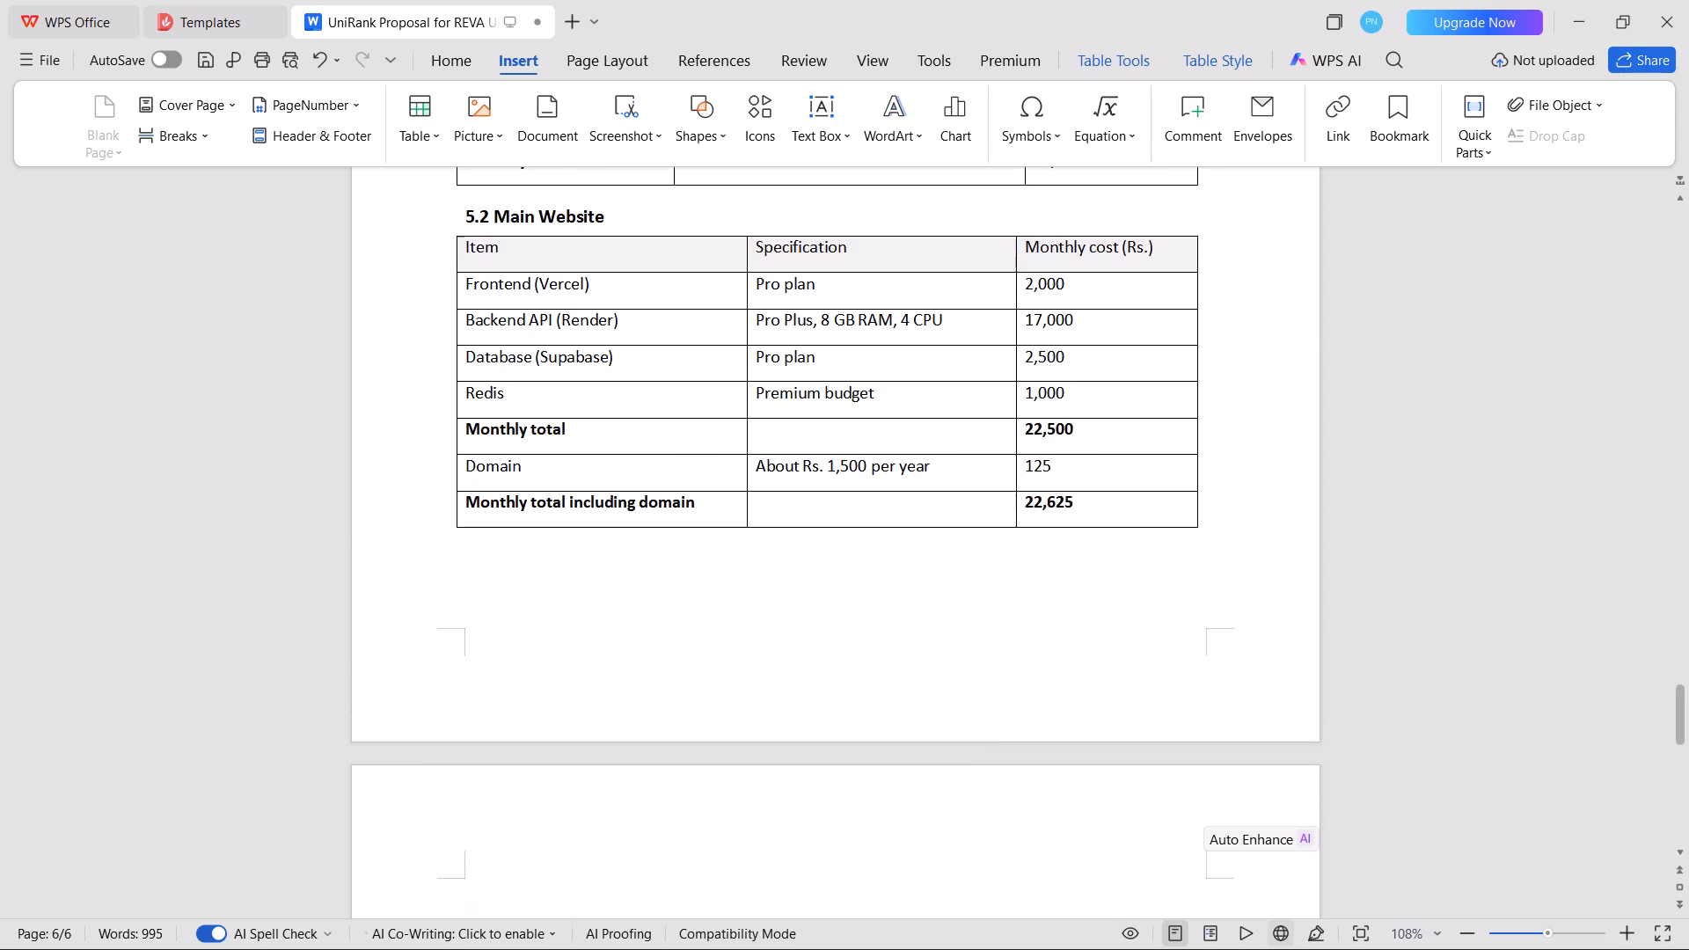
{"action": "scroll", "coordinate": [543, 244], "scroll_direction": "up", "scroll_amount": 4}
{"action": "scroll", "coordinate": [543, 244], "scroll_direction": "down", "scroll_amount": 1}
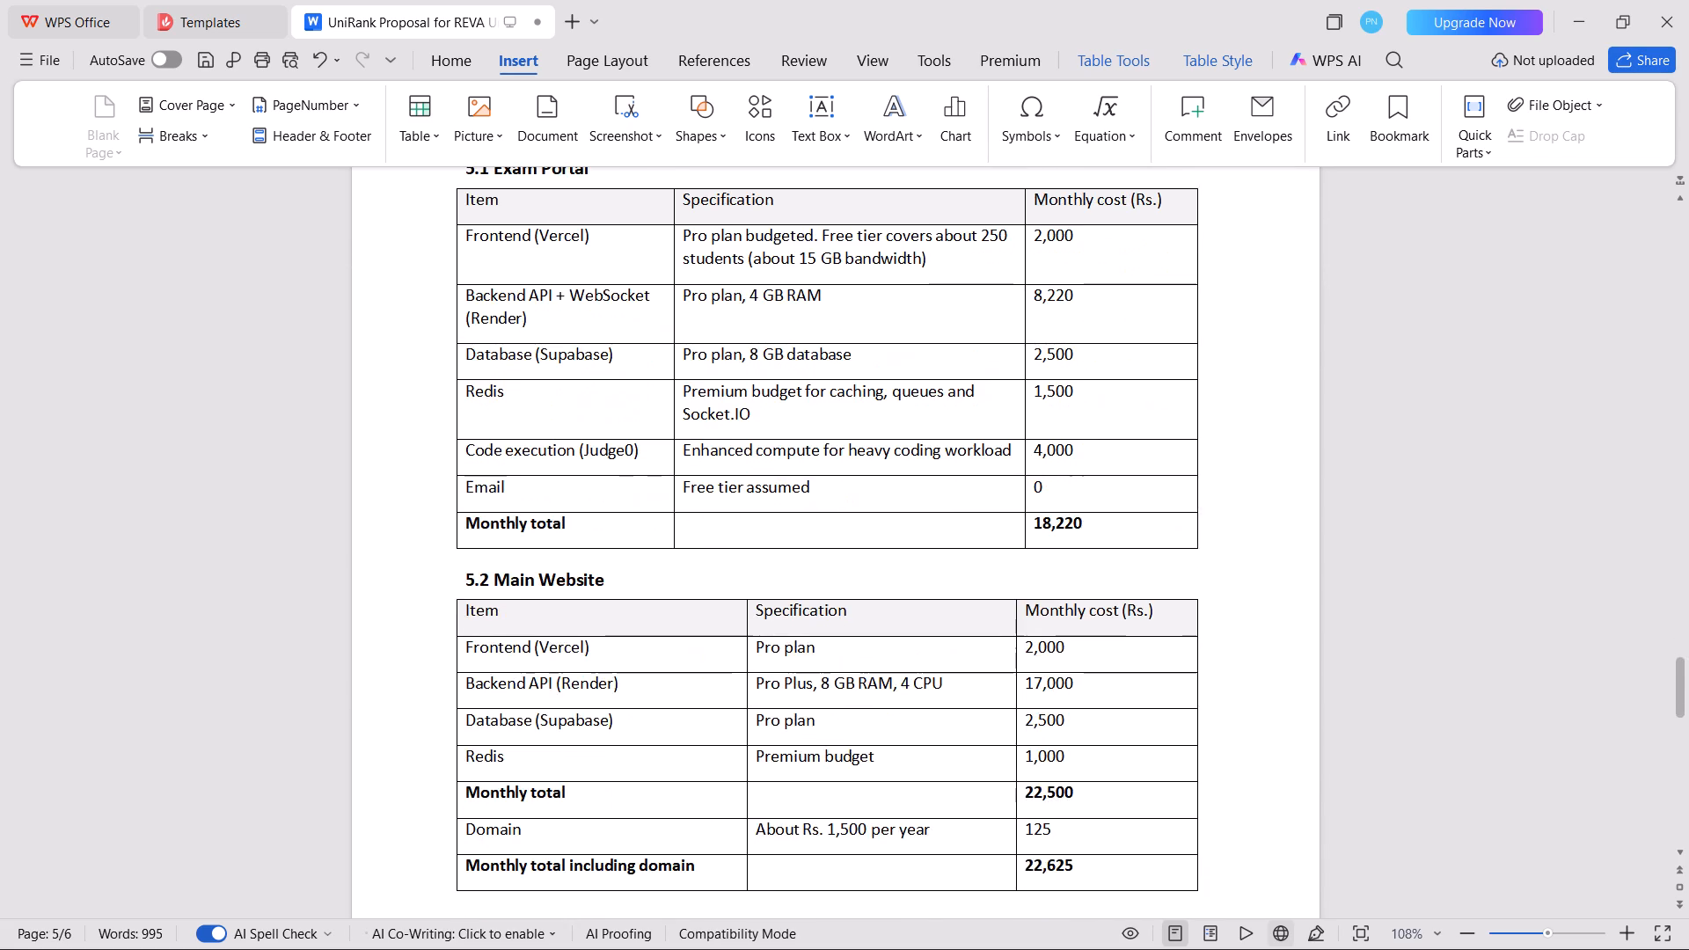
{"action": "scroll", "coordinate": [543, 244], "scroll_direction": "down", "scroll_amount": 7}
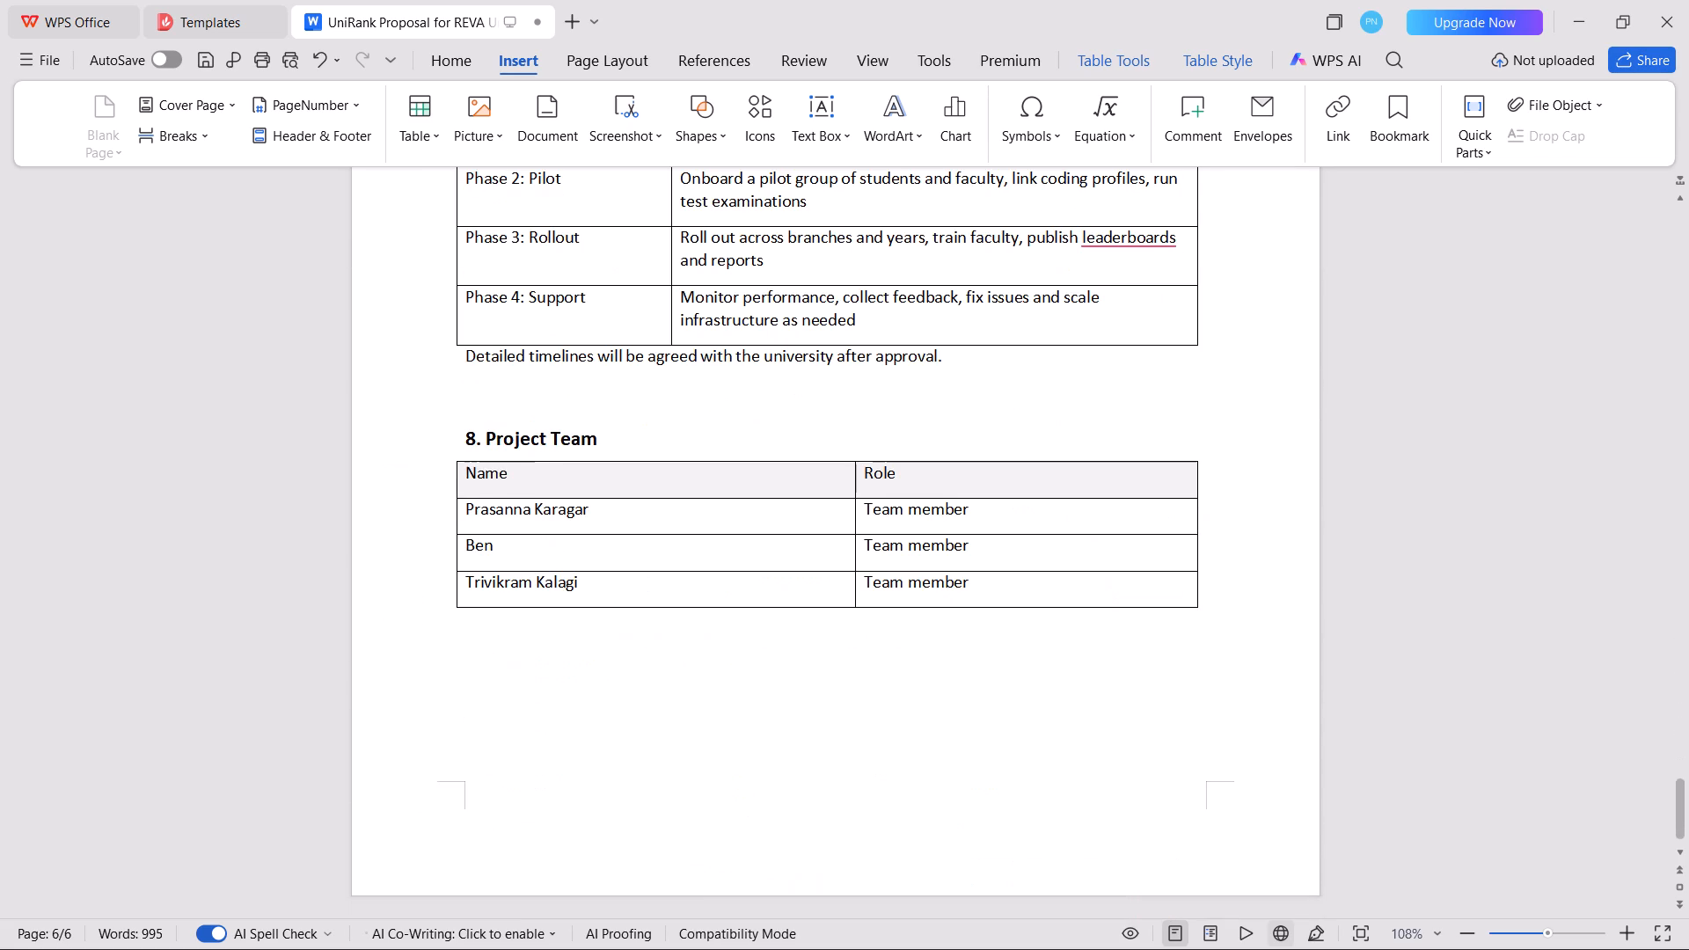
Delete the entire Role column from the Project Team table.
{"action": "scroll", "coordinate": [543, 244], "scroll_direction": "up", "scroll_amount": 2}
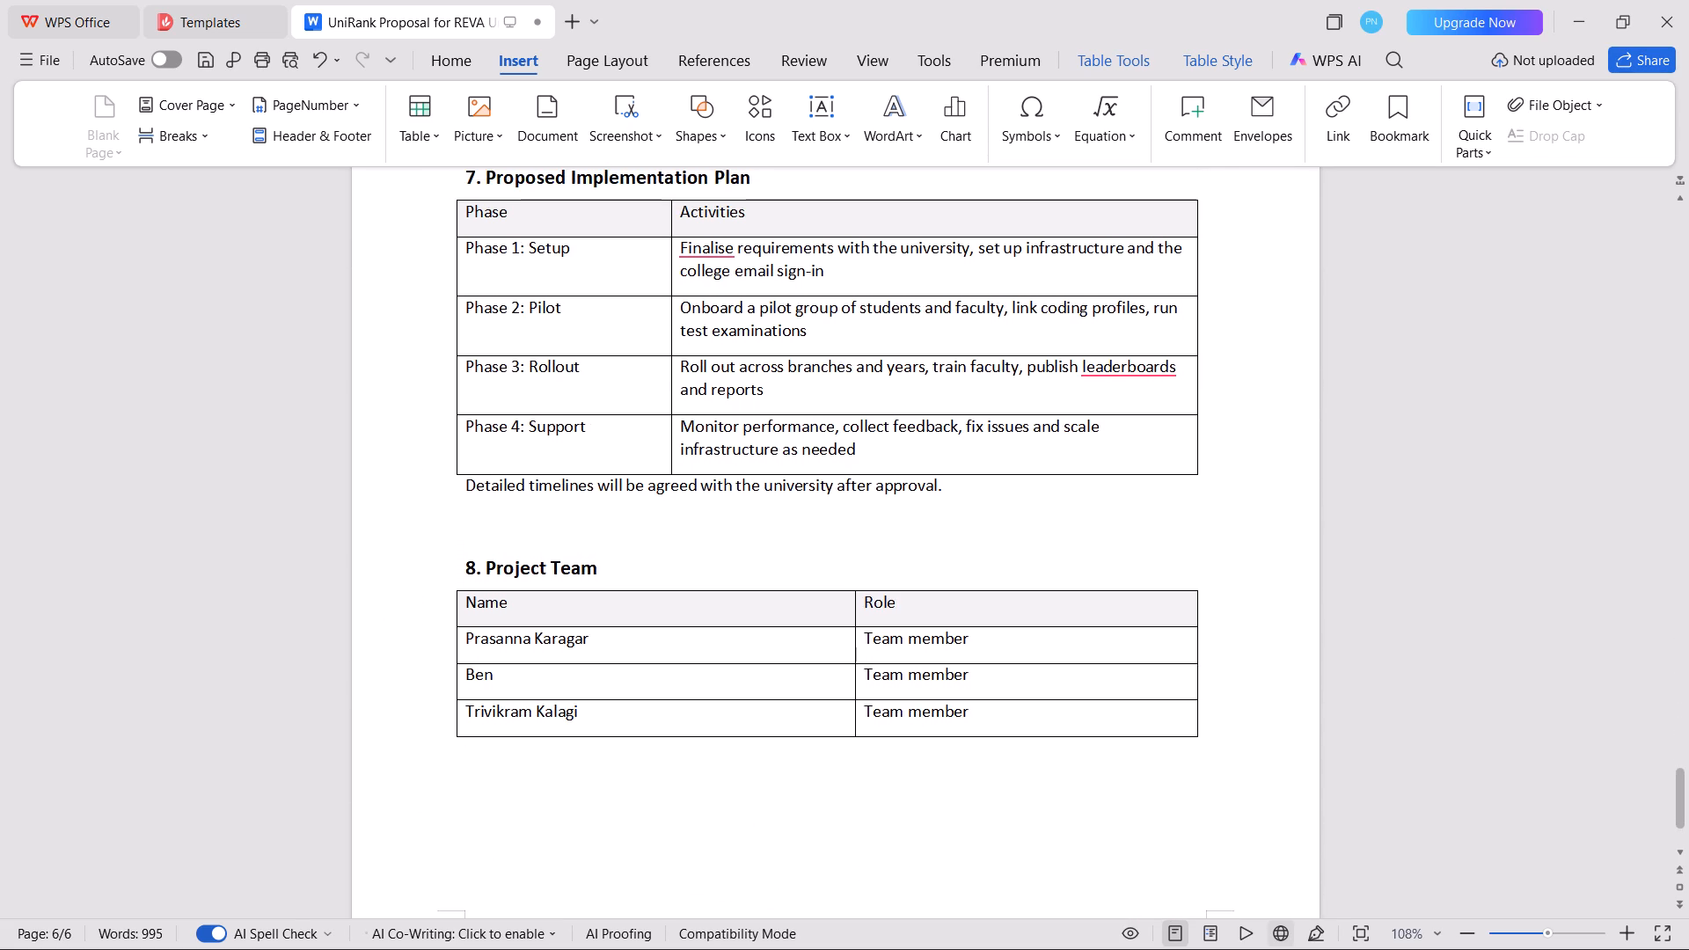
{"action": "scroll", "coordinate": [543, 244], "scroll_direction": "up", "scroll_amount": 2}
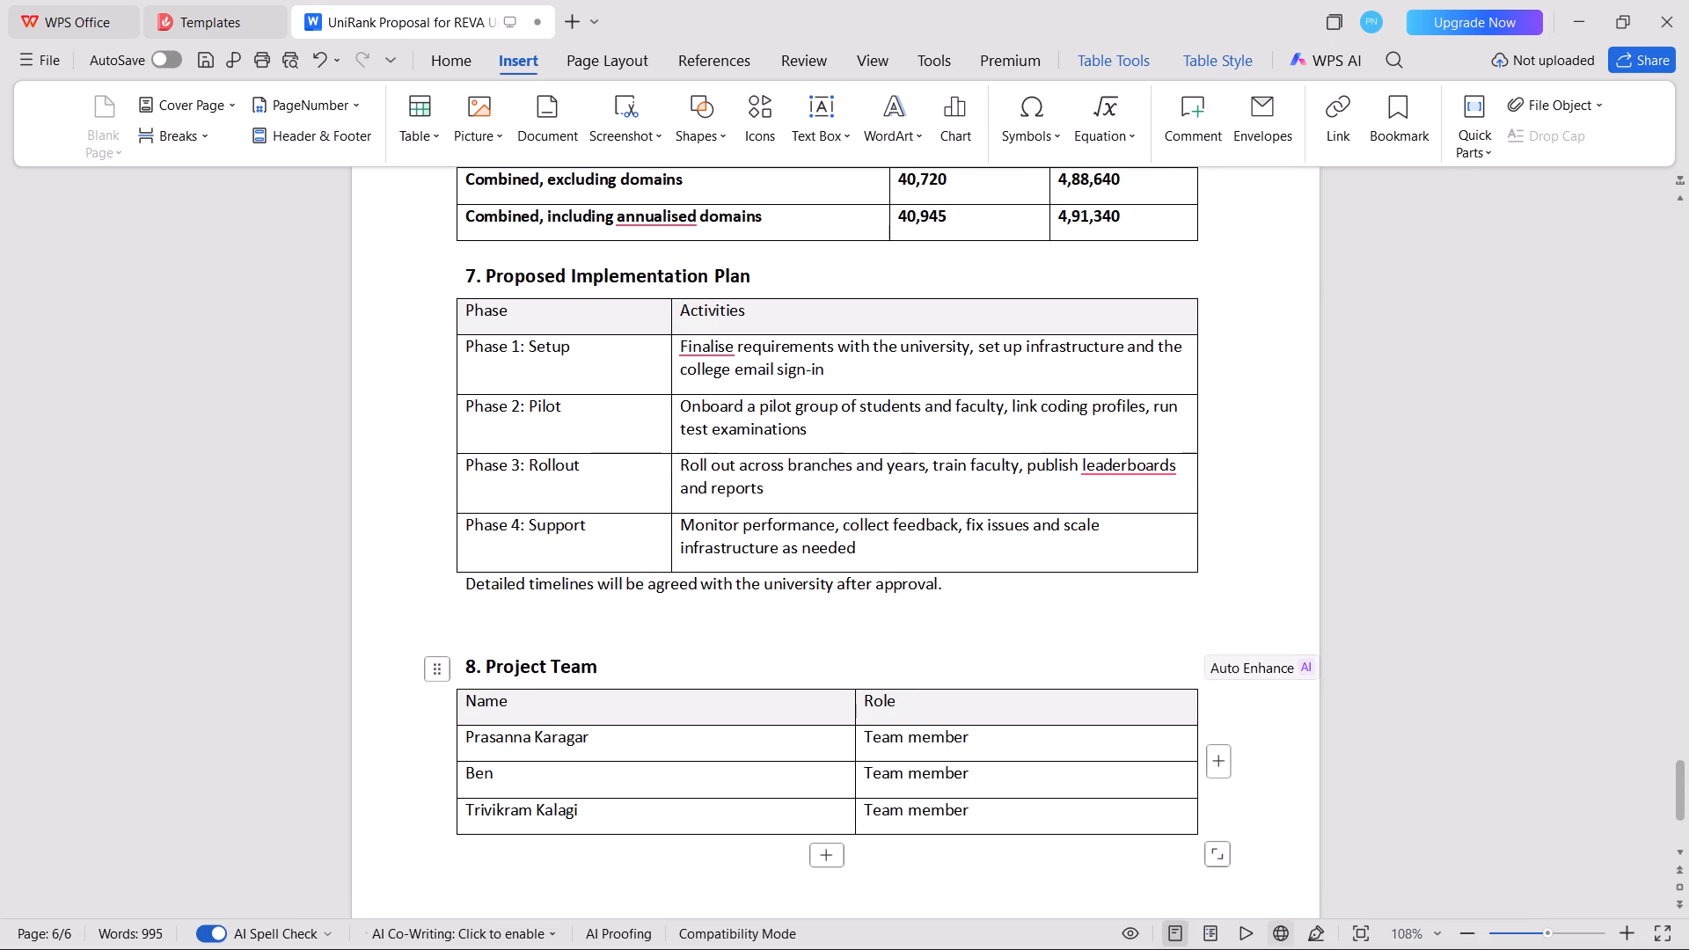
{"action": "left_click_drag", "start_coordinate": [866, 703], "coordinate": [1049, 808]}
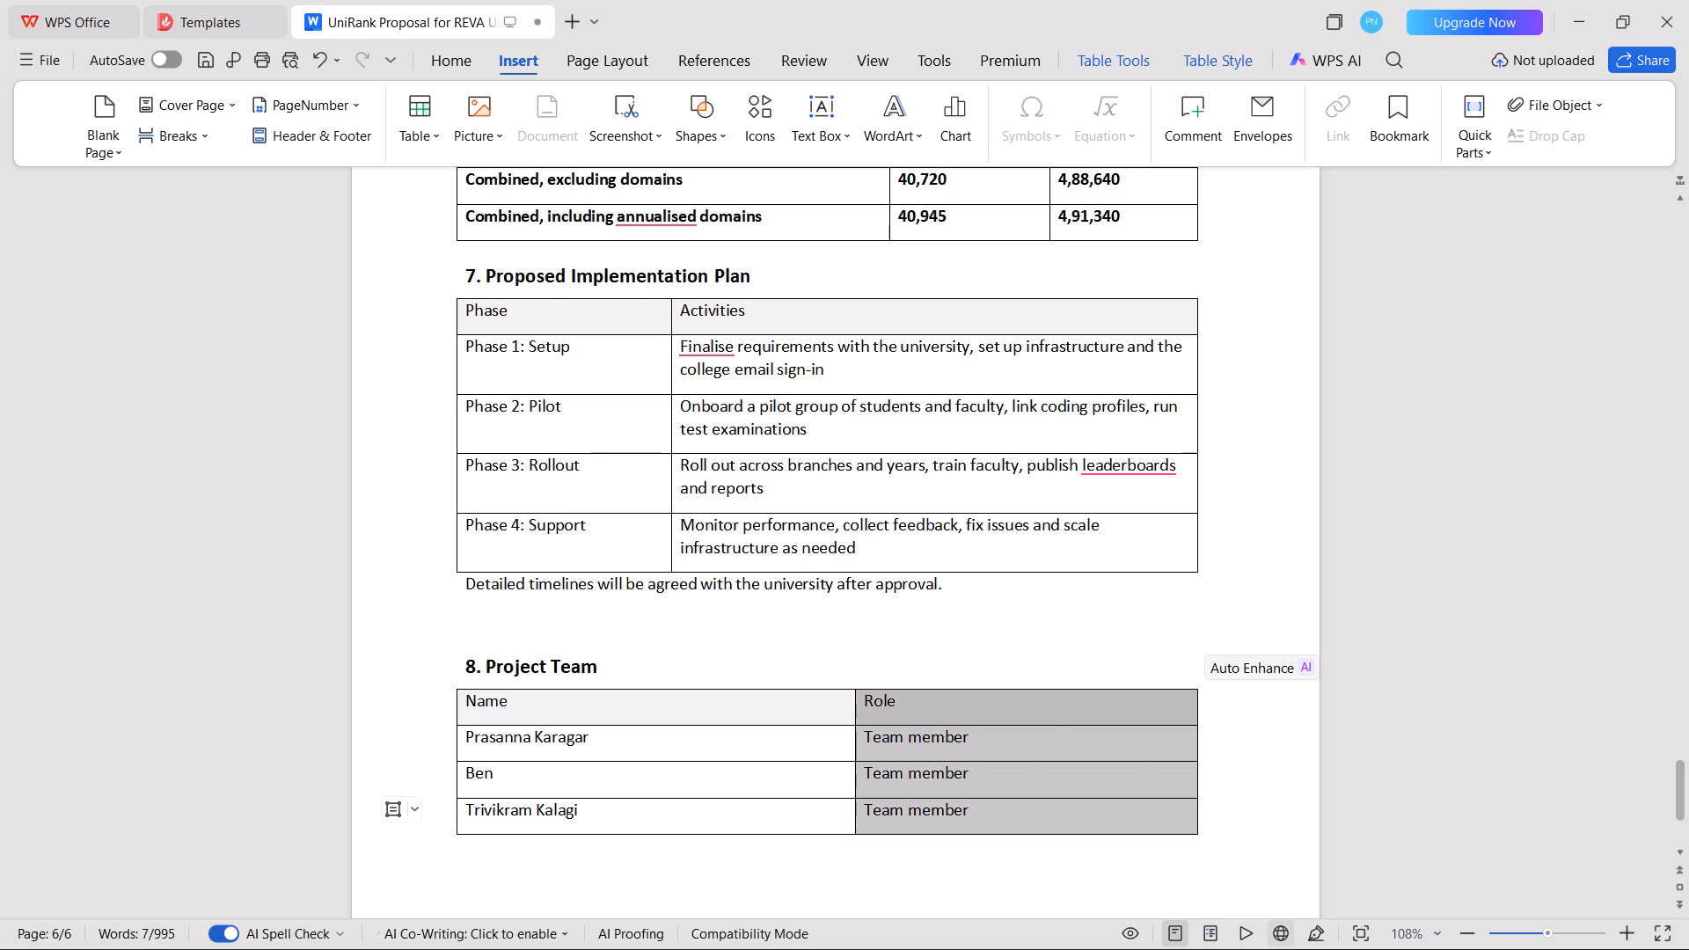
{"action": "left_click_drag", "start_coordinate": [1049, 808], "coordinate": [1050, 812]}
{"action": "key", "text": "BackSpace"}
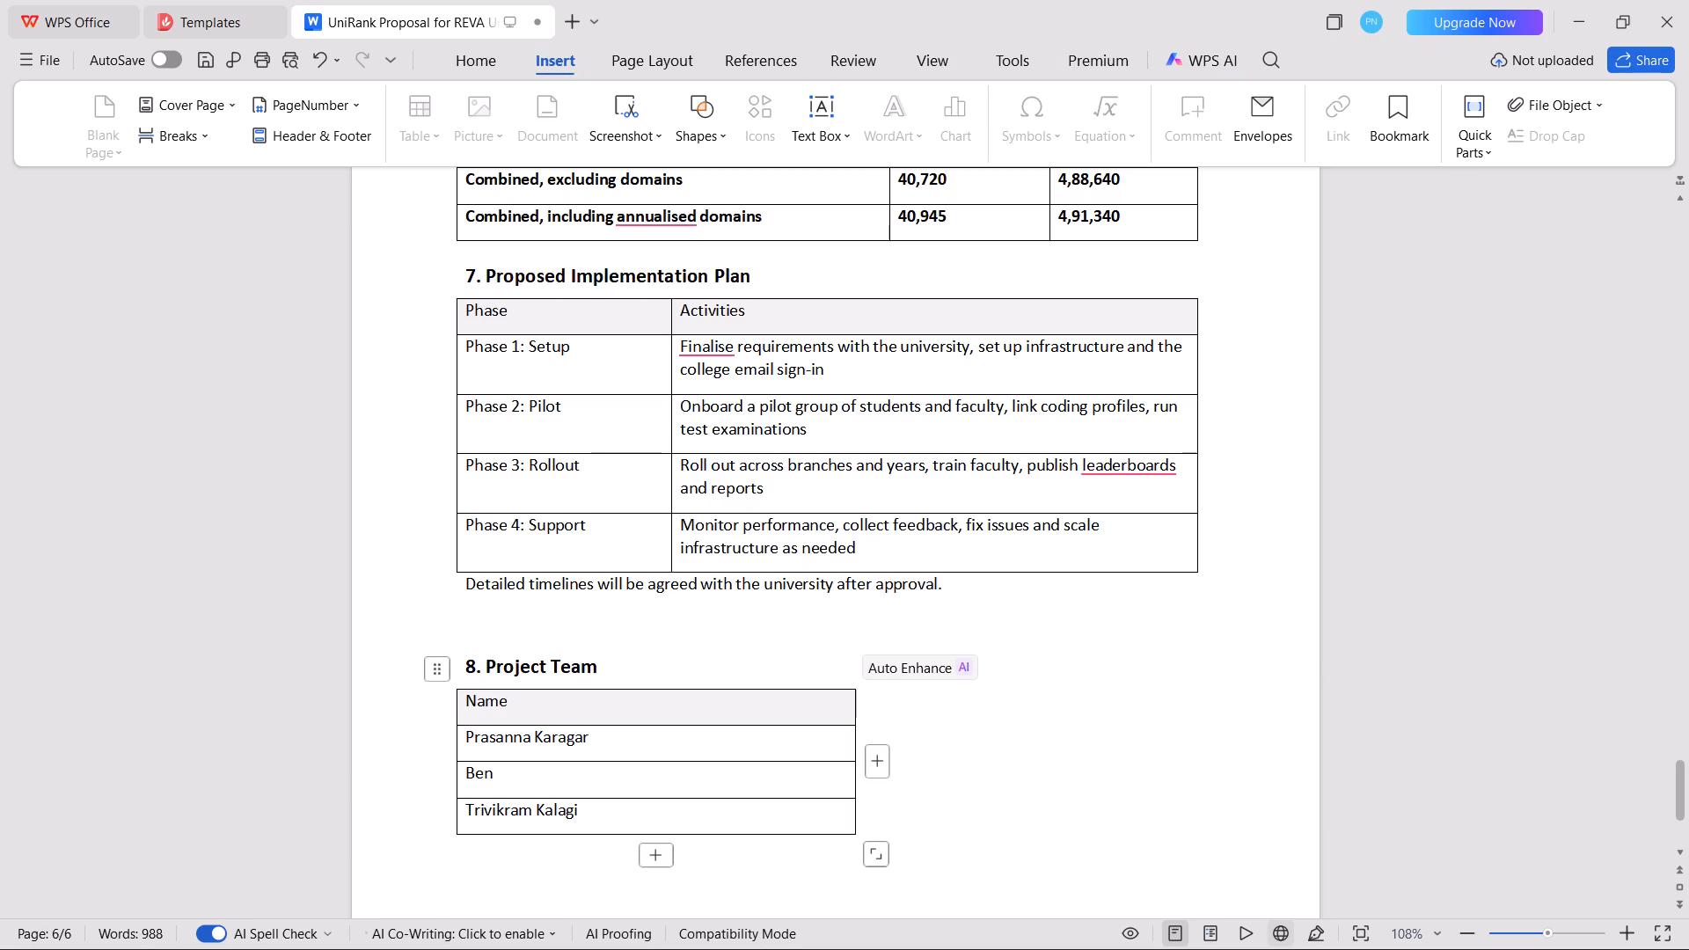
Change the Project Team table's column header to "Members name".
{"action": "left_click", "coordinate": [613, 699]}
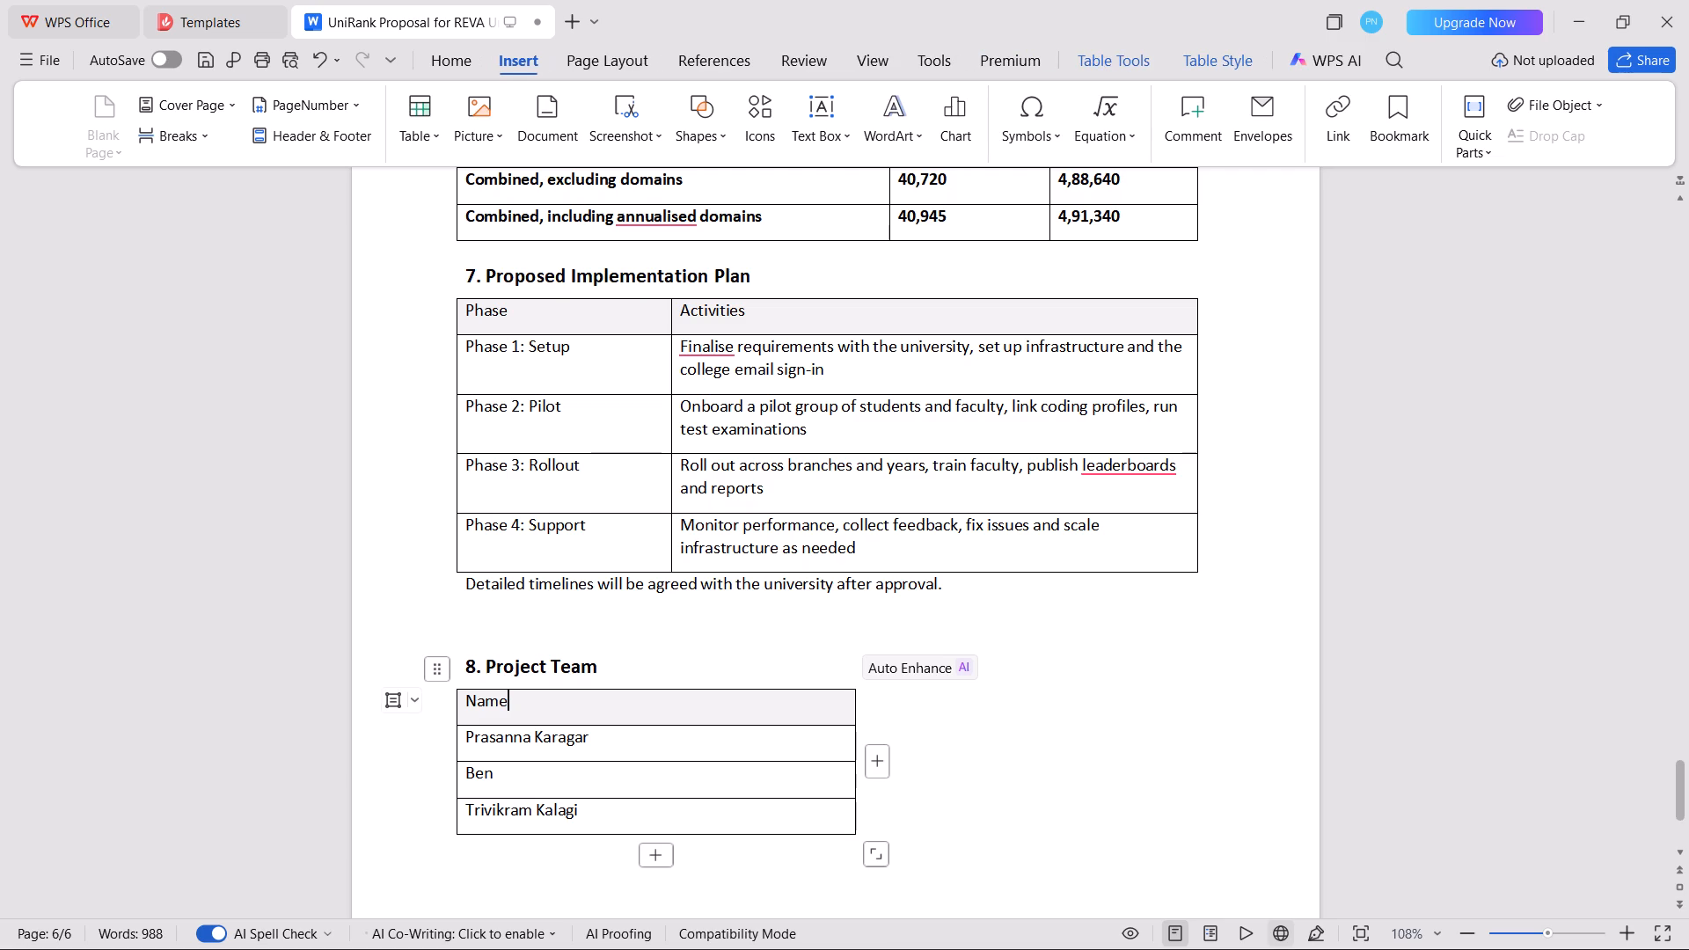
{"action": "key", "text": "BackSpace"}
{"action": "key", "text": "BackSpace"}
{"action": "key", "text": "BackSpace"}
{"action": "key", "text": "BackSpace"}
{"action": "type", "text": "embers name"}
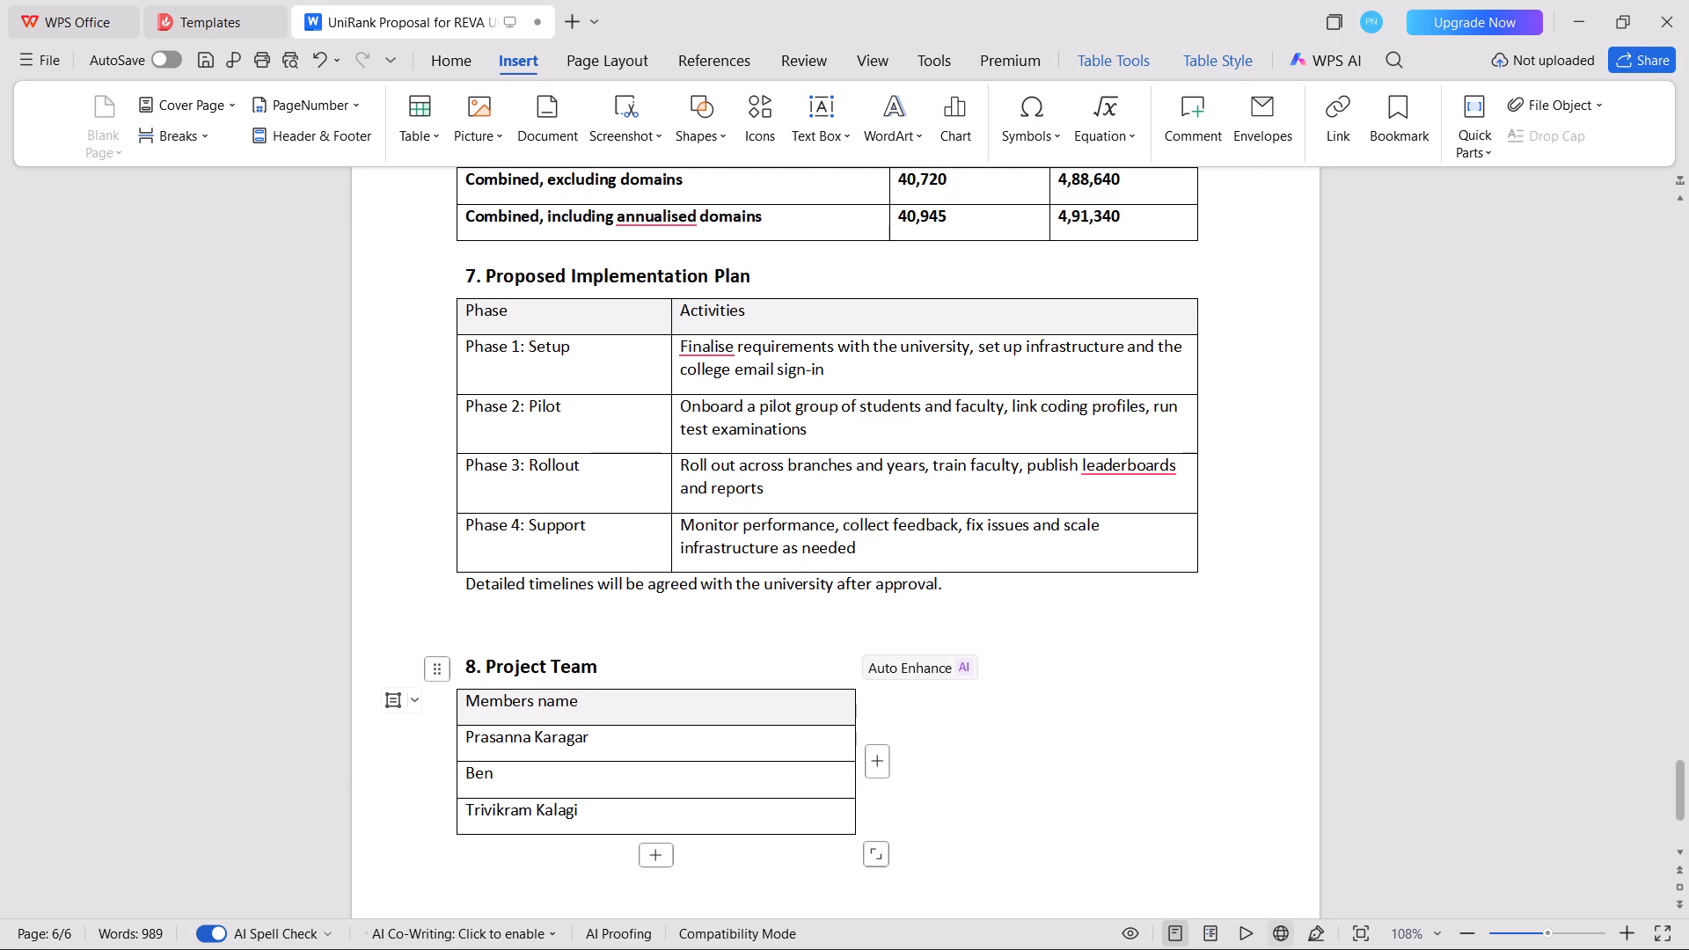
Narrow the Project Team table's single column to a little under half the width of the Proposed Implementation Plan table.
{"action": "left_click_drag", "start_coordinate": [854, 776], "coordinate": [1017, 761]}
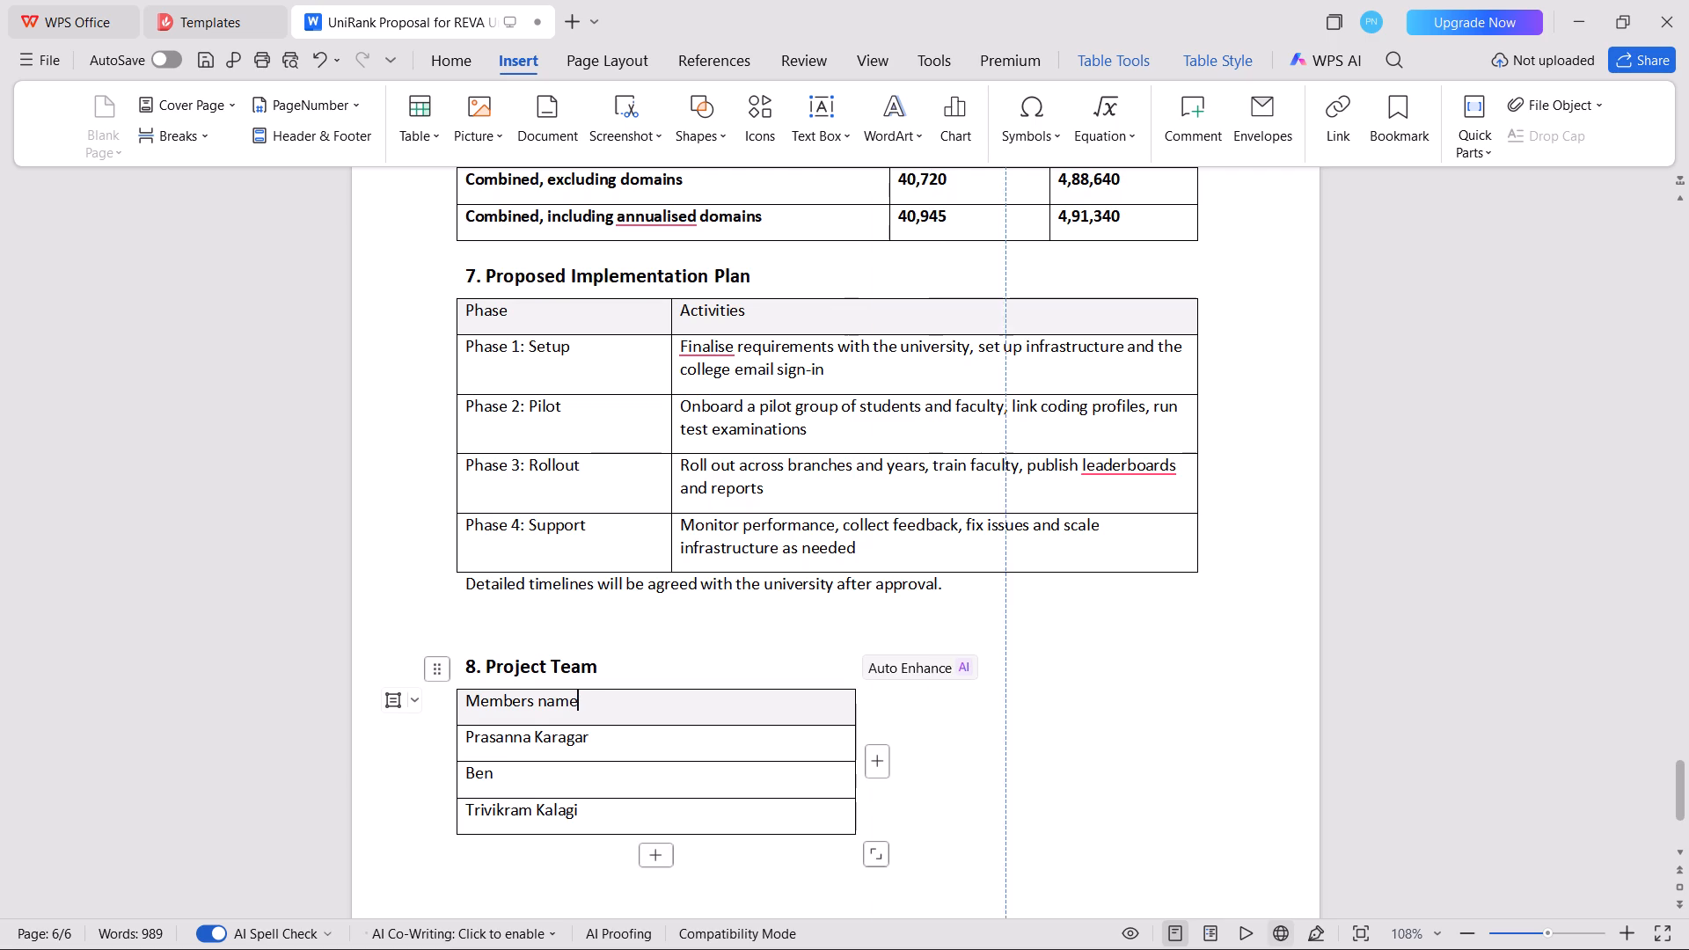
{"action": "left_click_drag", "start_coordinate": [1017, 761], "coordinate": [1021, 759]}
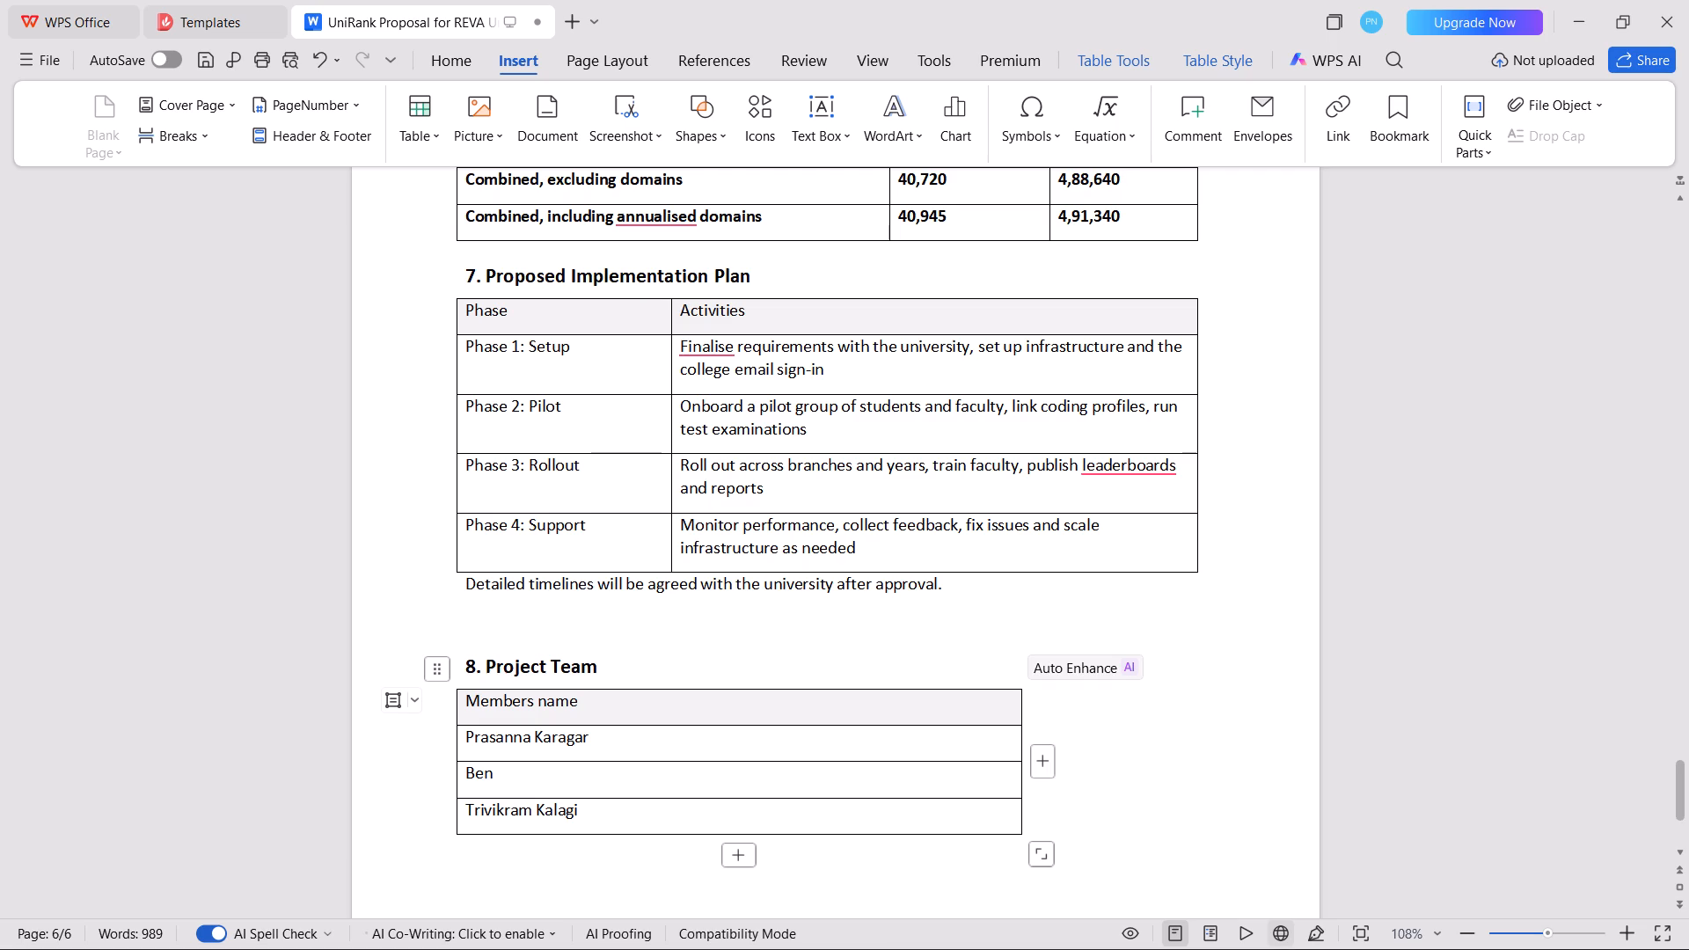
{"action": "left_click_drag", "start_coordinate": [1020, 781], "coordinate": [786, 794]}
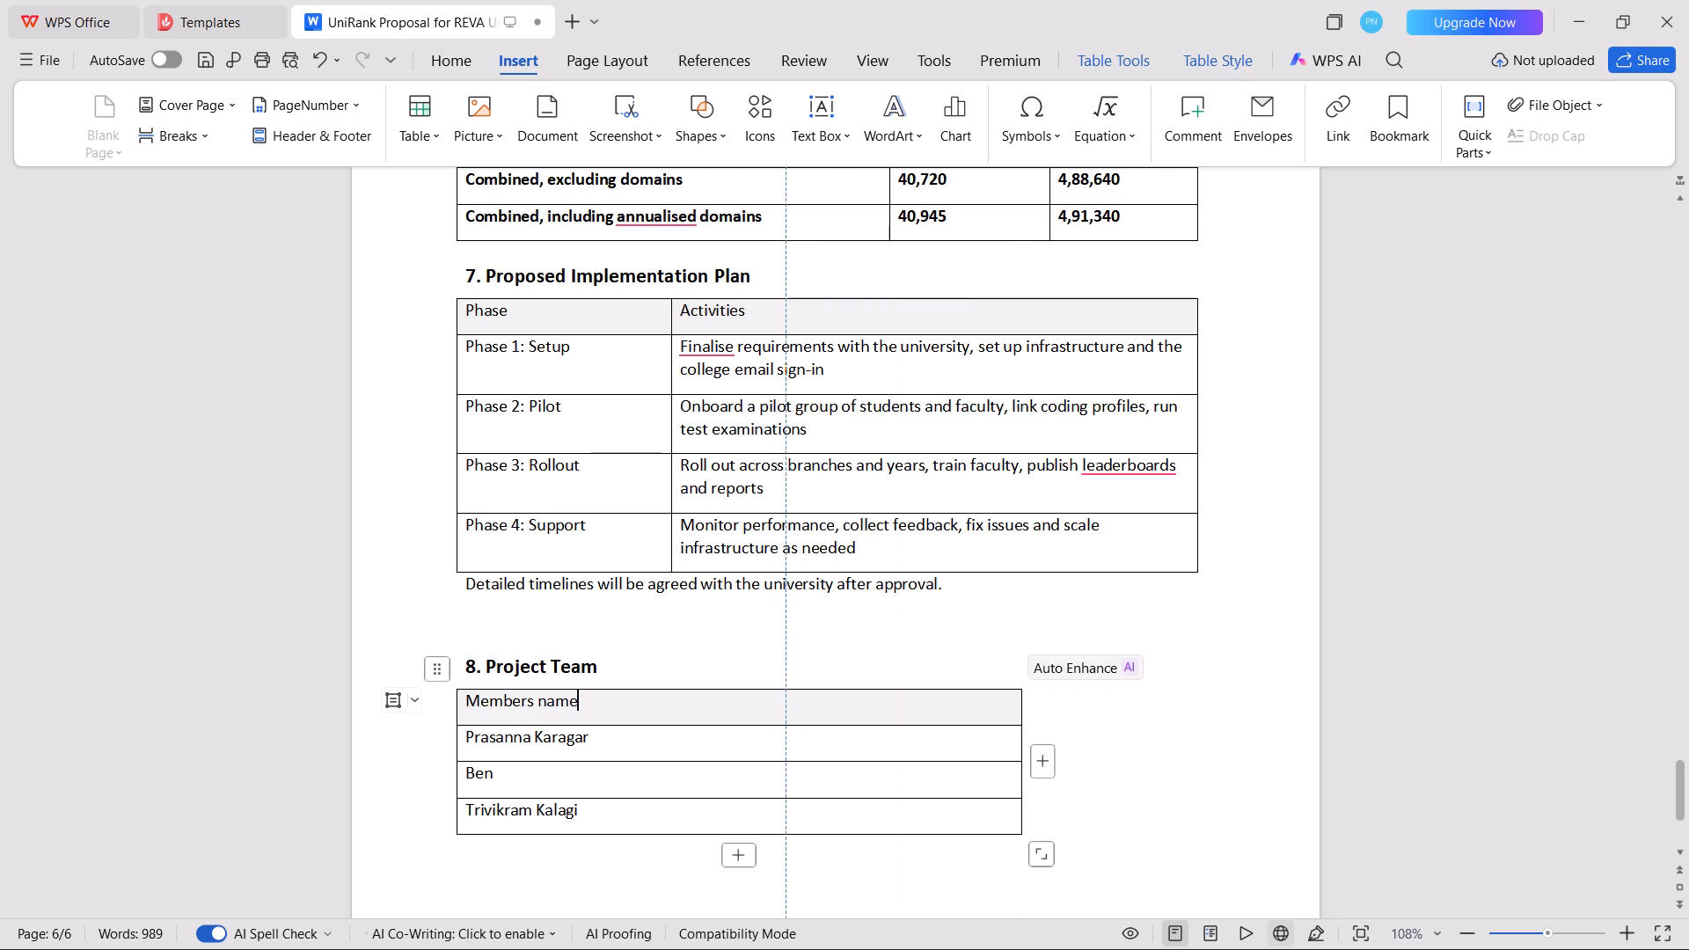
{"action": "left_click_drag", "start_coordinate": [786, 794], "coordinate": [786, 795]}
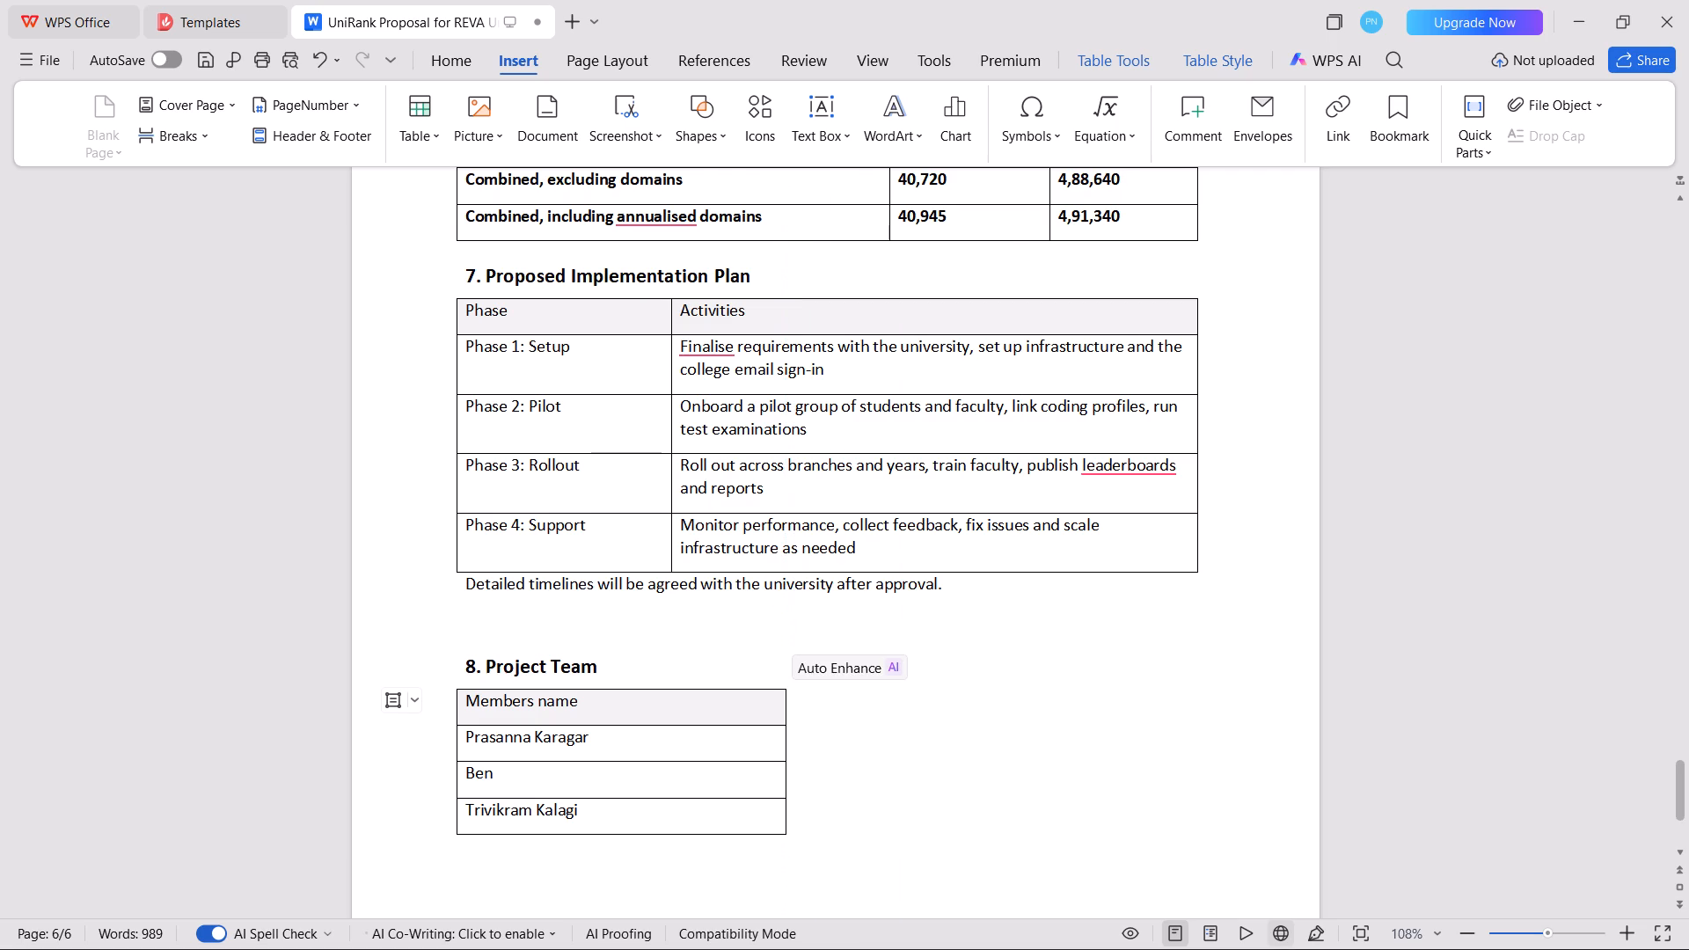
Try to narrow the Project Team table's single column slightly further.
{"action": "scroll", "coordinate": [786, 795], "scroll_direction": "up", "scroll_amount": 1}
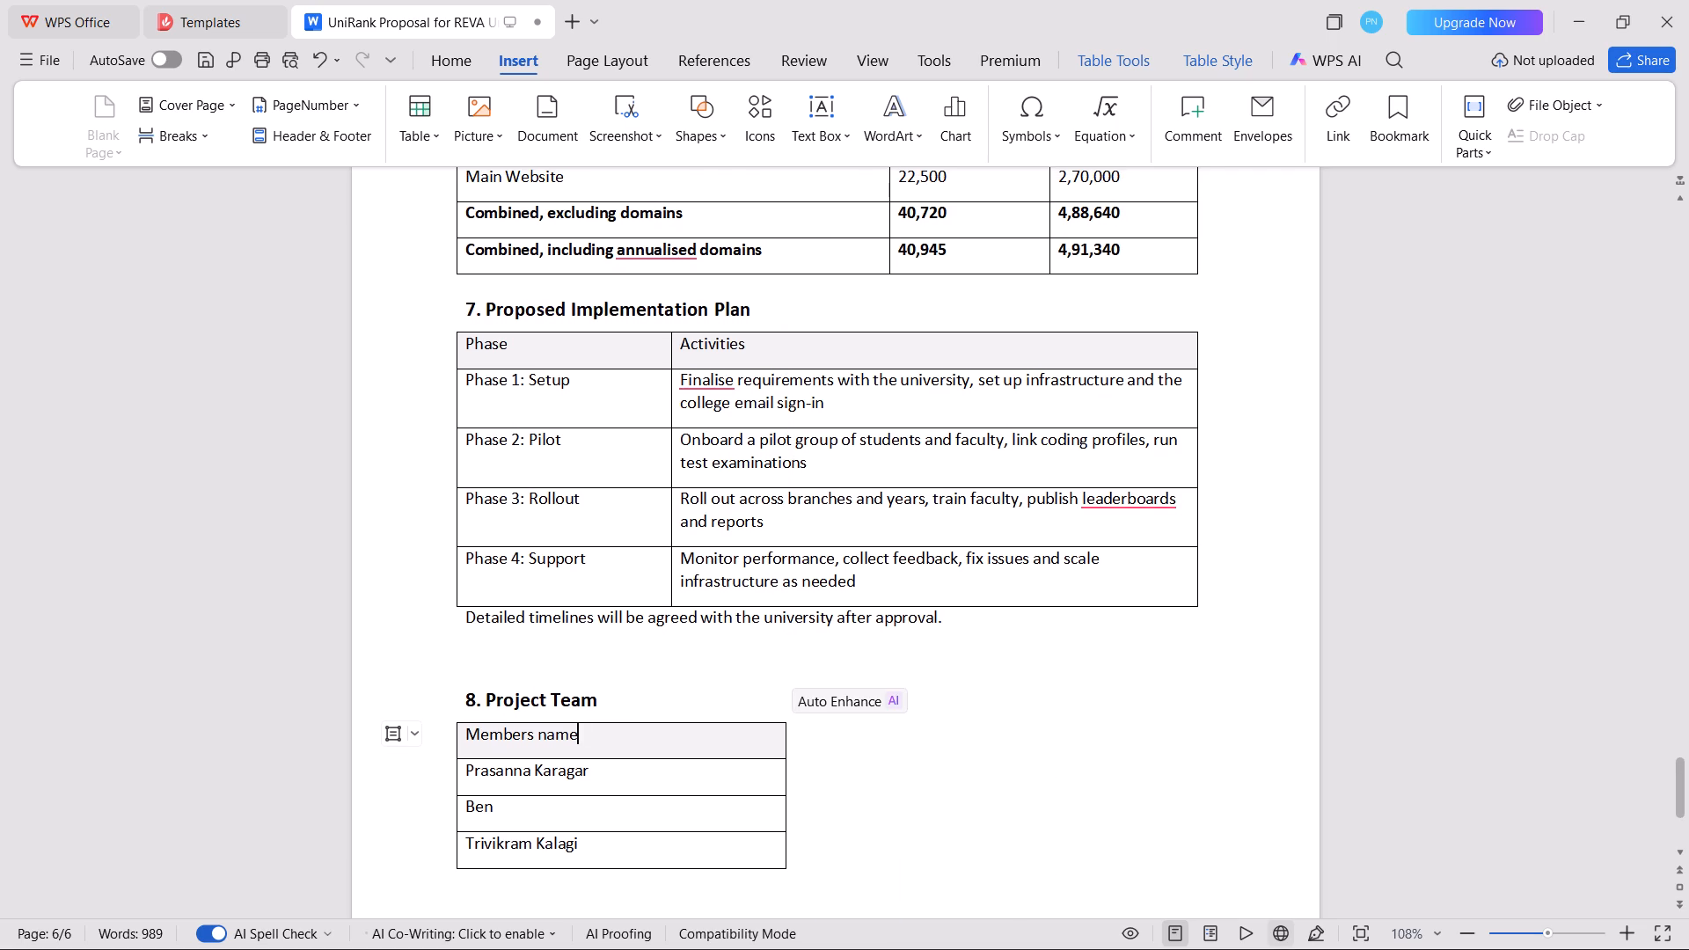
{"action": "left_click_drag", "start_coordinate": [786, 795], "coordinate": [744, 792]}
Delete the empty line above the 5.3 Combined Summary heading.
{"action": "scroll", "coordinate": [1034, 629], "scroll_direction": "up", "scroll_amount": 1}
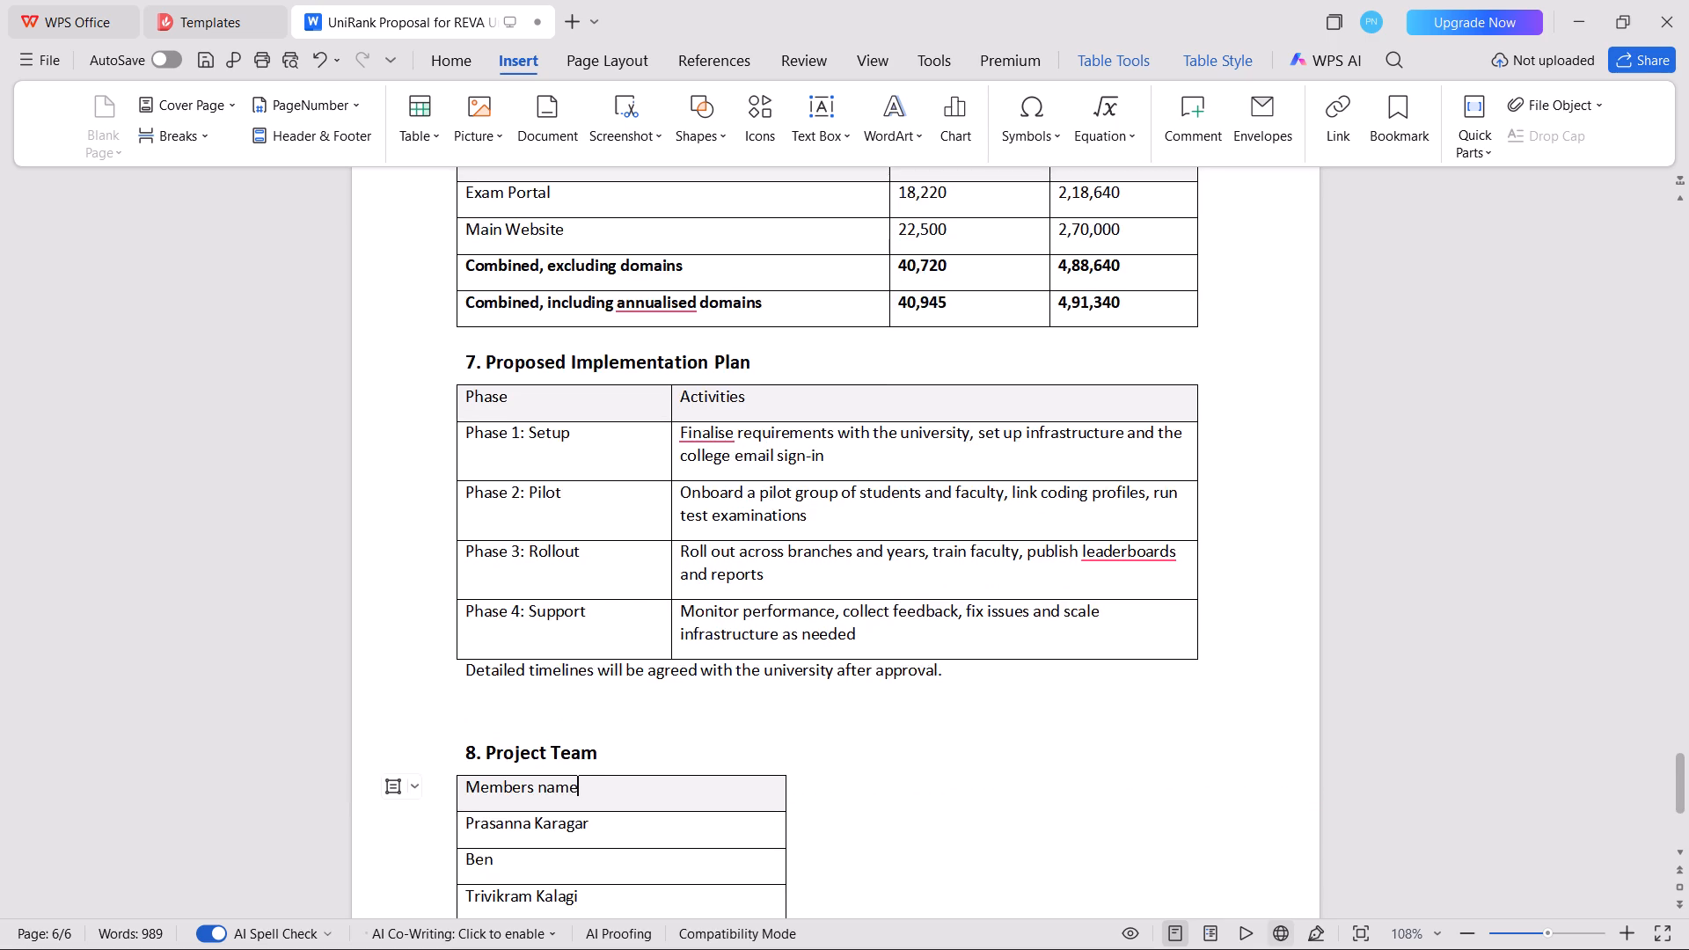
{"action": "scroll", "coordinate": [1034, 629], "scroll_direction": "up", "scroll_amount": 3}
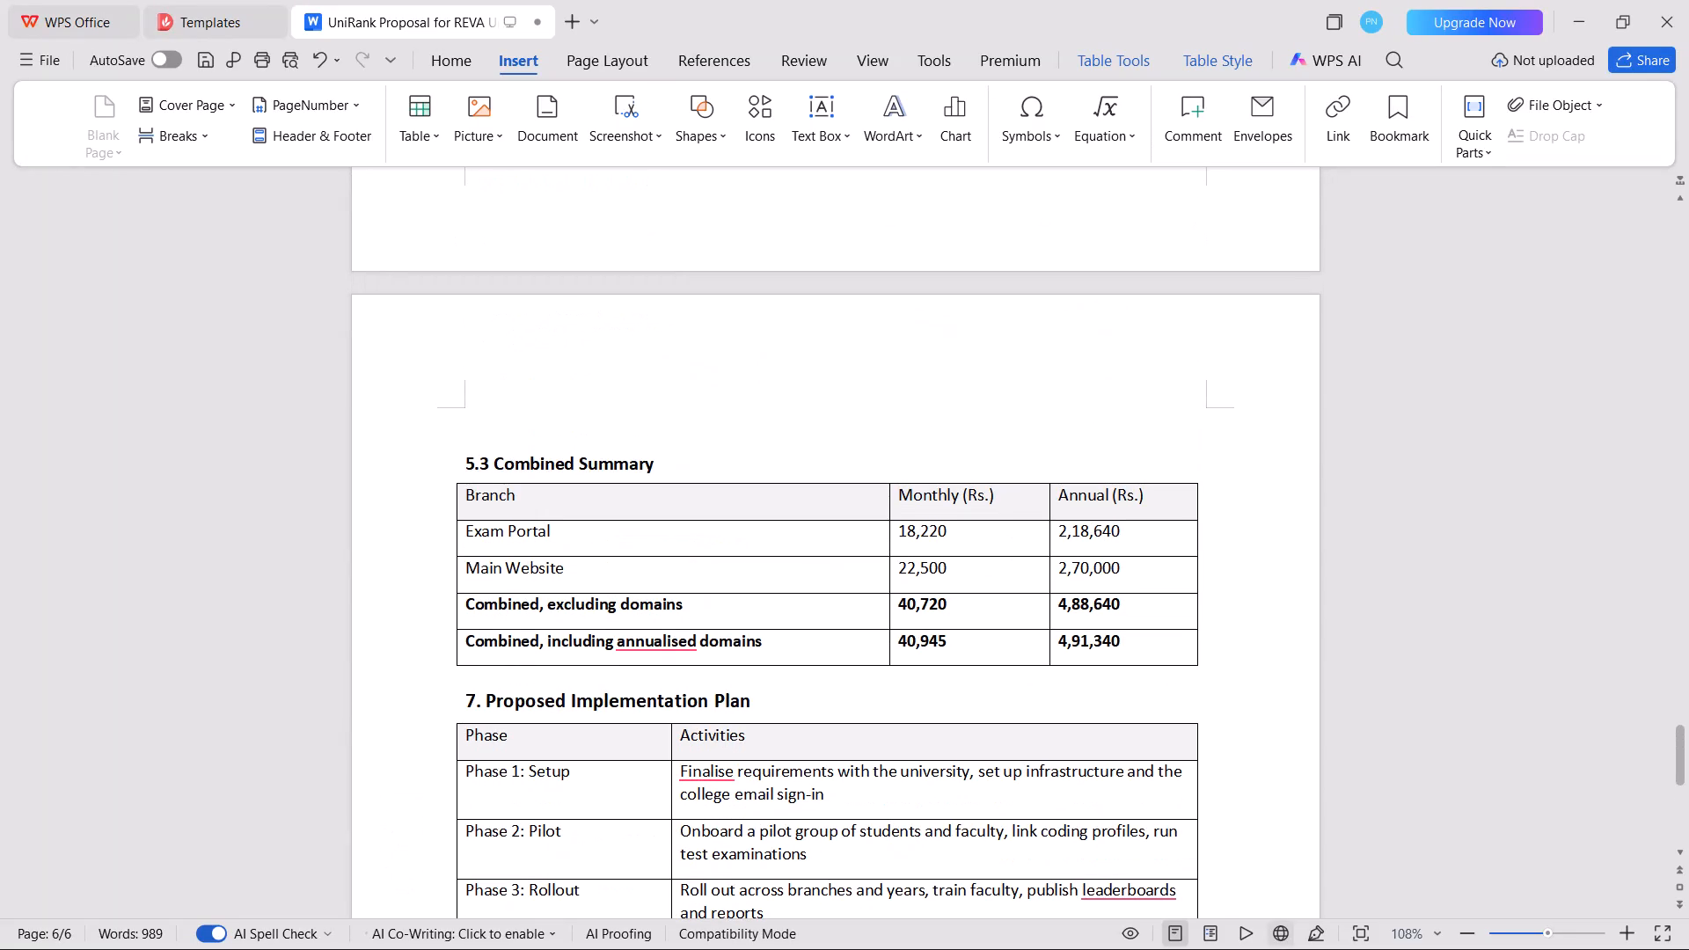
{"action": "double_click", "coordinate": [467, 427]}
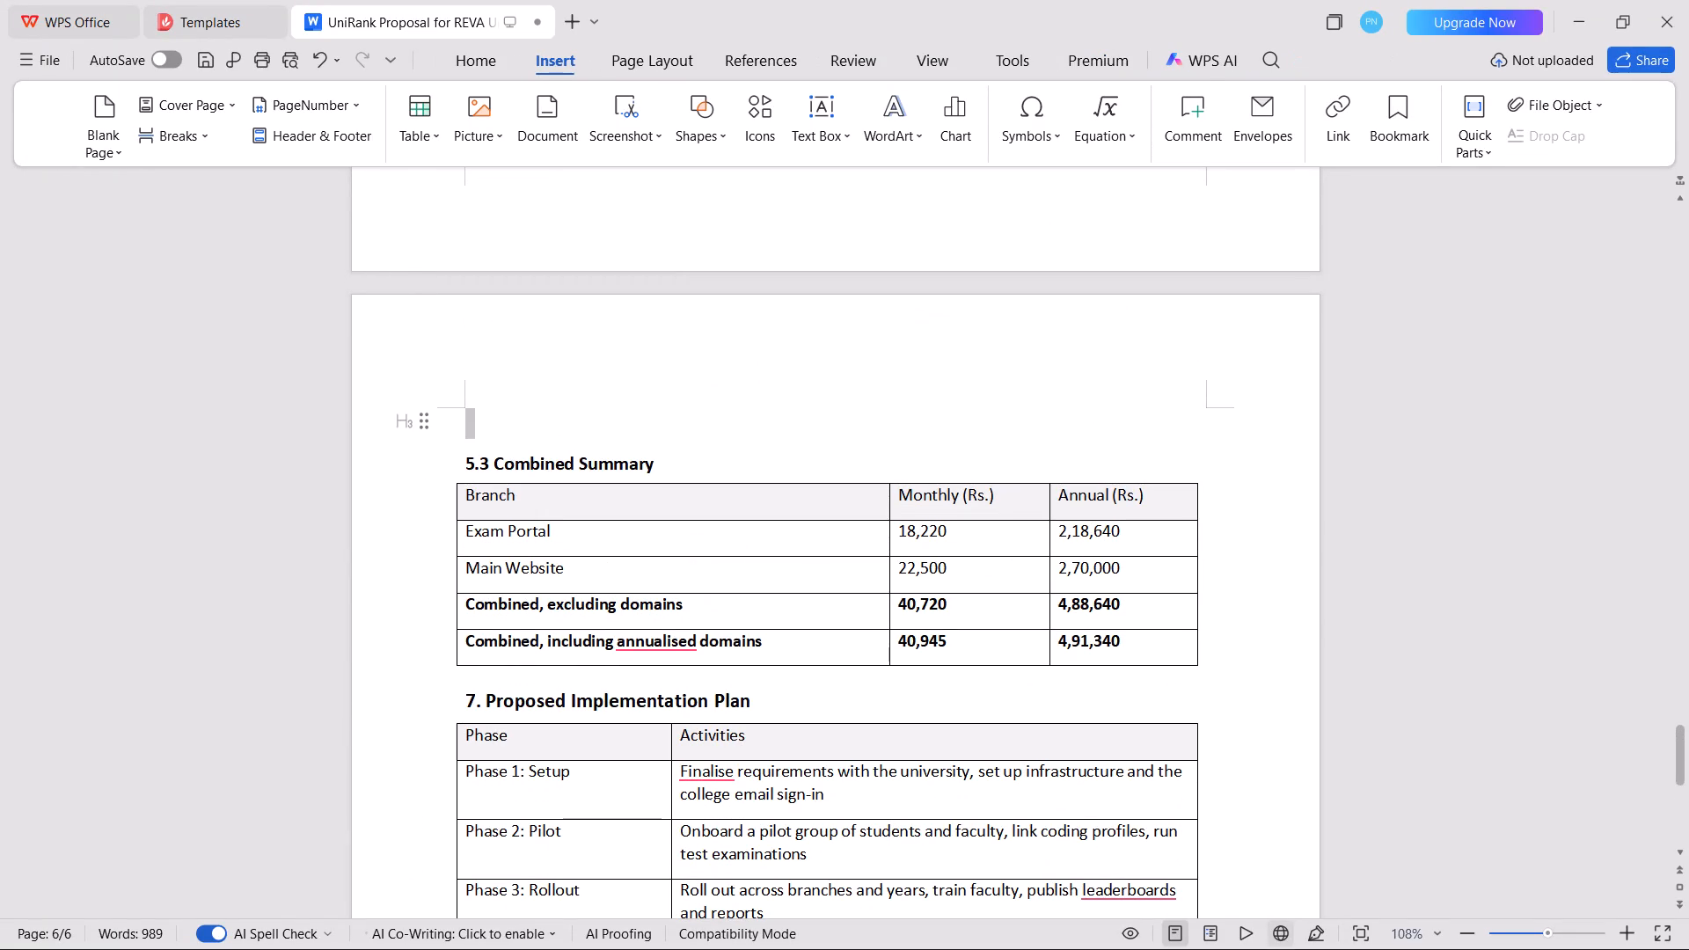
{"action": "key", "text": "BackSpace"}
Check the page layout and section numbering around the 5.2 Main Website and 5.3 Combined Summary tables.
{"action": "scroll", "coordinate": [467, 427], "scroll_direction": "up", "scroll_amount": 1}
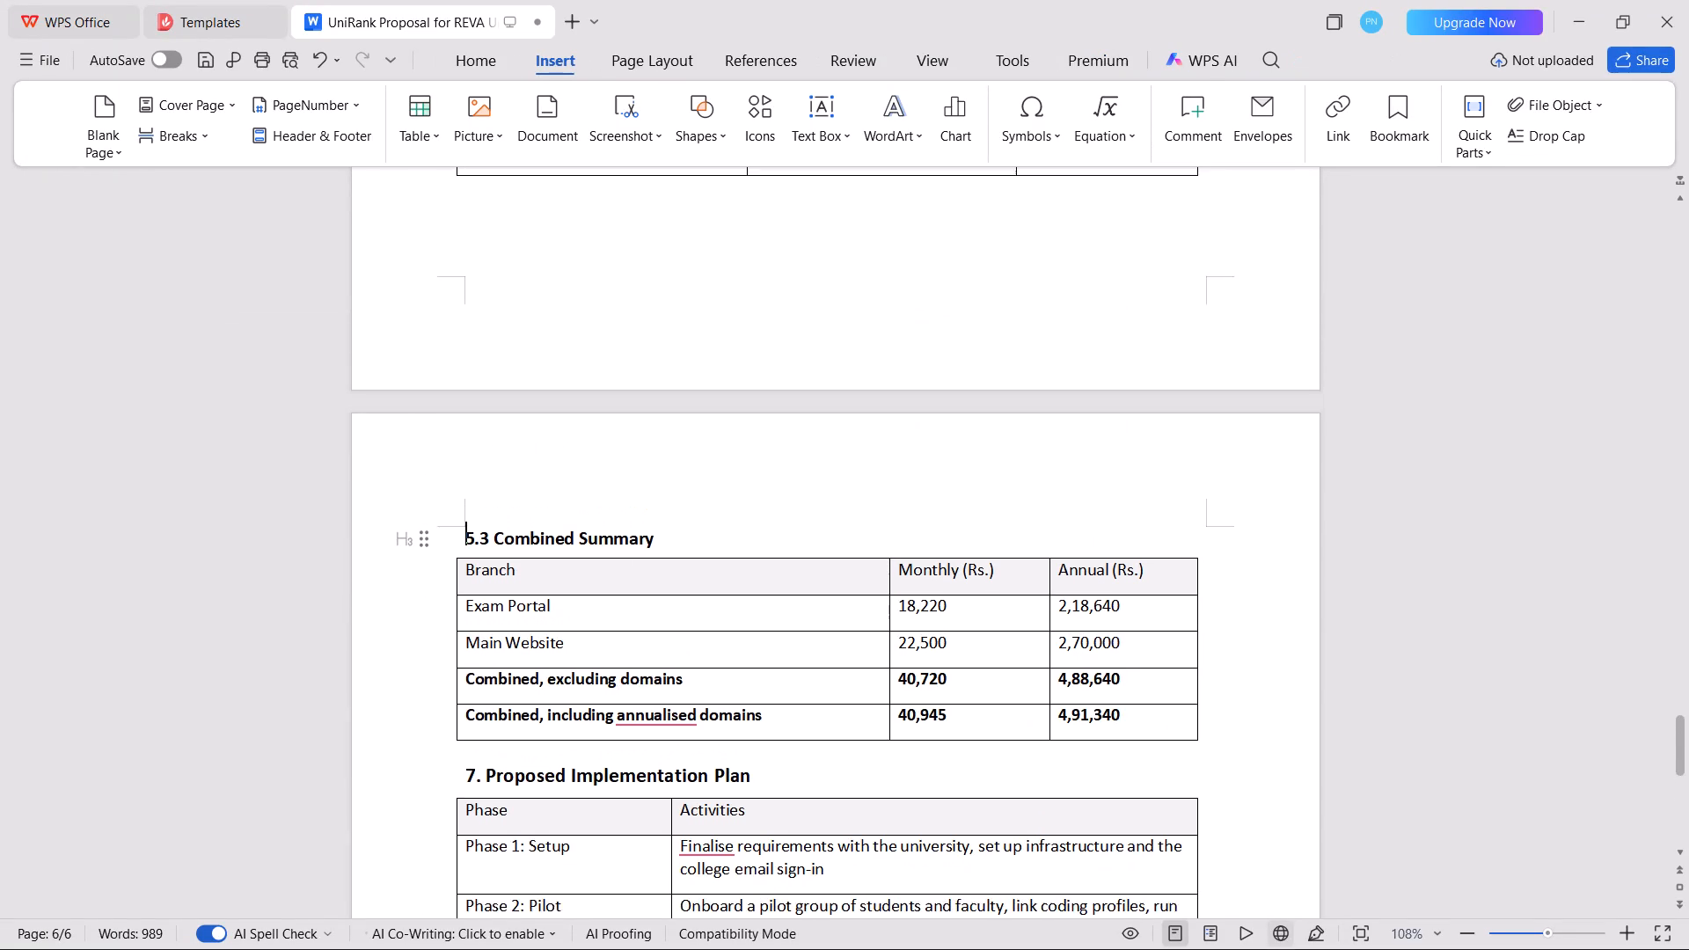
{"action": "scroll", "coordinate": [467, 427], "scroll_direction": "up", "scroll_amount": 1}
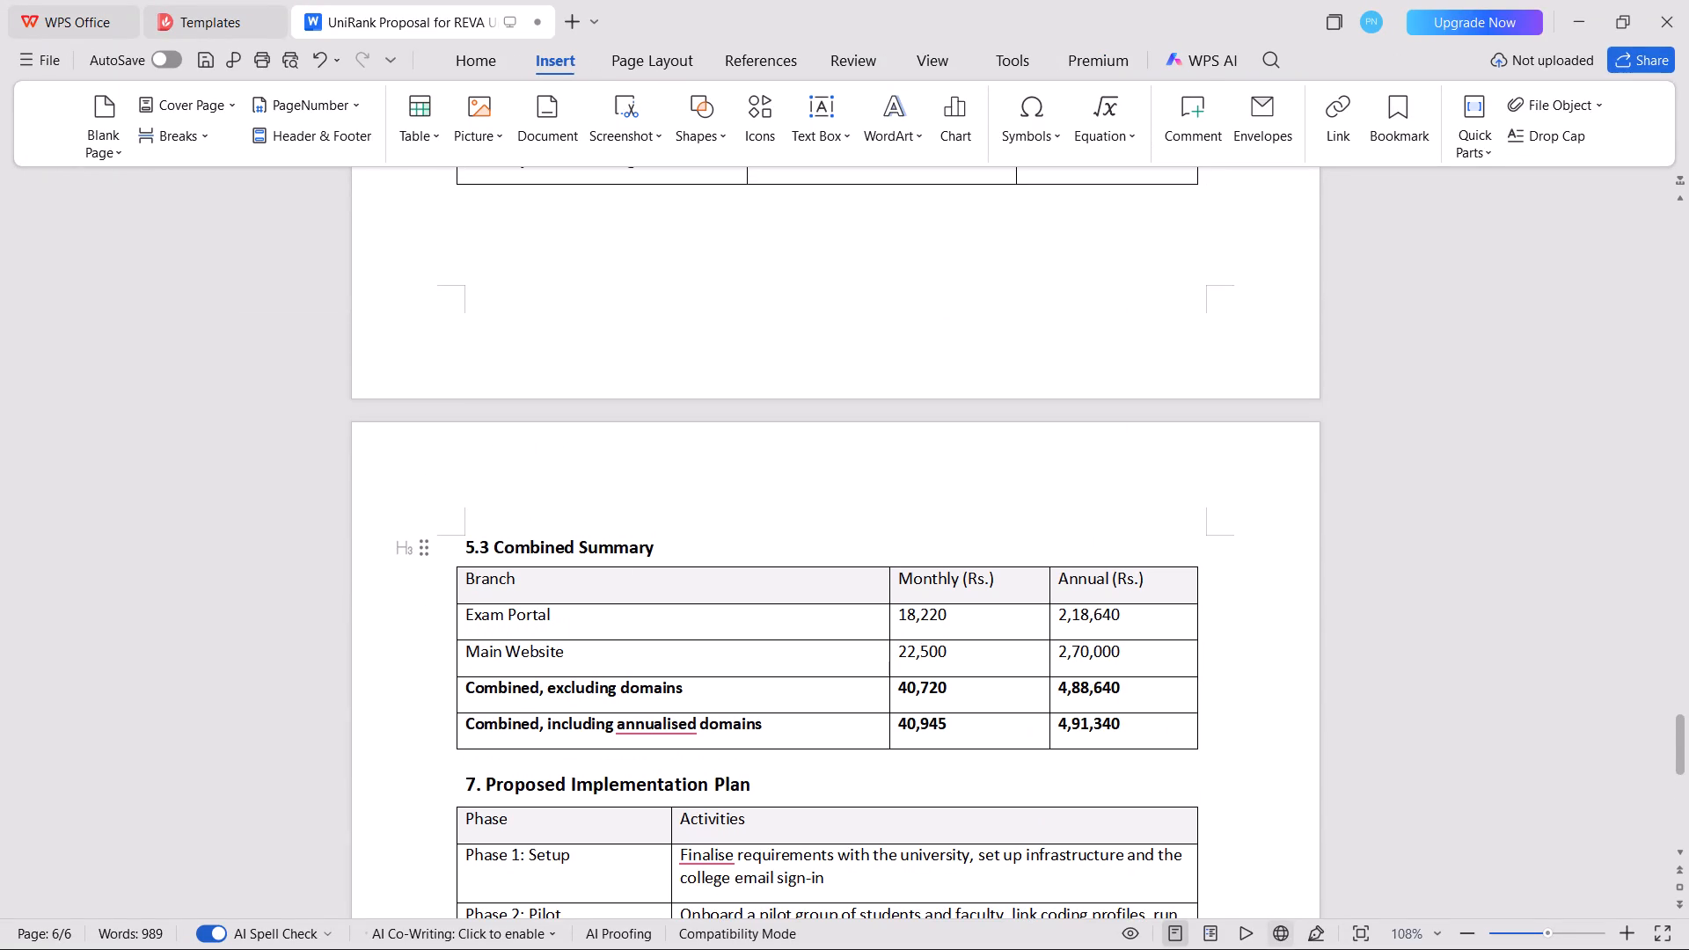
{"action": "scroll", "coordinate": [467, 427], "scroll_direction": "up", "scroll_amount": 4}
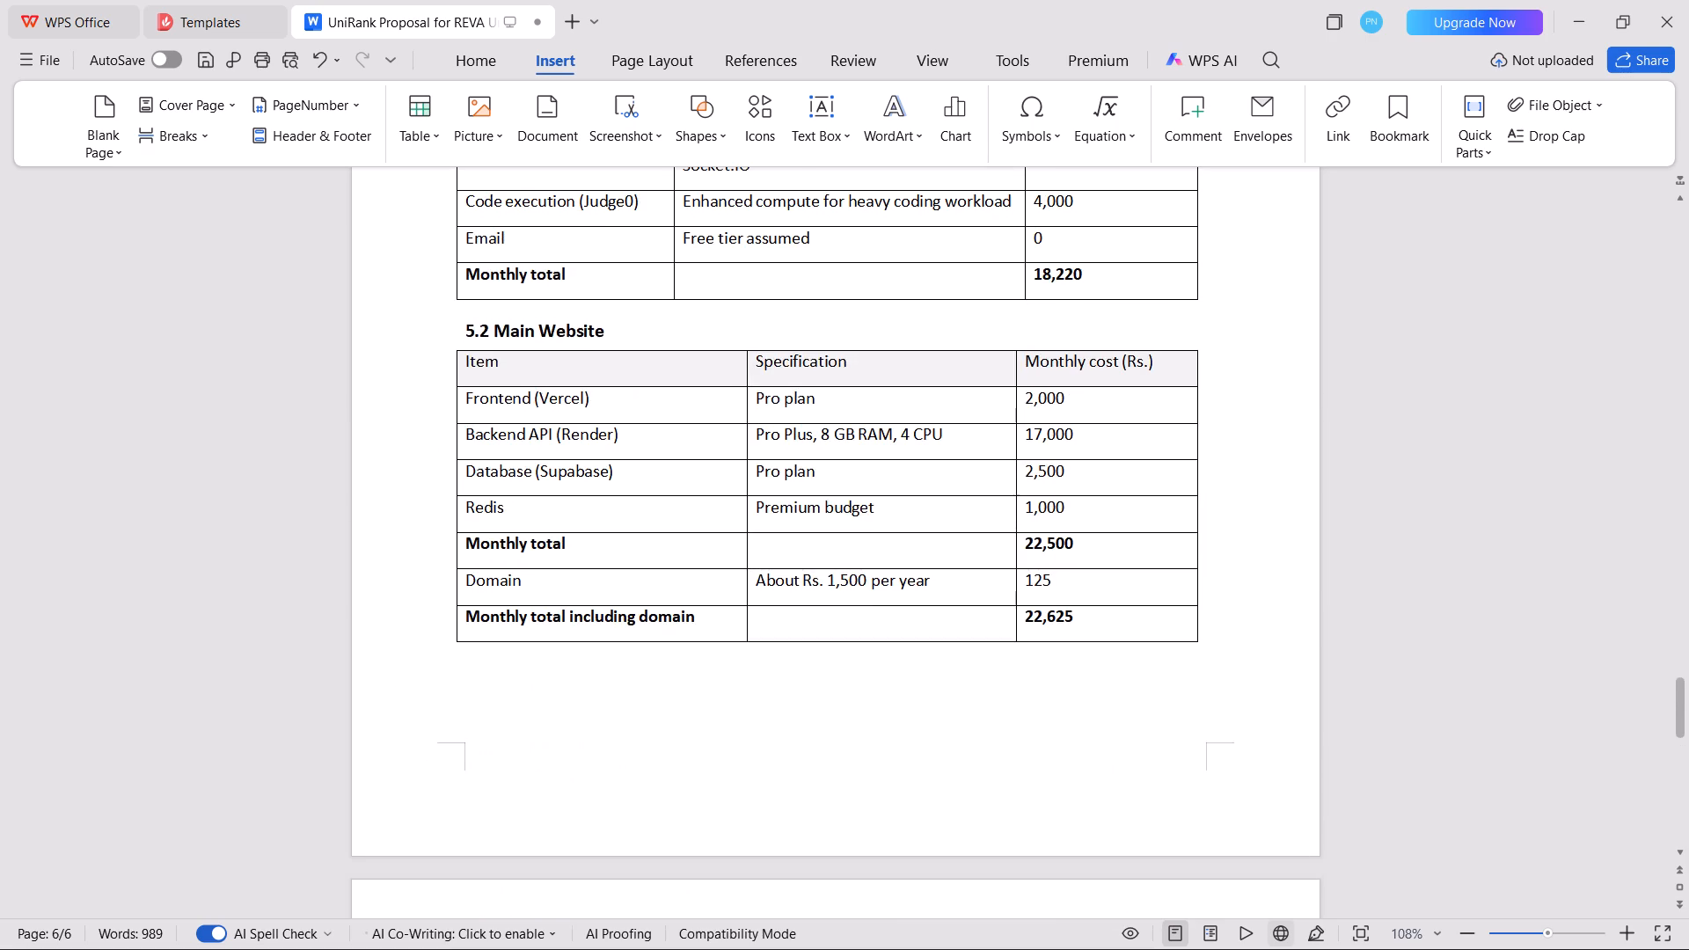
{"action": "scroll", "coordinate": [467, 427], "scroll_direction": "up", "scroll_amount": 3}
{"action": "scroll", "coordinate": [467, 427], "scroll_direction": "down", "scroll_amount": 4}
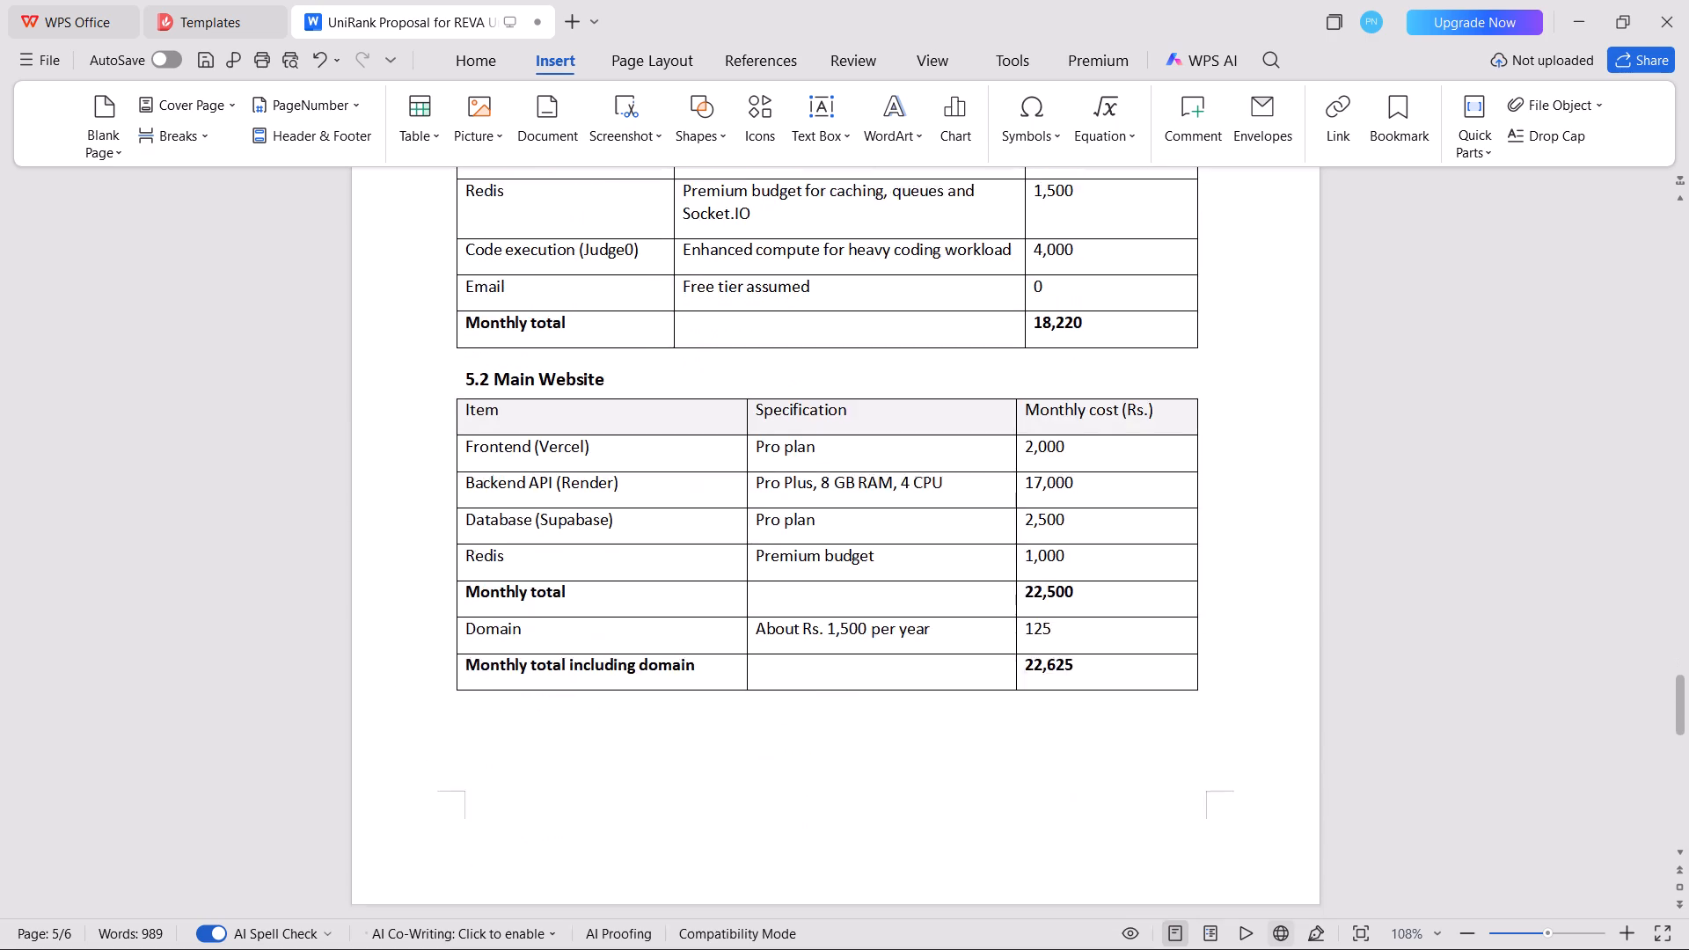
{"action": "scroll", "coordinate": [467, 427], "scroll_direction": "down", "scroll_amount": 3}
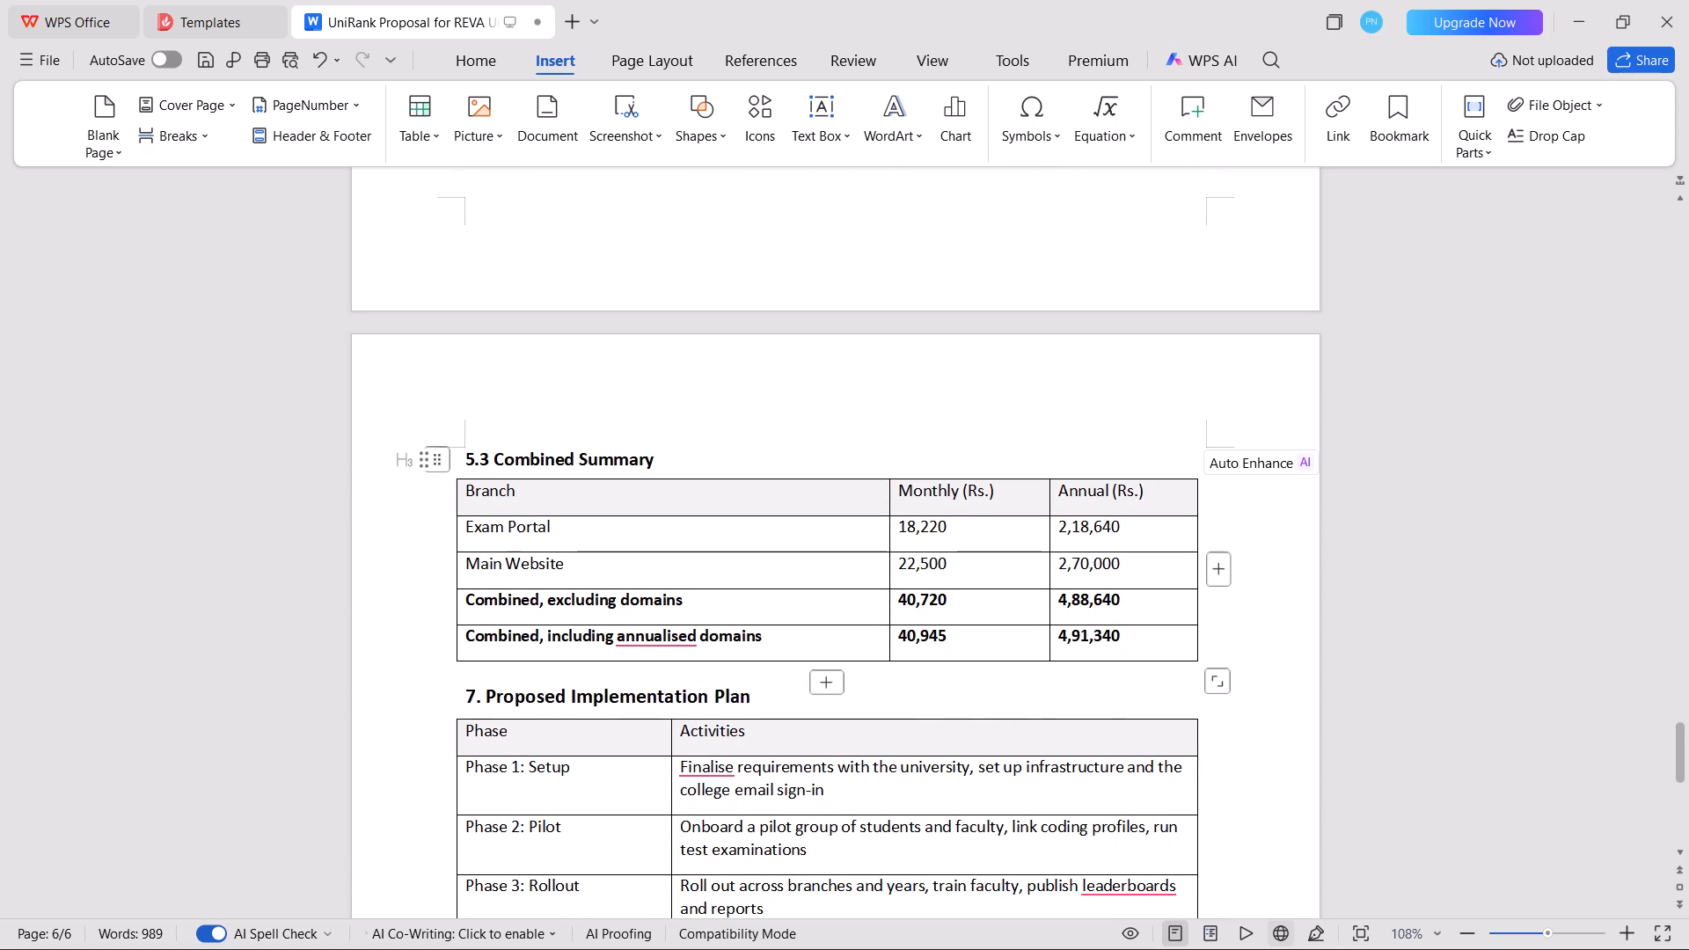
Renumber the Proposed Implementation Plan heading as 6 and the Project Team heading as 7.
{"action": "left_click", "coordinate": [475, 701]}
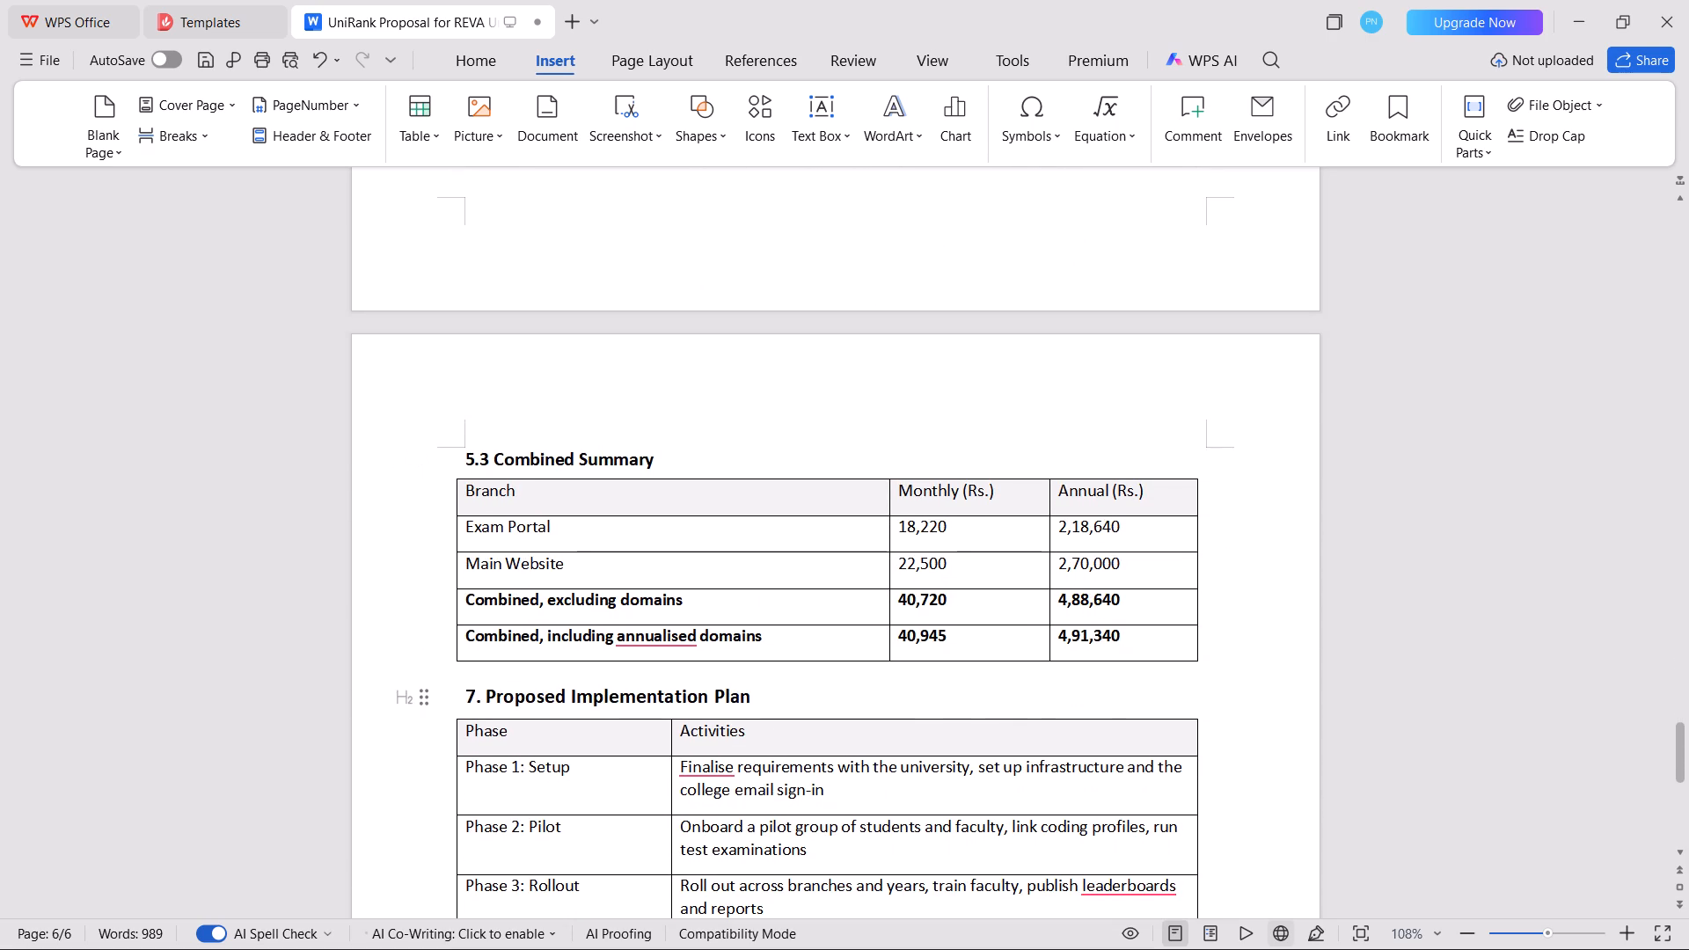
{"action": "key", "text": "BackSpace"}
{"action": "key", "text": "6"}
{"action": "scroll", "coordinate": [475, 701], "scroll_direction": "down", "scroll_amount": 2}
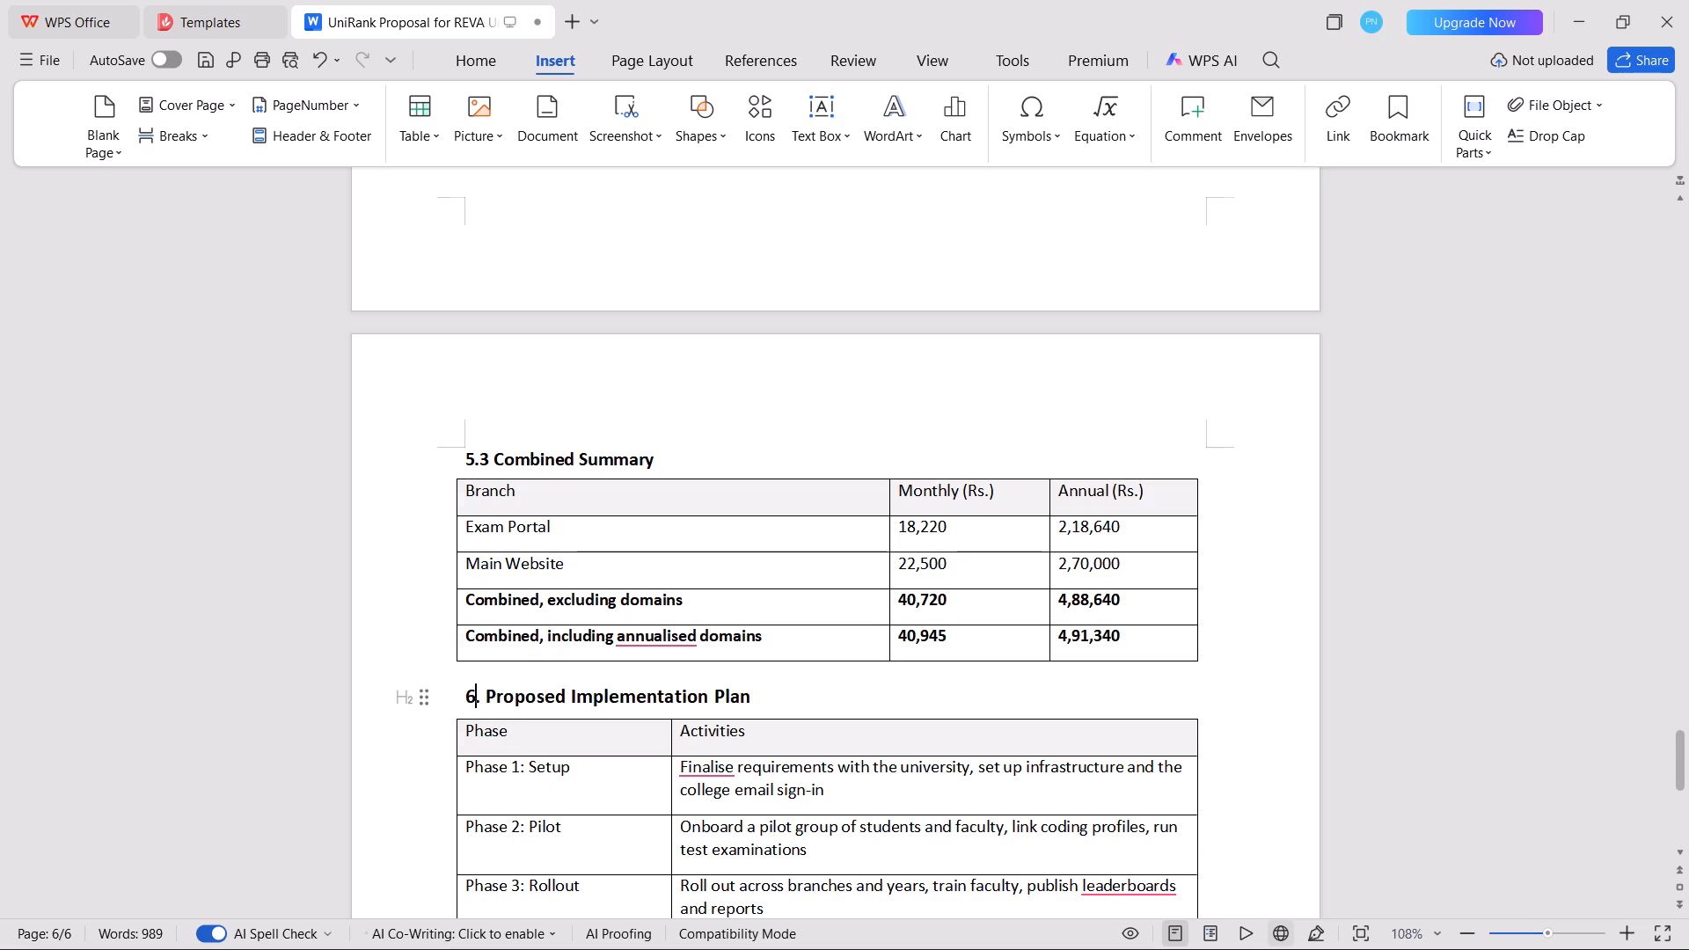
{"action": "scroll", "coordinate": [475, 701], "scroll_direction": "down", "scroll_amount": 2}
{"action": "left_click", "coordinate": [475, 795]}
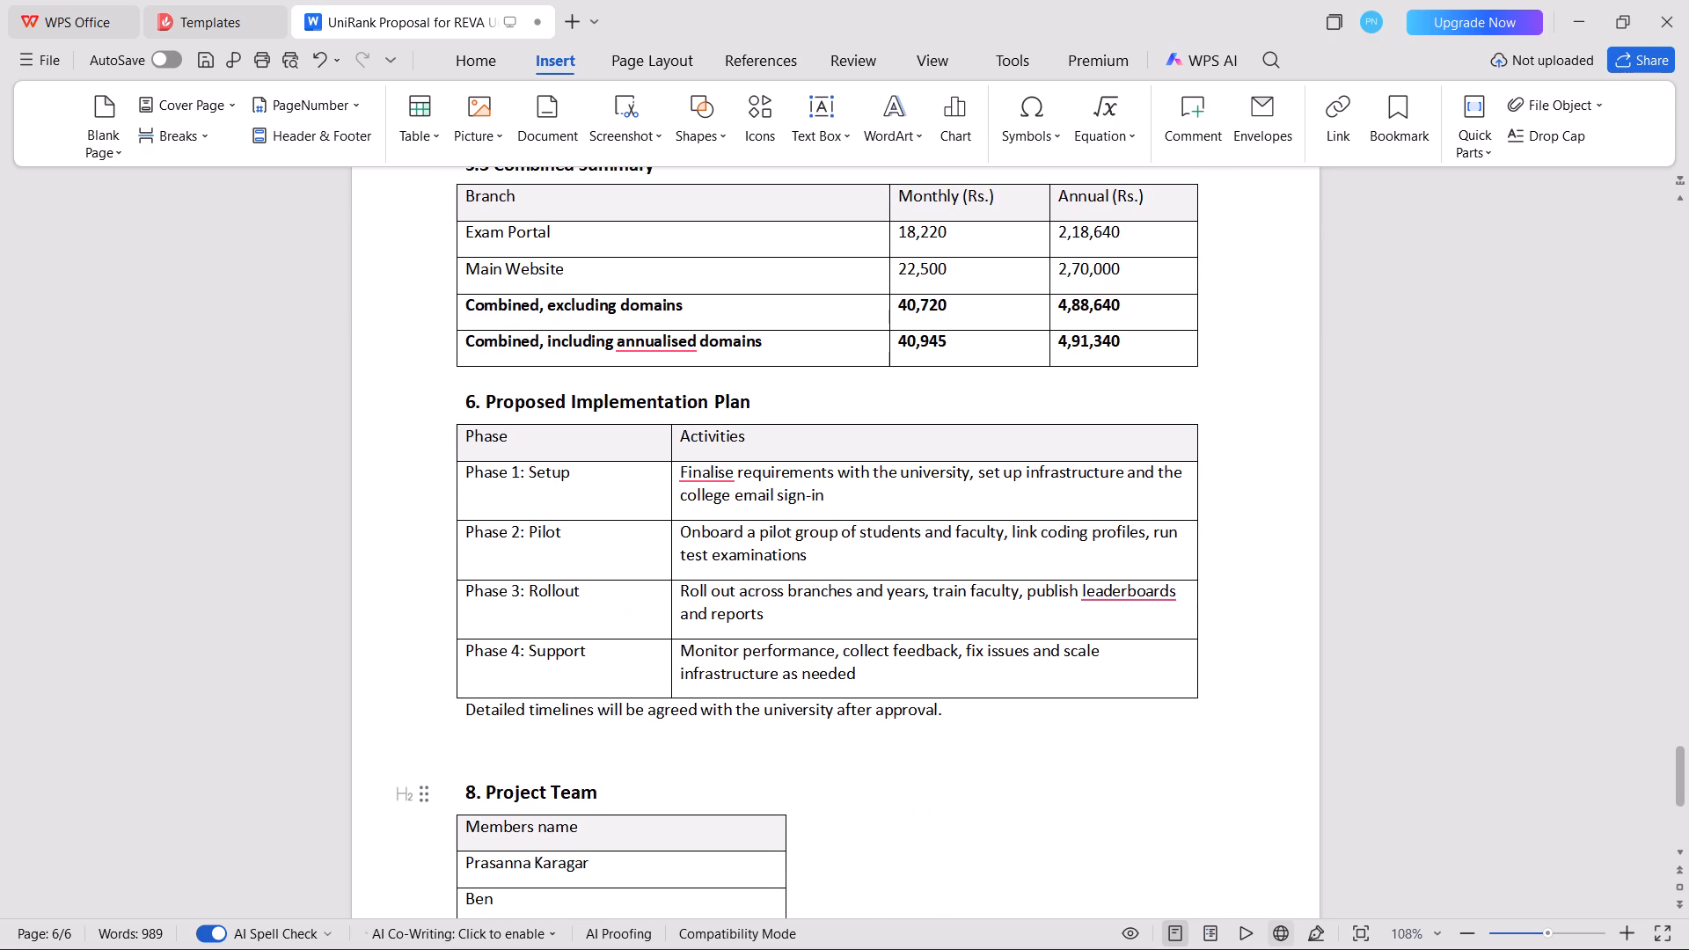
{"action": "key", "text": "BackSpace"}
{"action": "key", "text": "7"}
Review the whole proposal from Project Team back to the Executive Summary, checking headings, tables and layout.
{"action": "scroll", "coordinate": [475, 795], "scroll_direction": "down", "scroll_amount": 3}
{"action": "scroll", "coordinate": [475, 795], "scroll_direction": "up", "scroll_amount": 3}
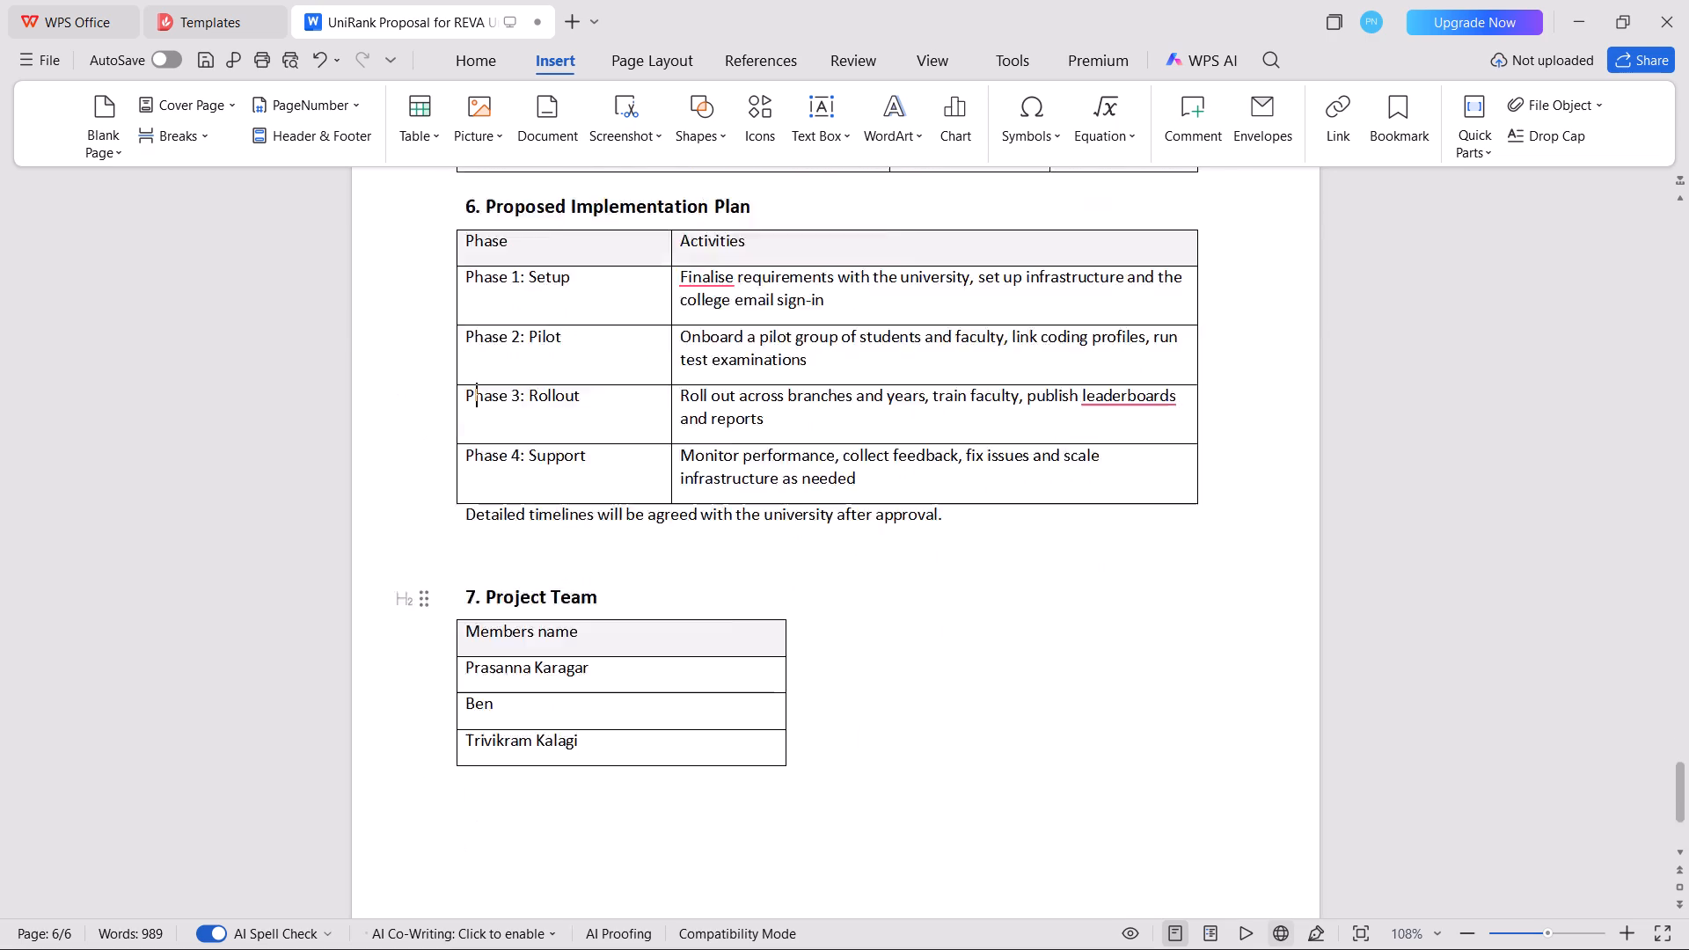
{"action": "scroll", "coordinate": [475, 795], "scroll_direction": "up", "scroll_amount": 5}
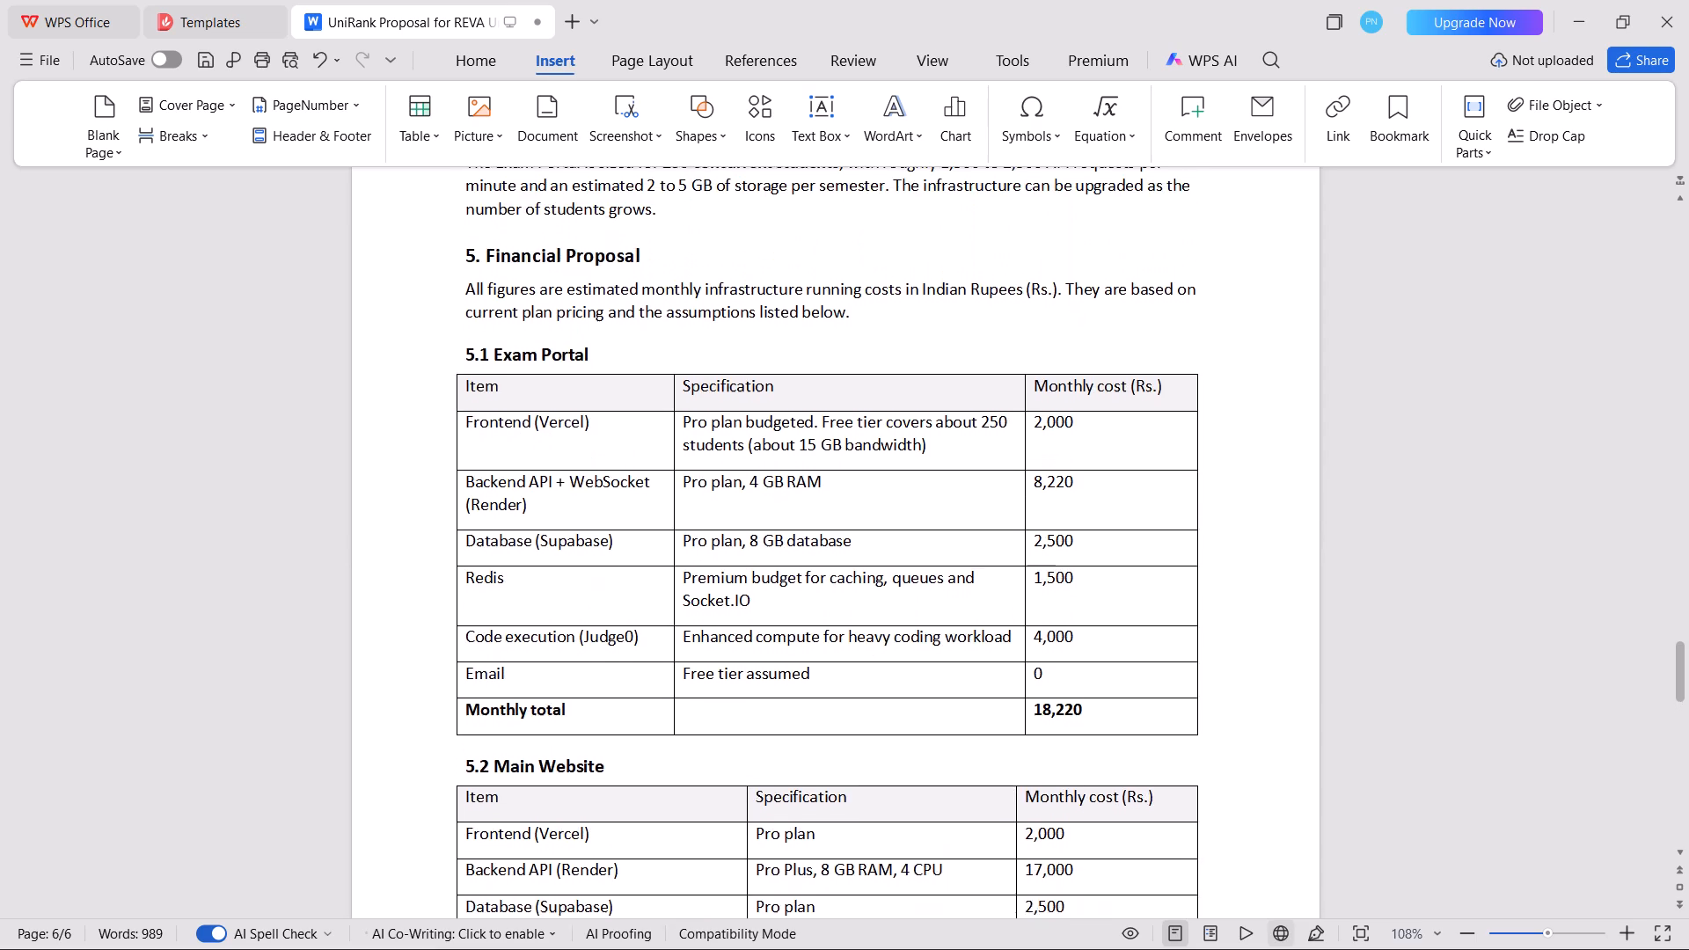
{"action": "scroll", "coordinate": [475, 795], "scroll_direction": "up", "scroll_amount": 5}
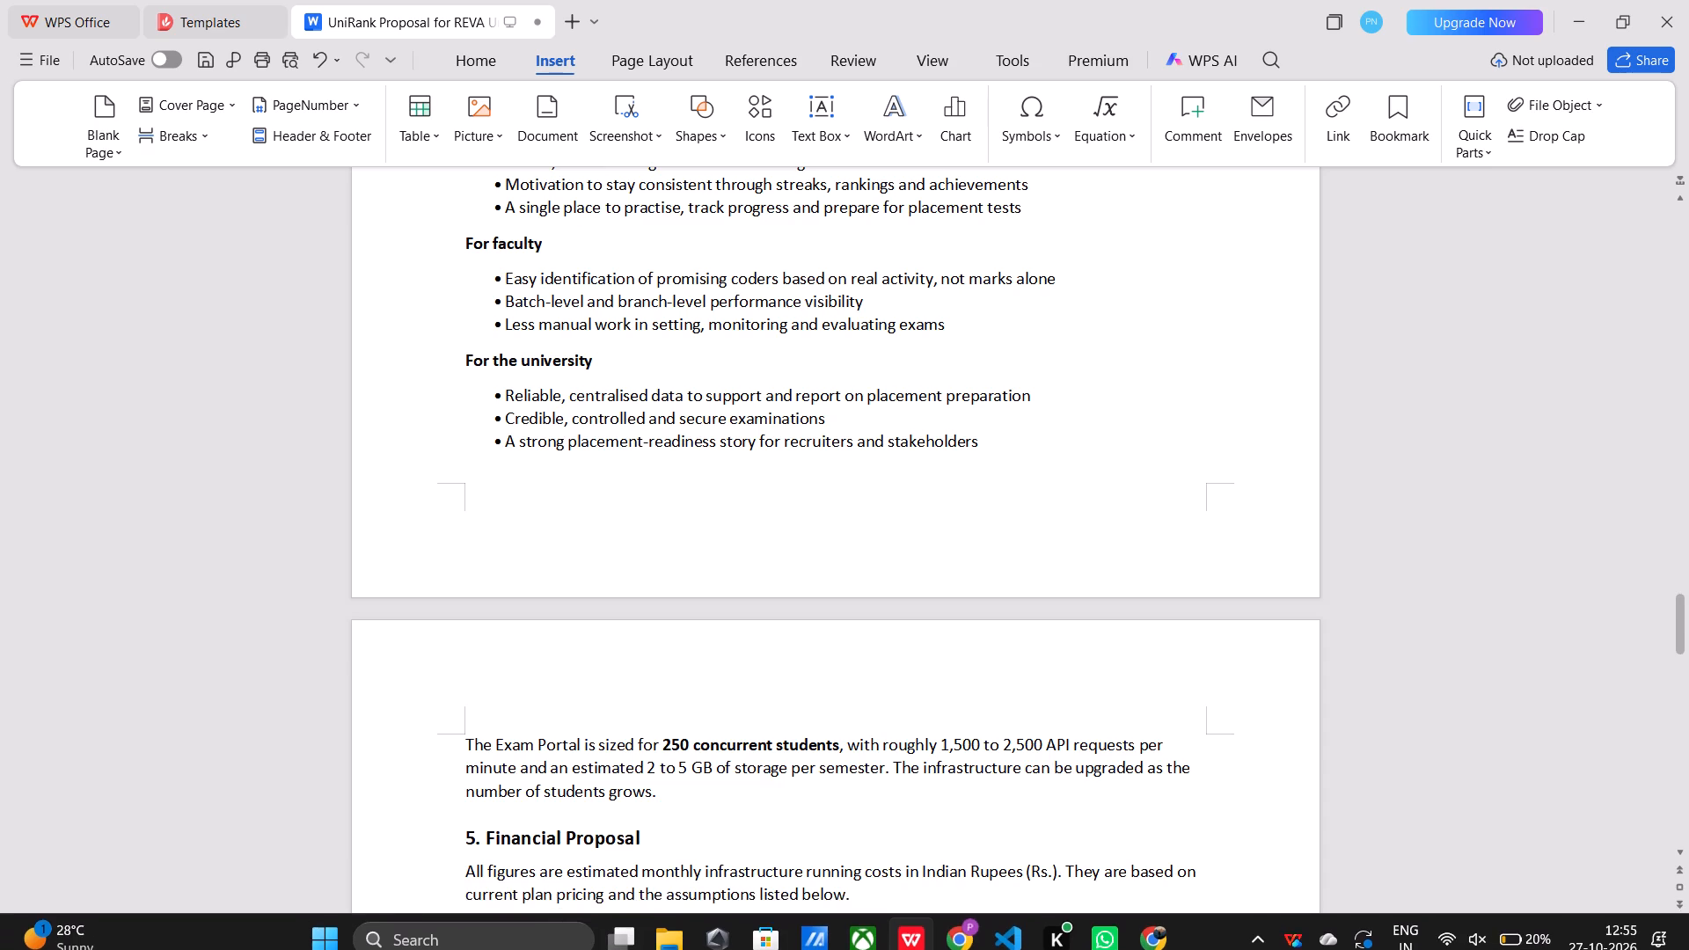
{"action": "scroll", "coordinate": [652, 797], "scroll_direction": "up", "scroll_amount": 6}
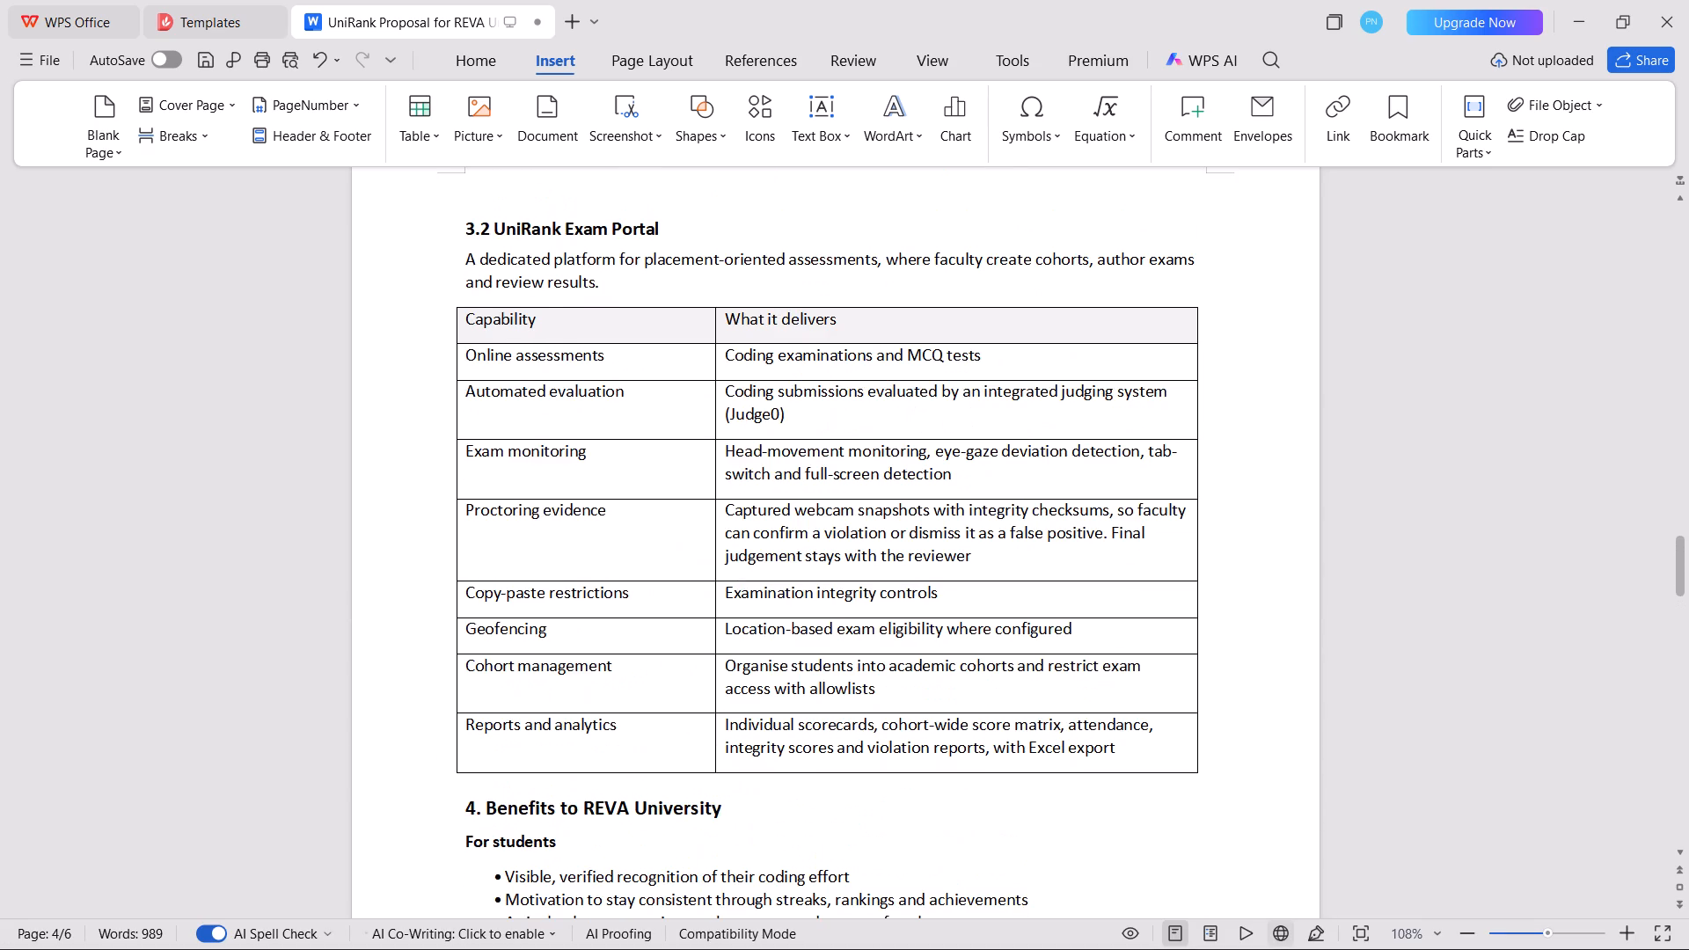
{"action": "scroll", "coordinate": [652, 797], "scroll_direction": "up", "scroll_amount": 6}
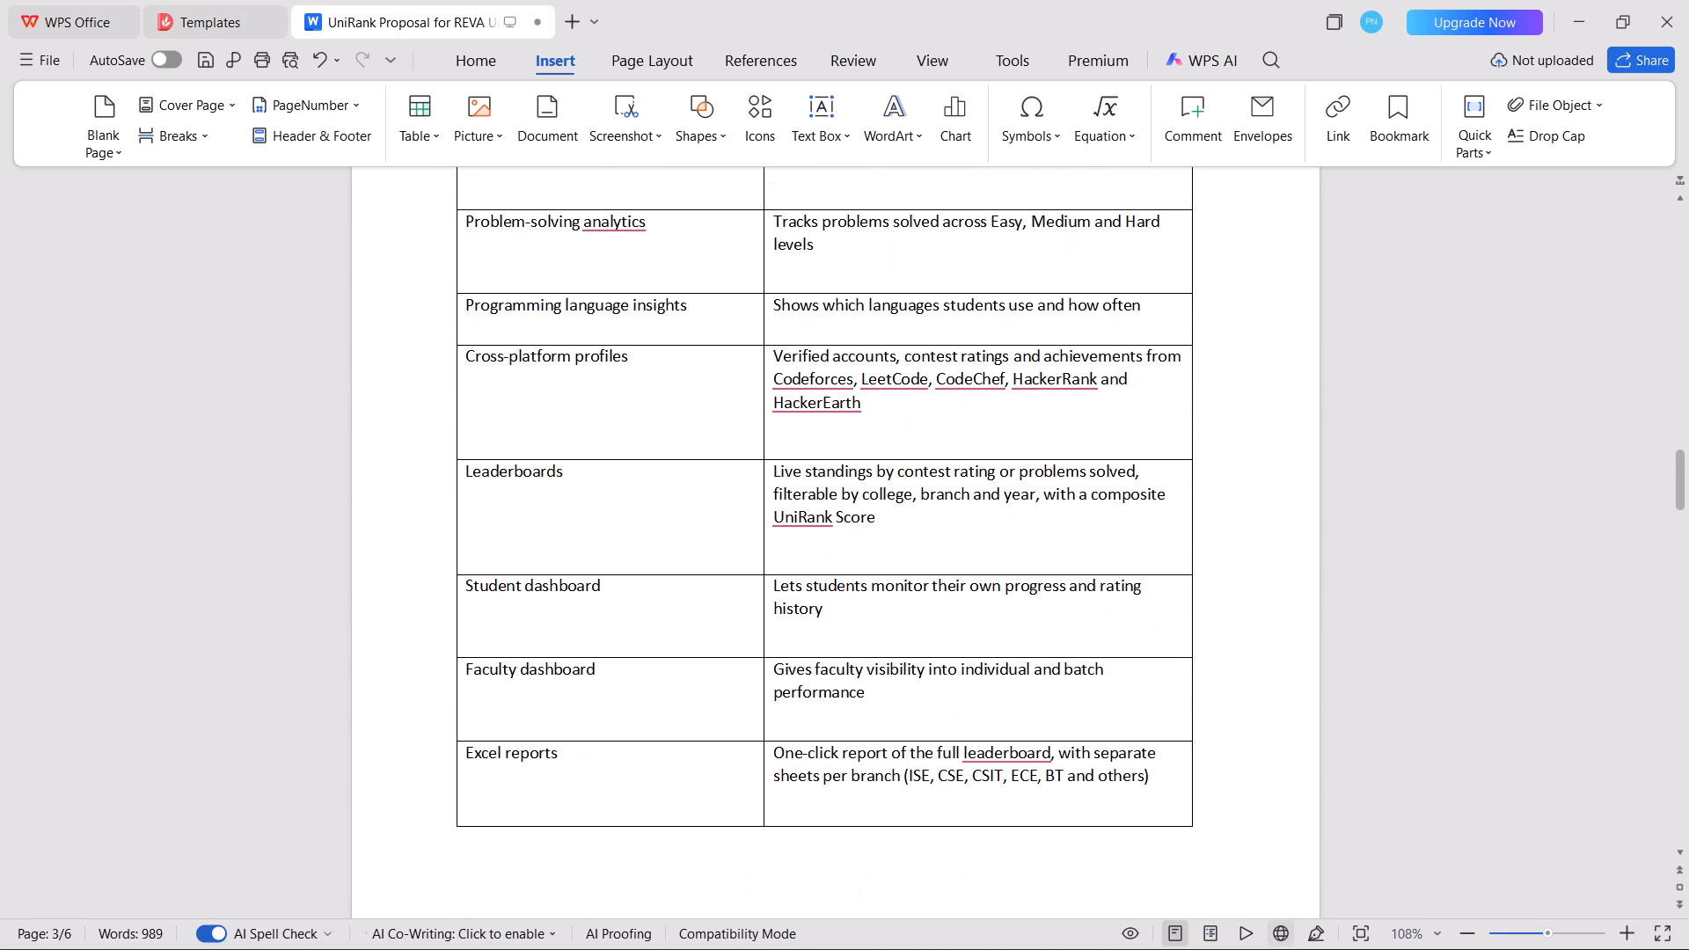
{"action": "scroll", "coordinate": [652, 797], "scroll_direction": "up", "scroll_amount": 4}
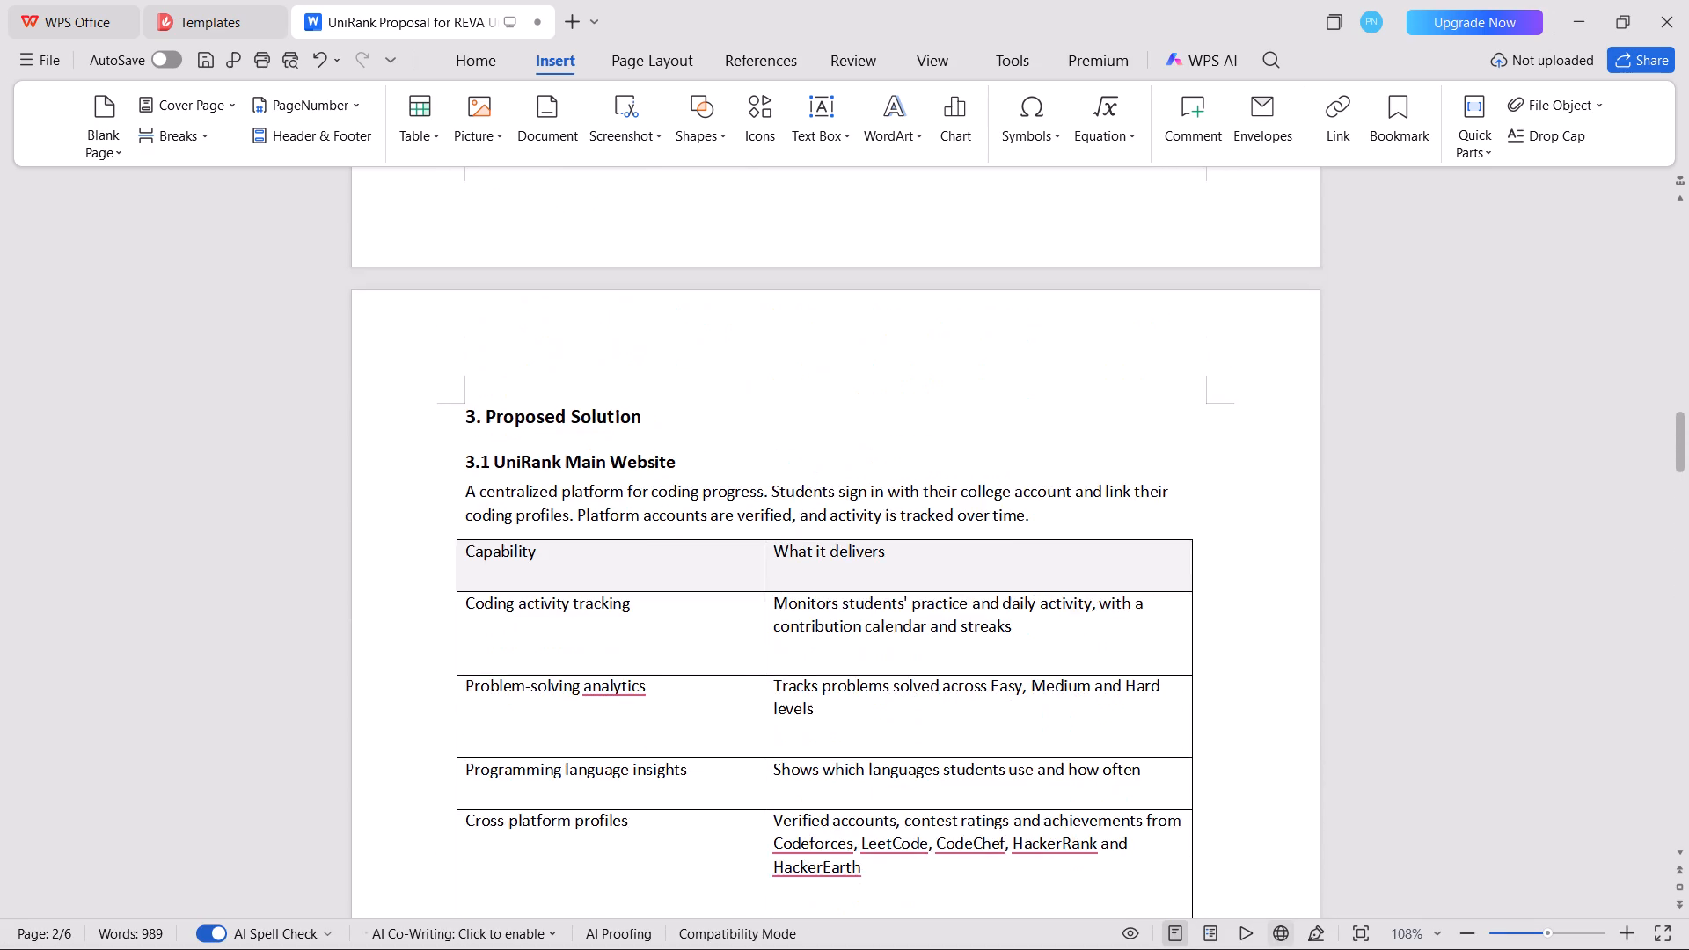
{"action": "scroll", "coordinate": [652, 797], "scroll_direction": "up", "scroll_amount": 3}
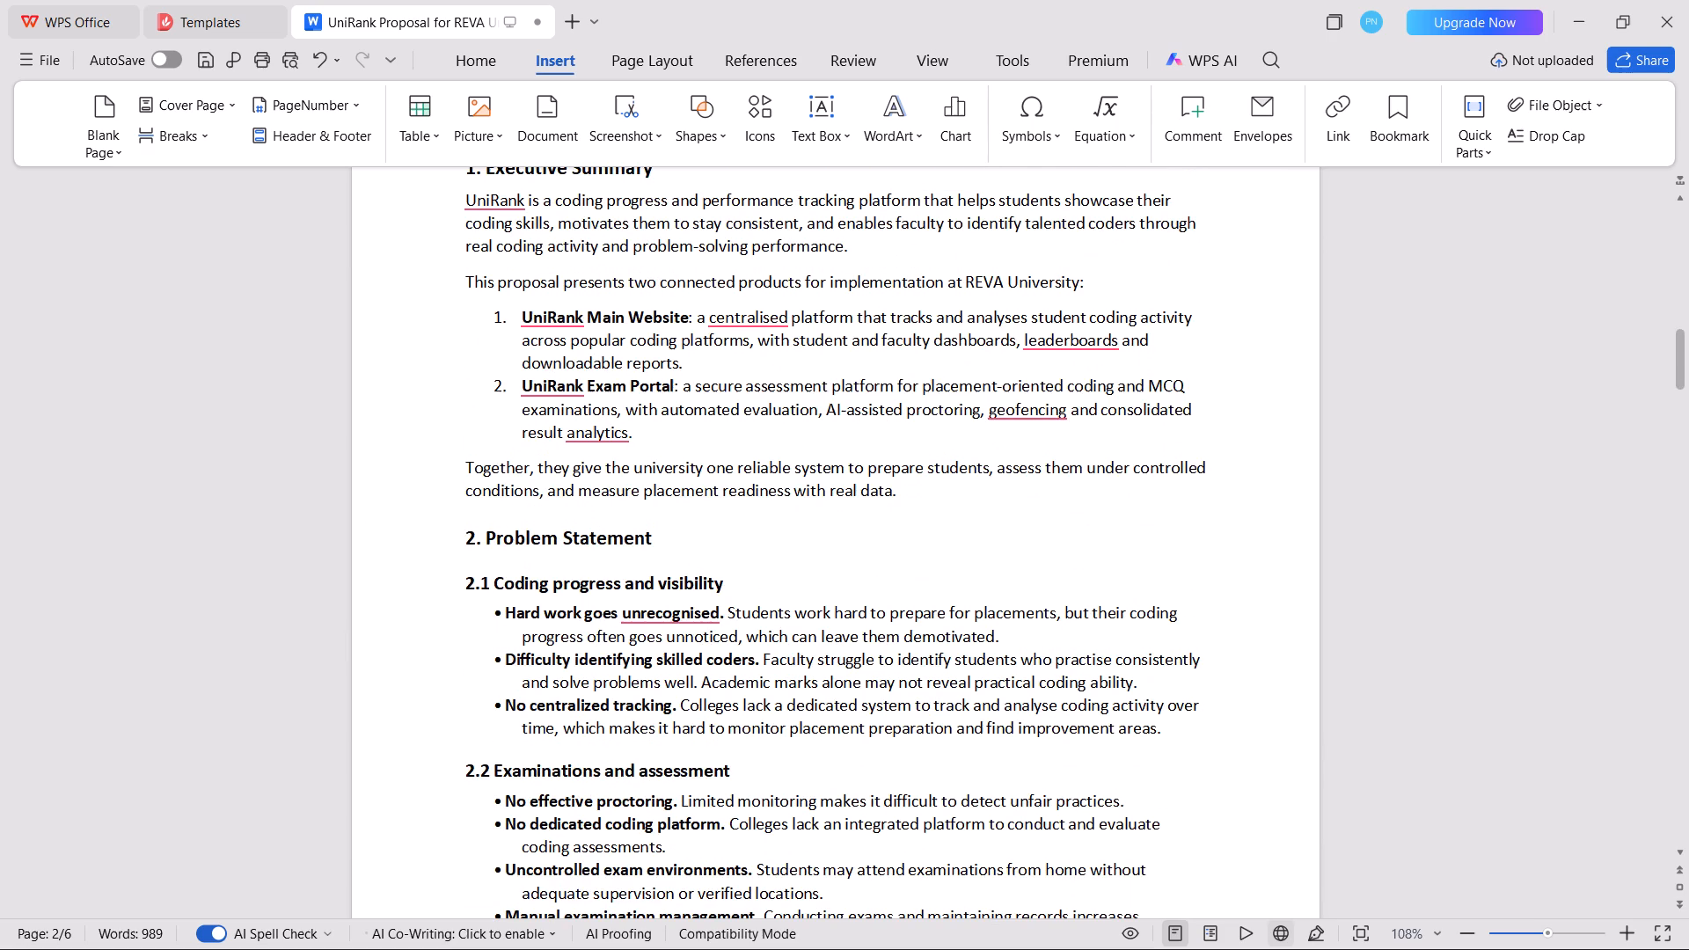
{"action": "scroll", "coordinate": [652, 797], "scroll_direction": "up", "scroll_amount": 1}
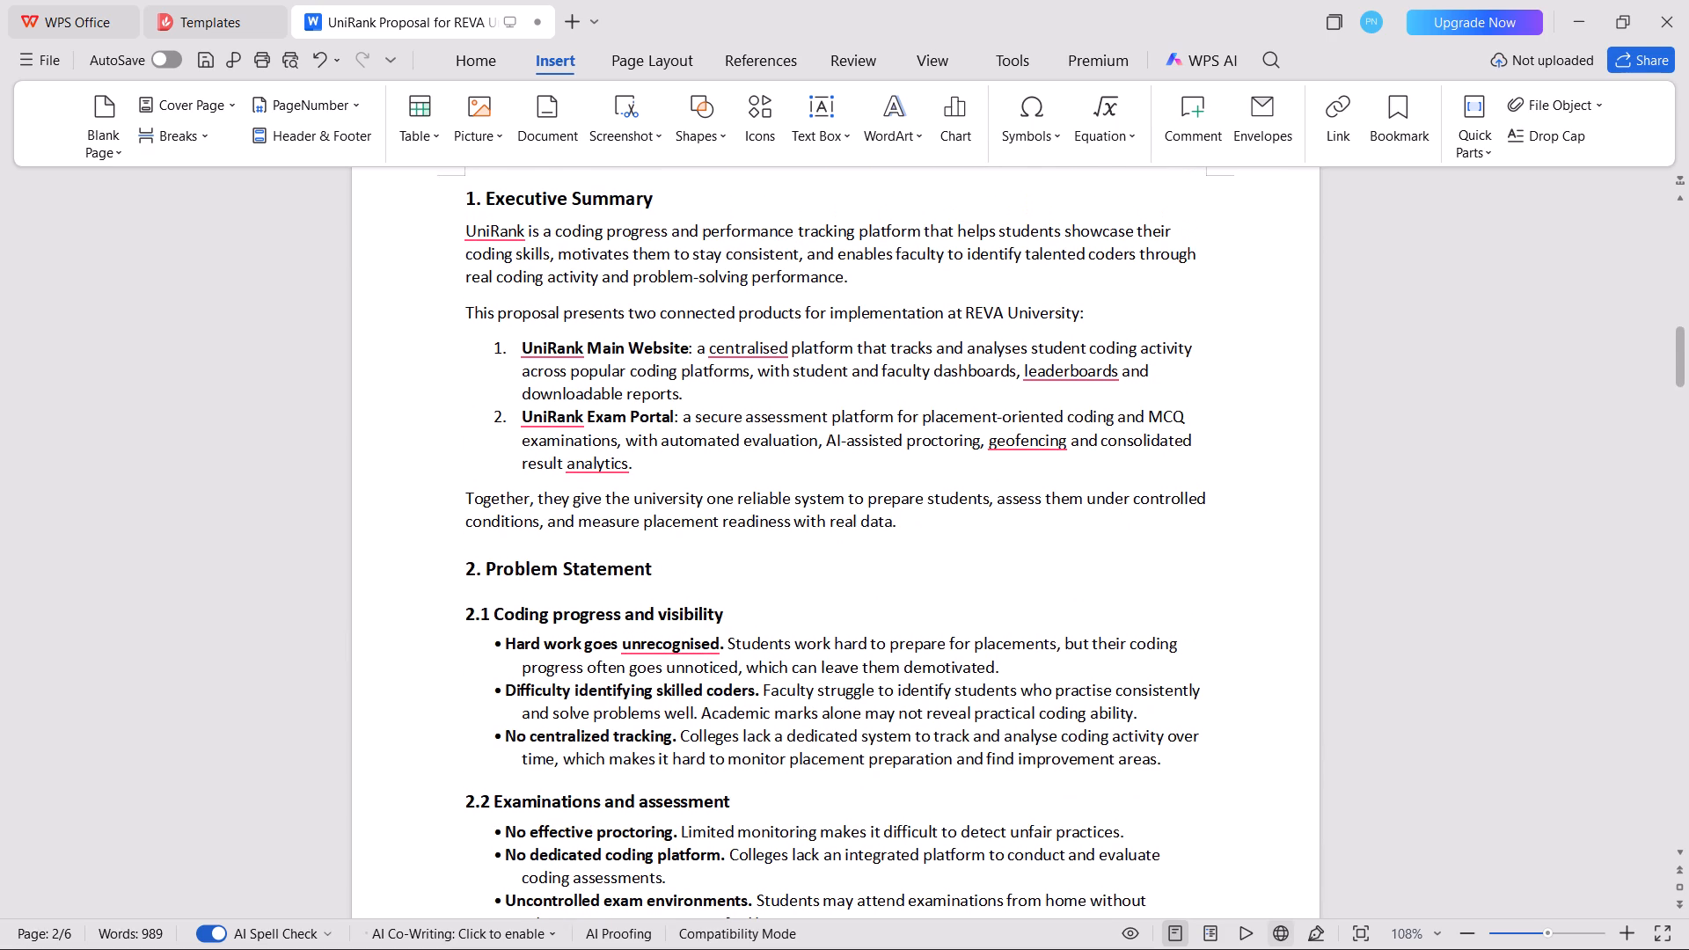
{"action": "scroll", "coordinate": [652, 797], "scroll_direction": "up", "scroll_amount": 2}
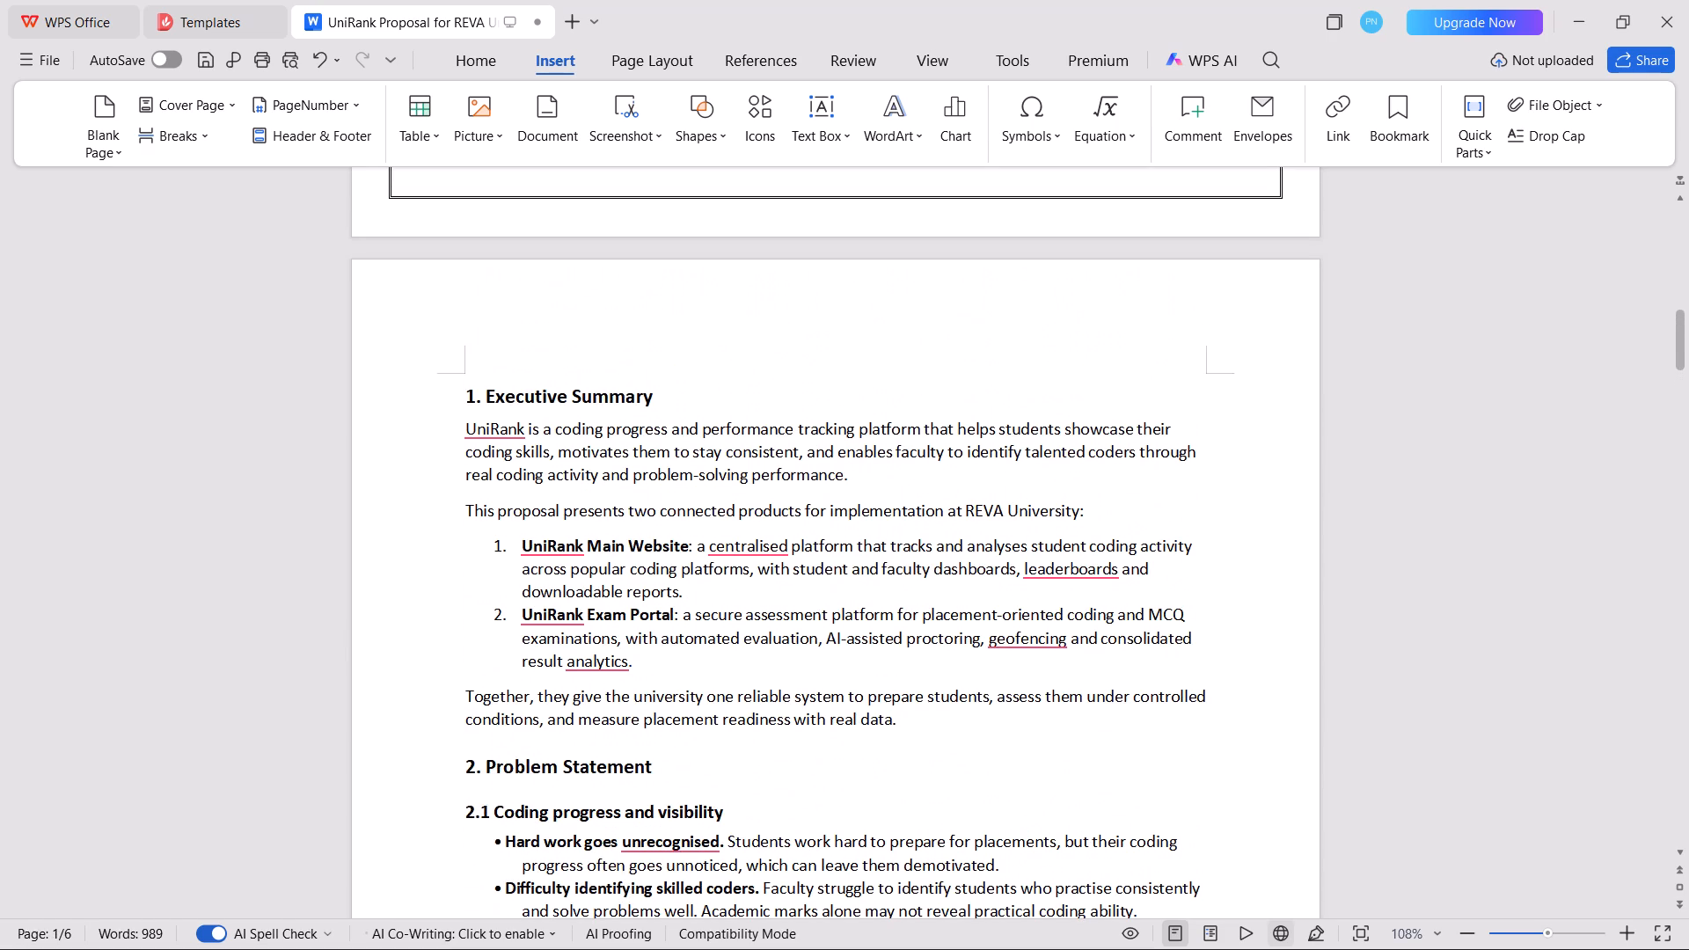
{"action": "scroll", "coordinate": [652, 797], "scroll_direction": "up", "scroll_amount": 1}
Set the font size of the 1. Executive Summary and 2. Problem Statement headings to 14.
{"action": "triple_click", "coordinate": [559, 395]}
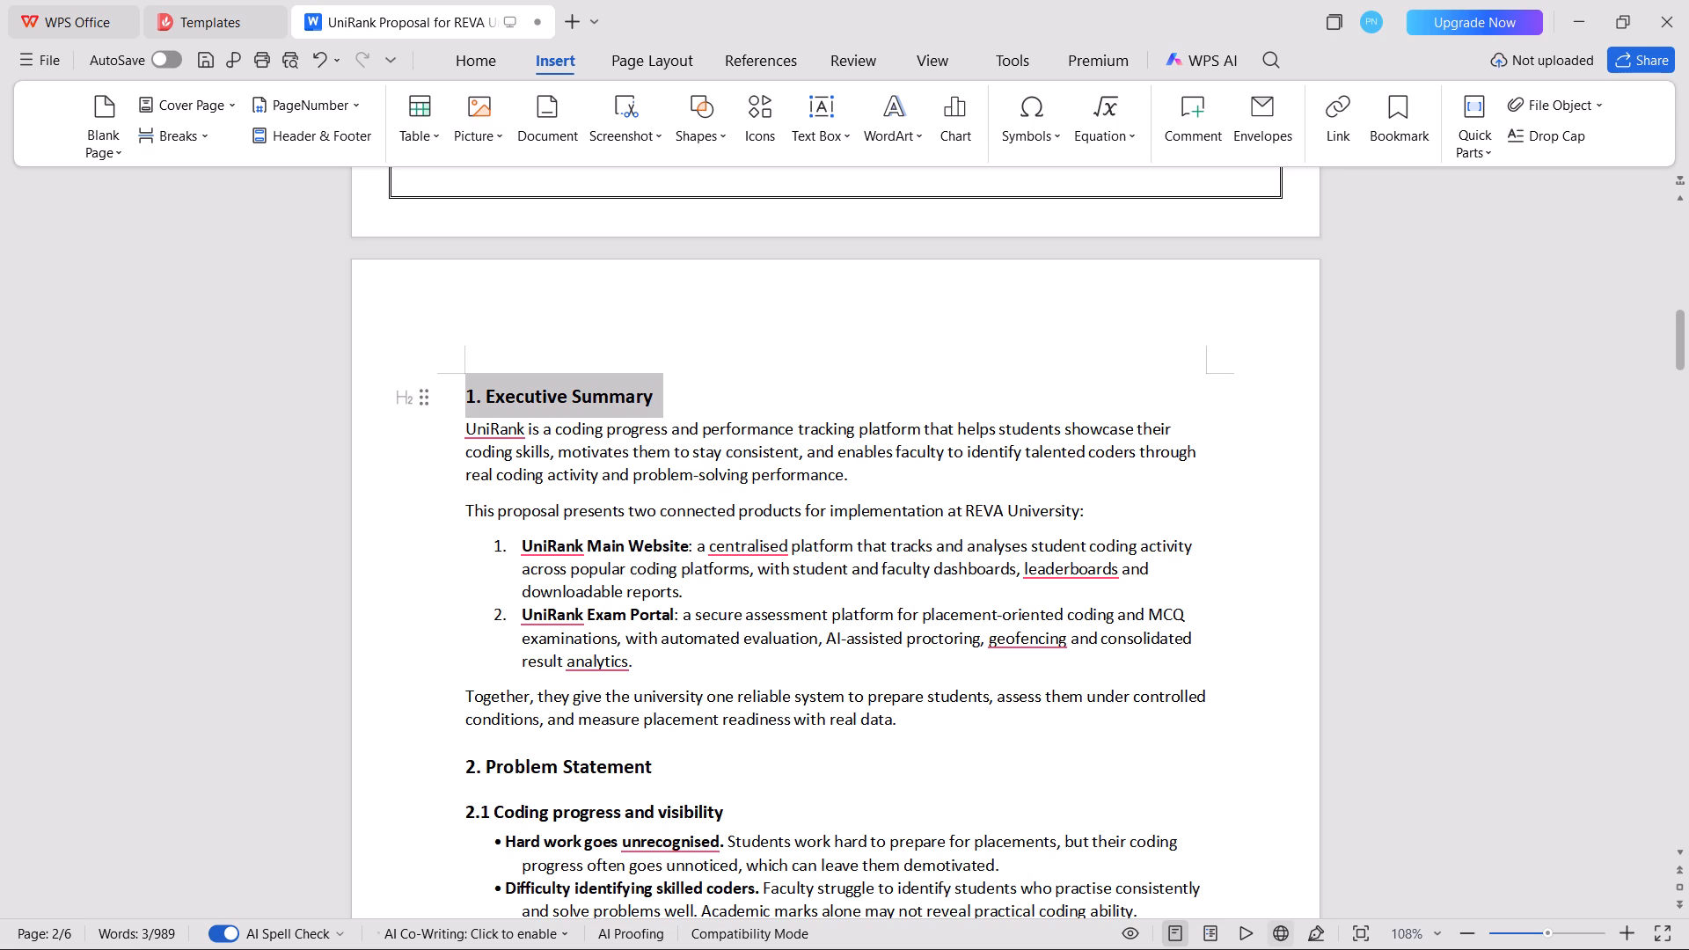
{"action": "left_click", "coordinate": [491, 62]}
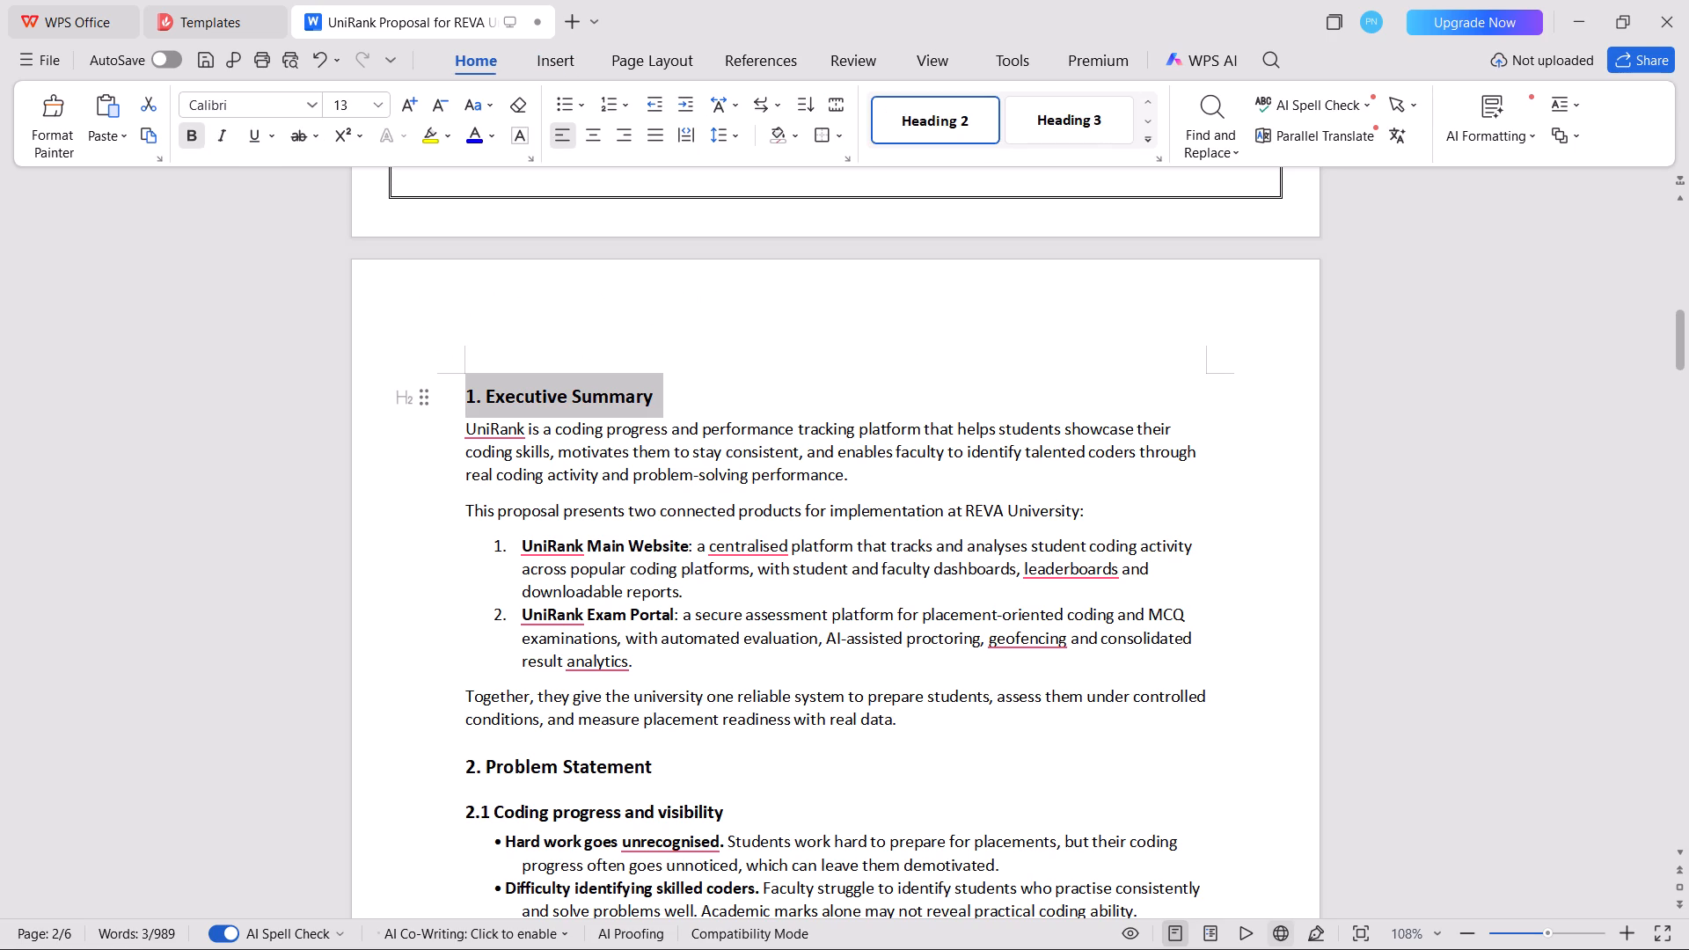
{"action": "left_click", "coordinate": [377, 106]}
{"action": "left_click", "coordinate": [347, 346]}
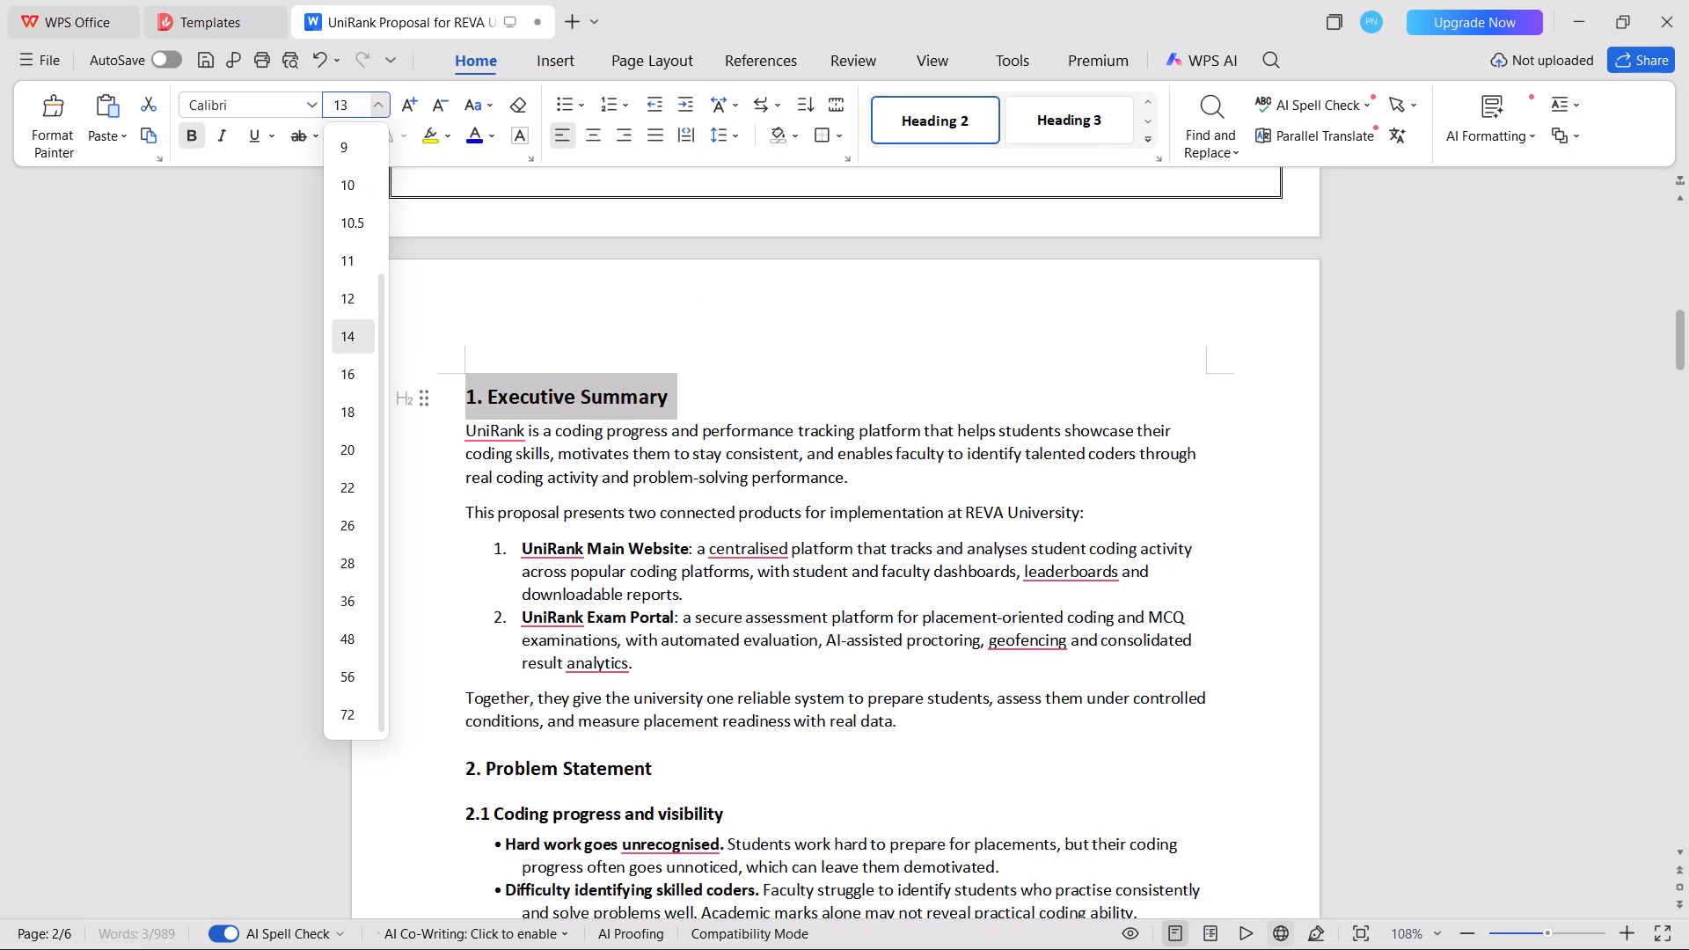
{"action": "triple_click", "coordinate": [503, 772]}
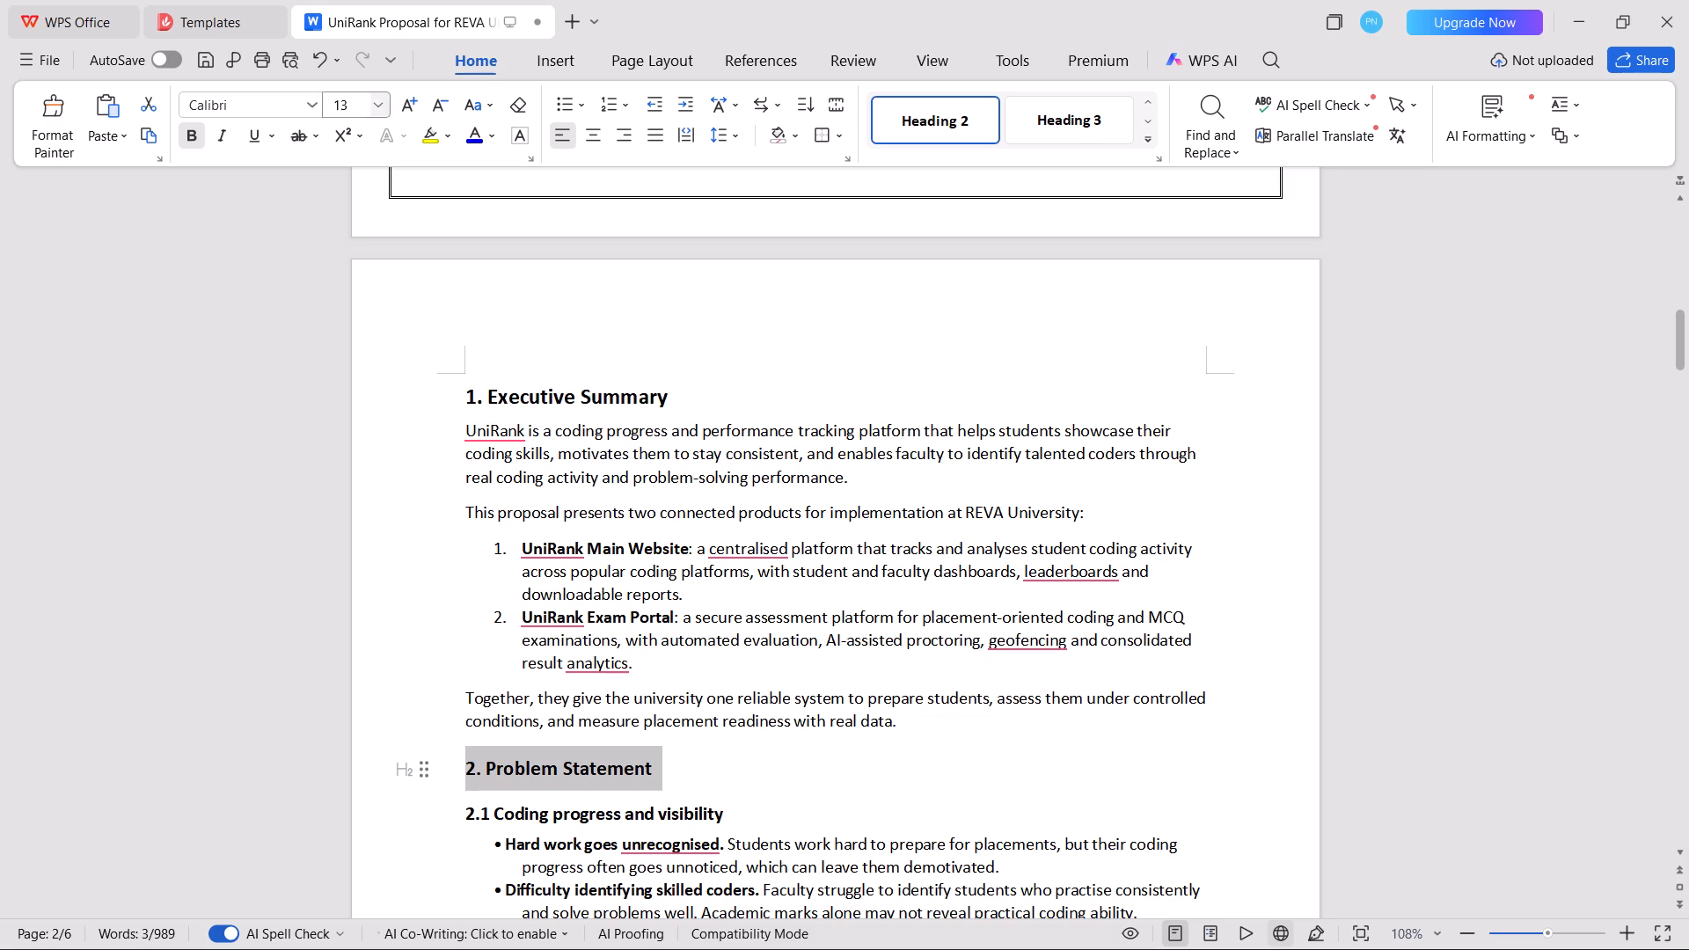
{"action": "left_click", "coordinate": [380, 104]}
{"action": "left_click", "coordinate": [350, 332]}
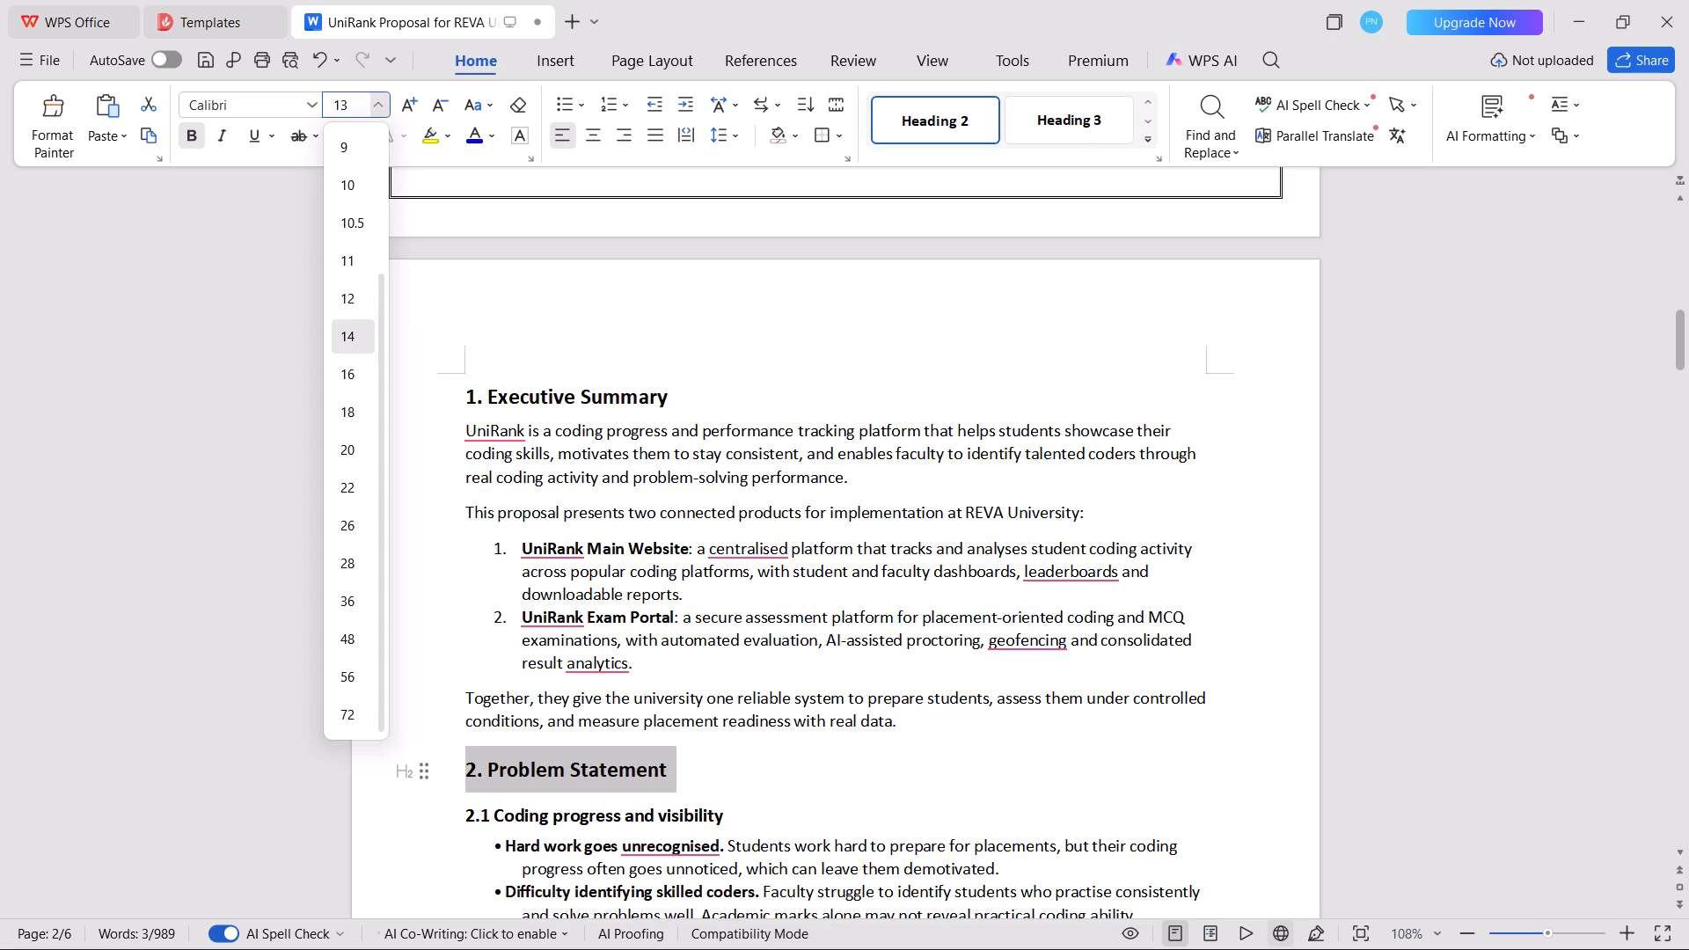
Set the font size of the 3. Proposed Solution heading to 14.
{"action": "scroll", "coordinate": [647, 629], "scroll_direction": "down", "scroll_amount": 6}
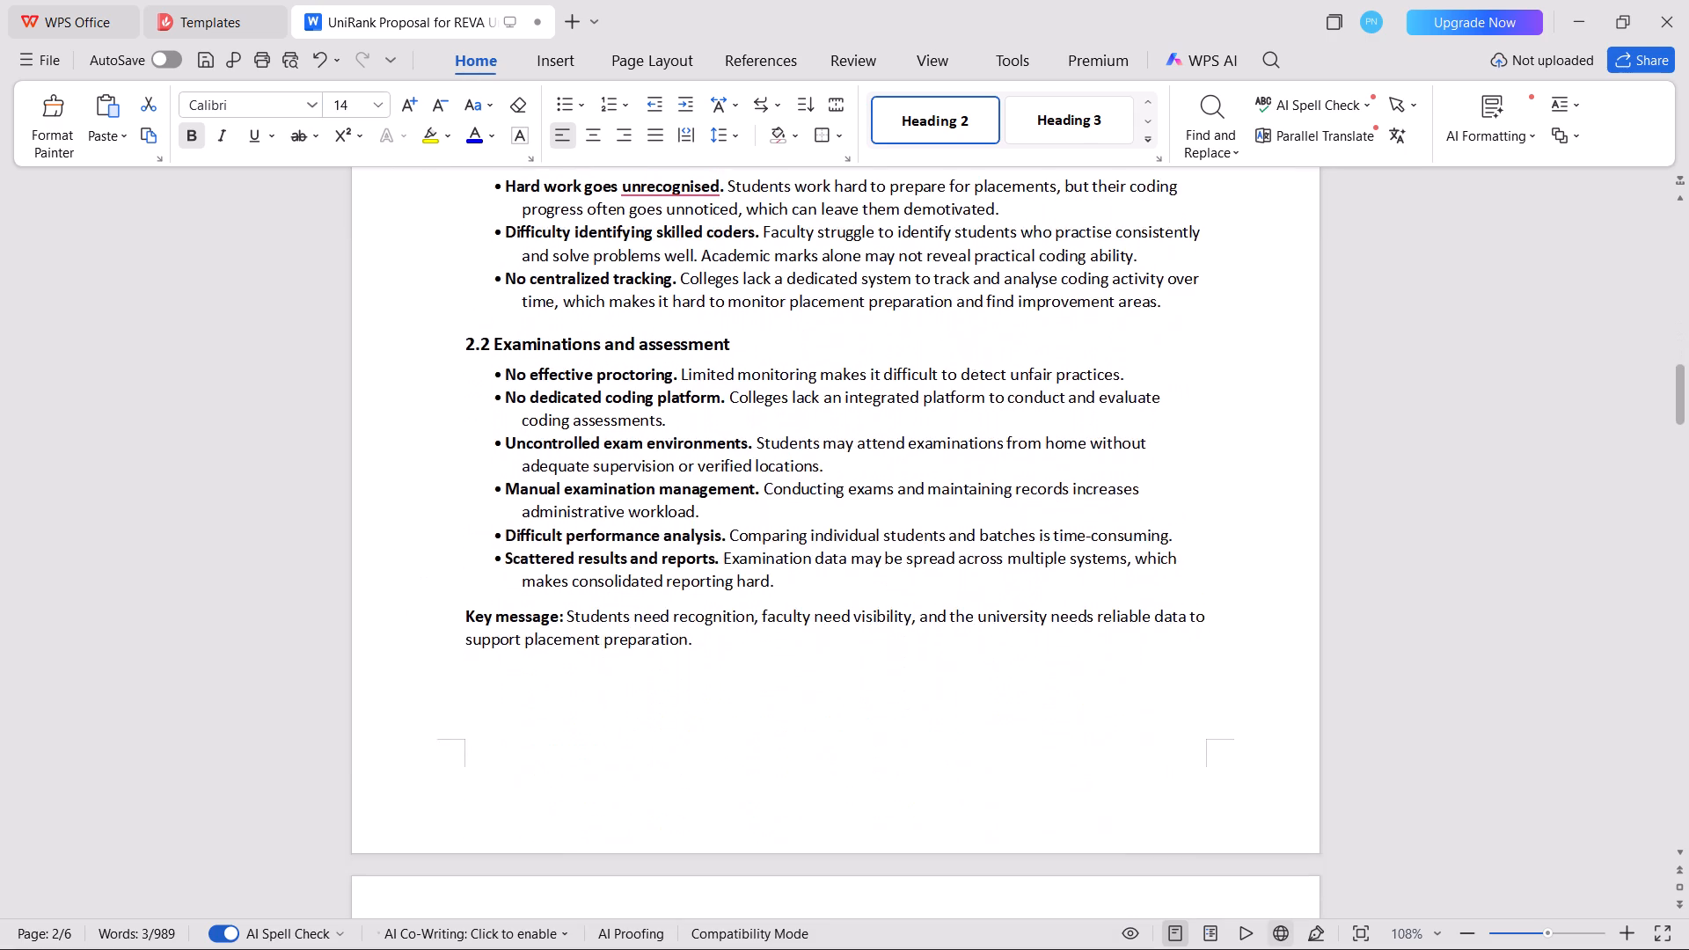
{"action": "scroll", "coordinate": [647, 629], "scroll_direction": "down", "scroll_amount": 1}
{"action": "triple_click", "coordinate": [598, 600]}
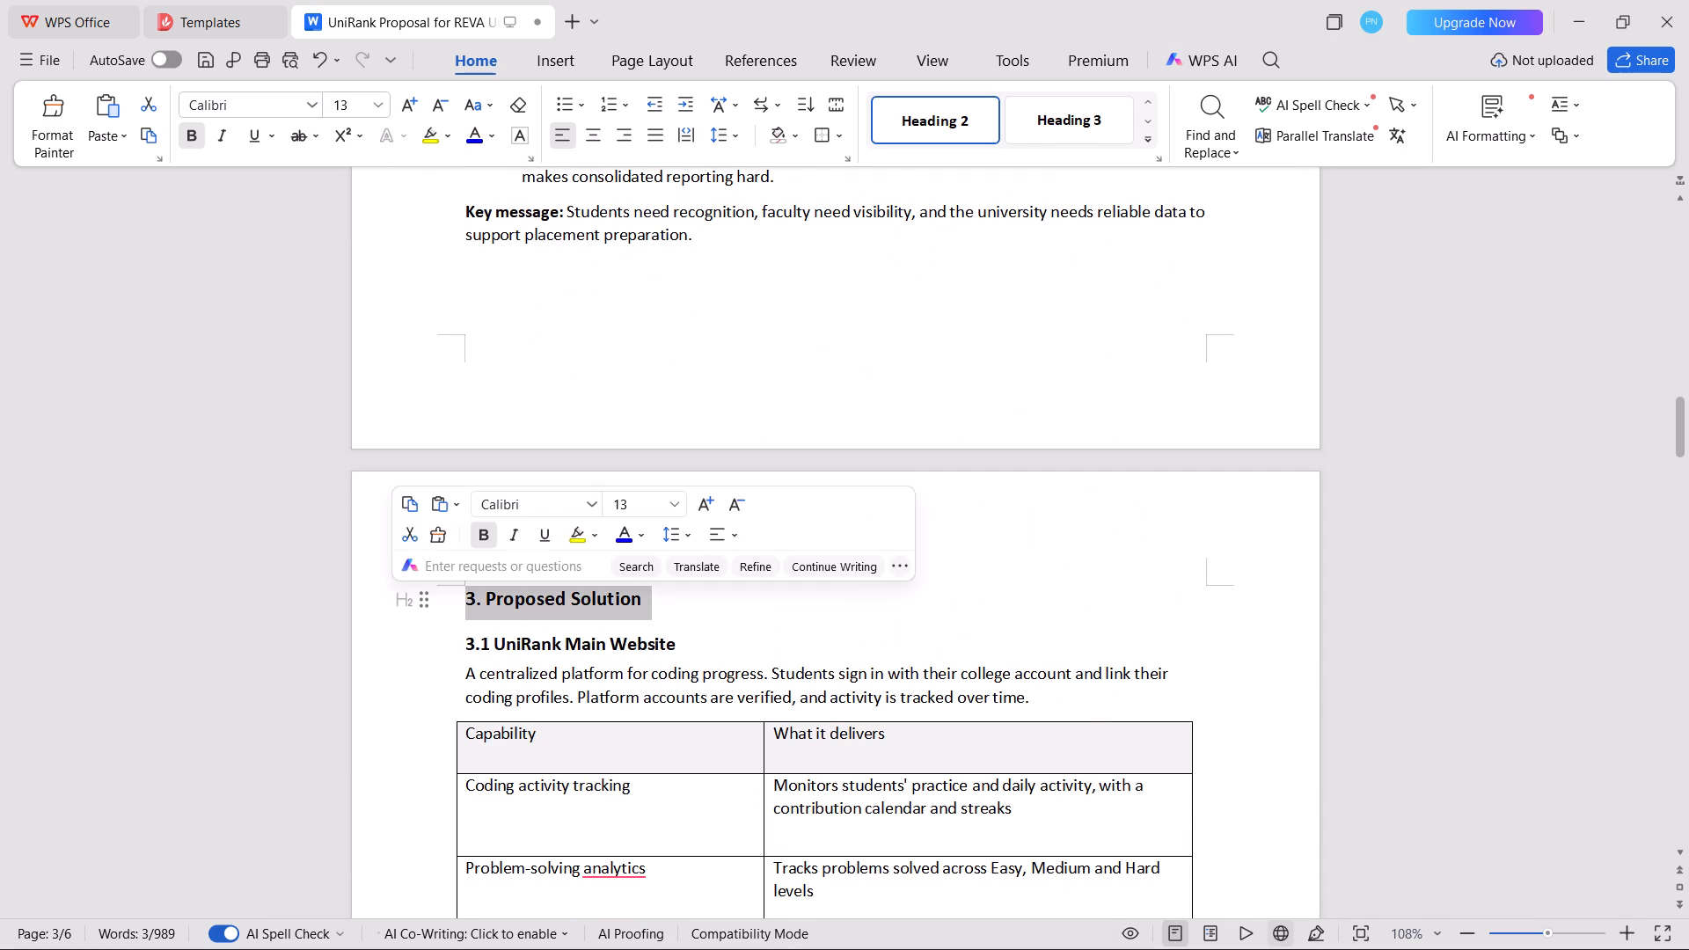
{"action": "left_click", "coordinate": [384, 94]}
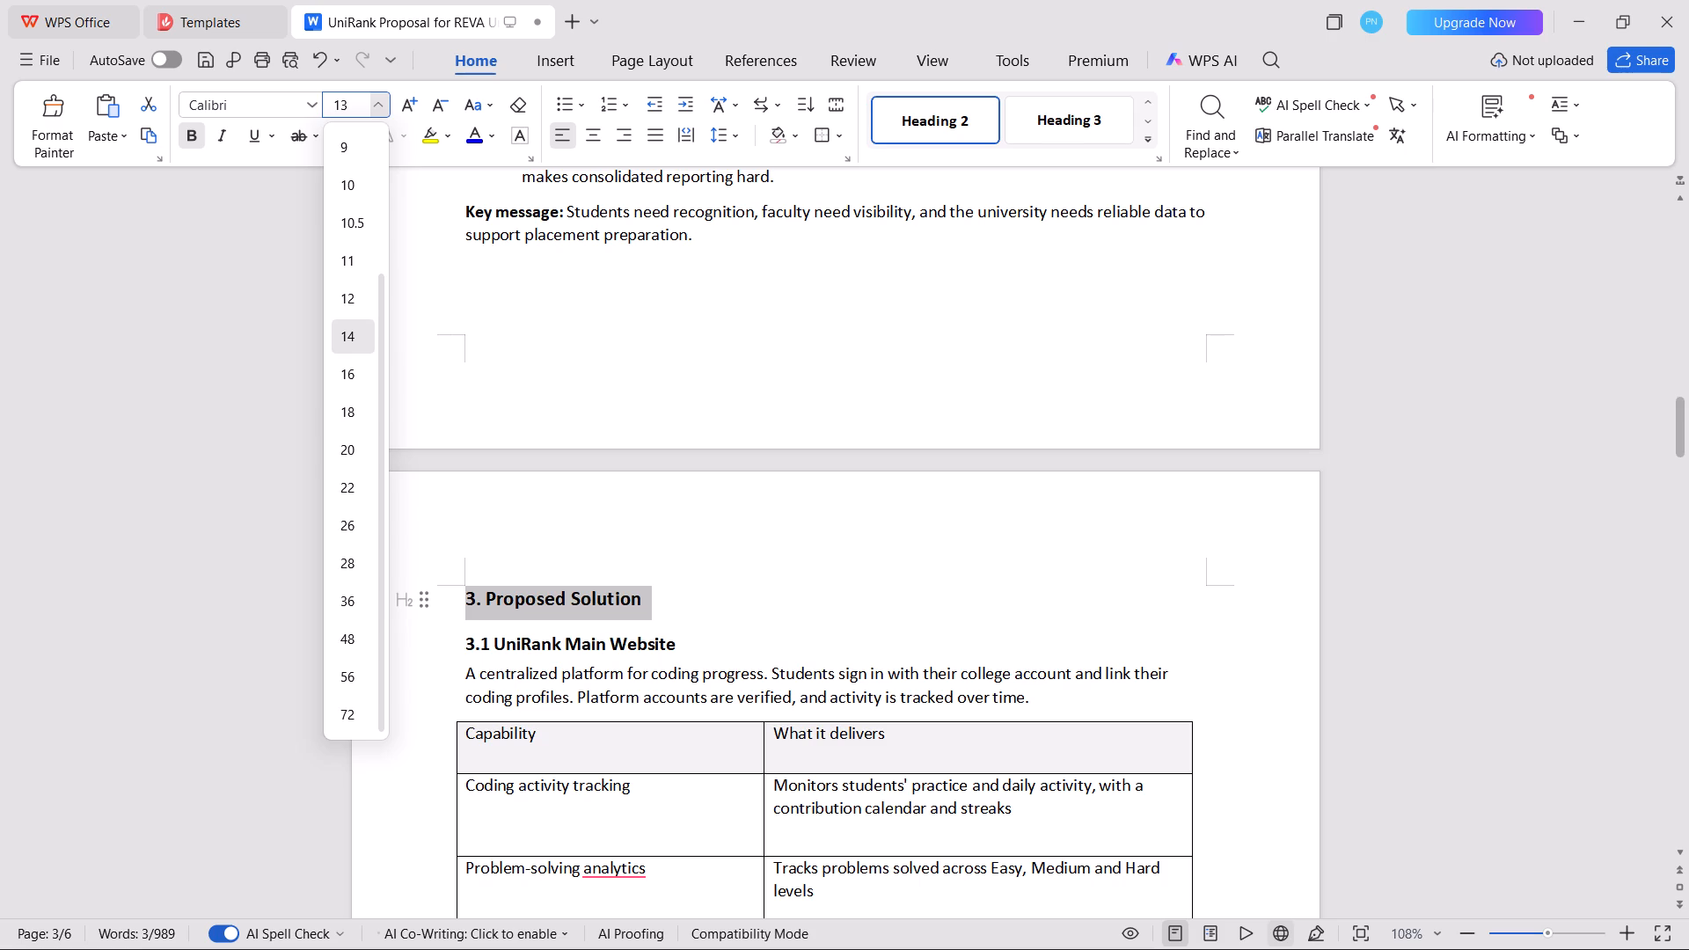
{"action": "left_click", "coordinate": [355, 333]}
{"action": "left_click", "coordinate": [576, 588]}
Set the font size of the 4. Benefits to REVA University heading to 14.
{"action": "scroll", "coordinate": [576, 588], "scroll_direction": "down", "scroll_amount": 2}
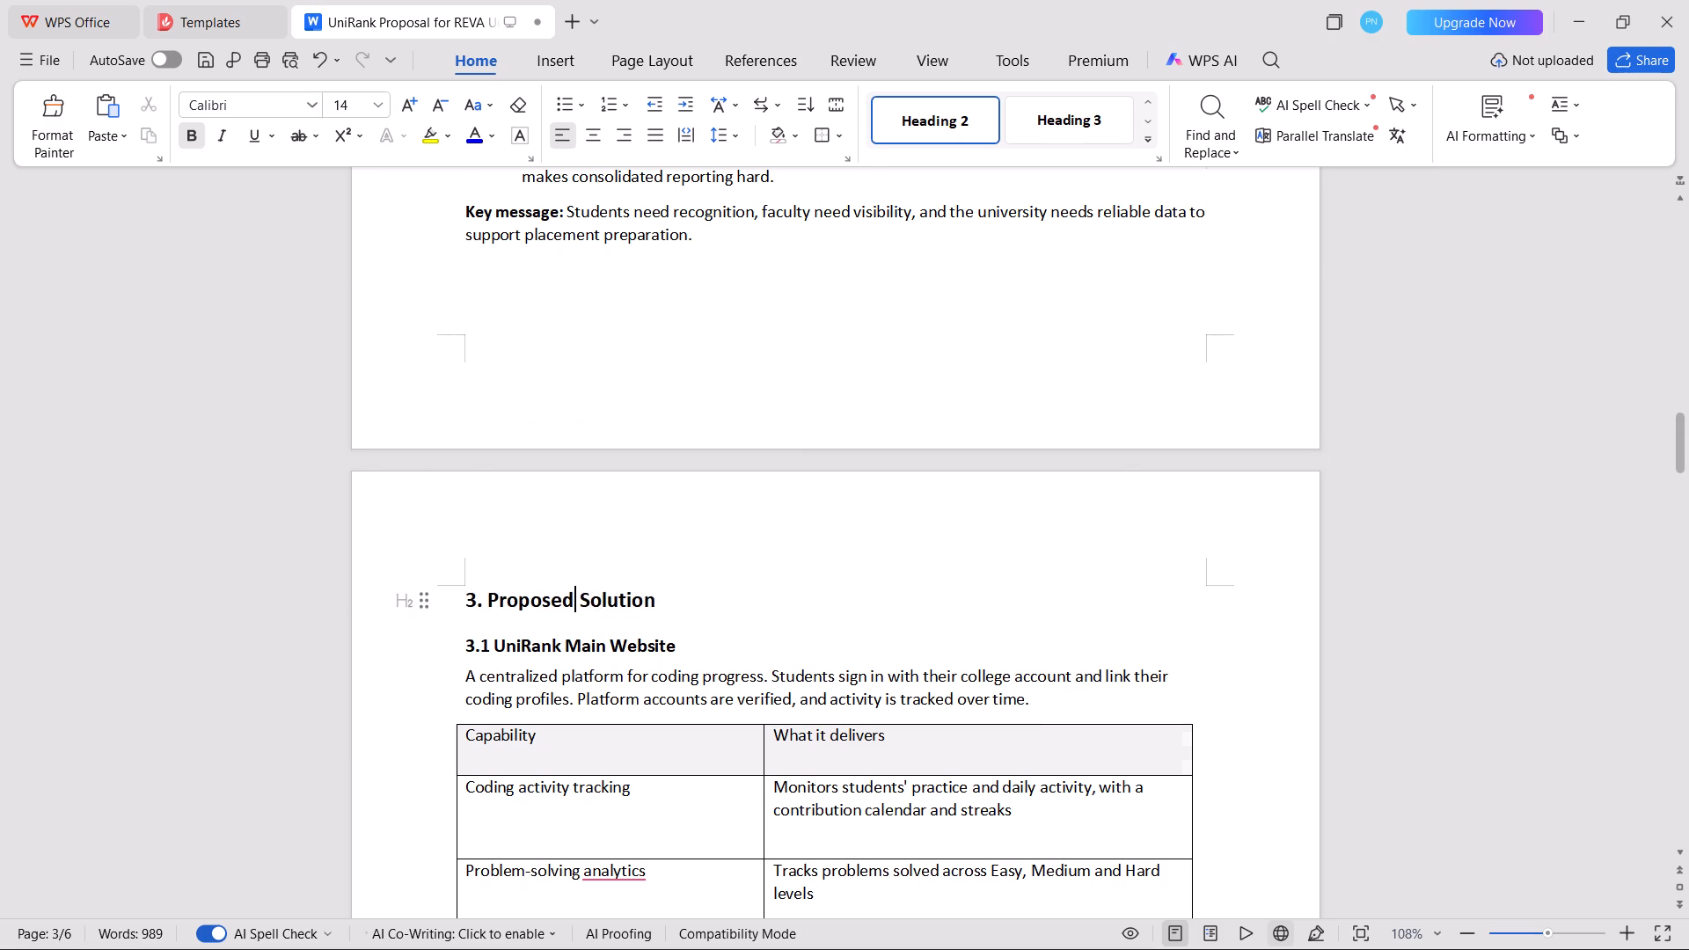
{"action": "scroll", "coordinate": [576, 588], "scroll_direction": "down", "scroll_amount": 4}
{"action": "scroll", "coordinate": [676, 748], "scroll_direction": "down", "scroll_amount": 2}
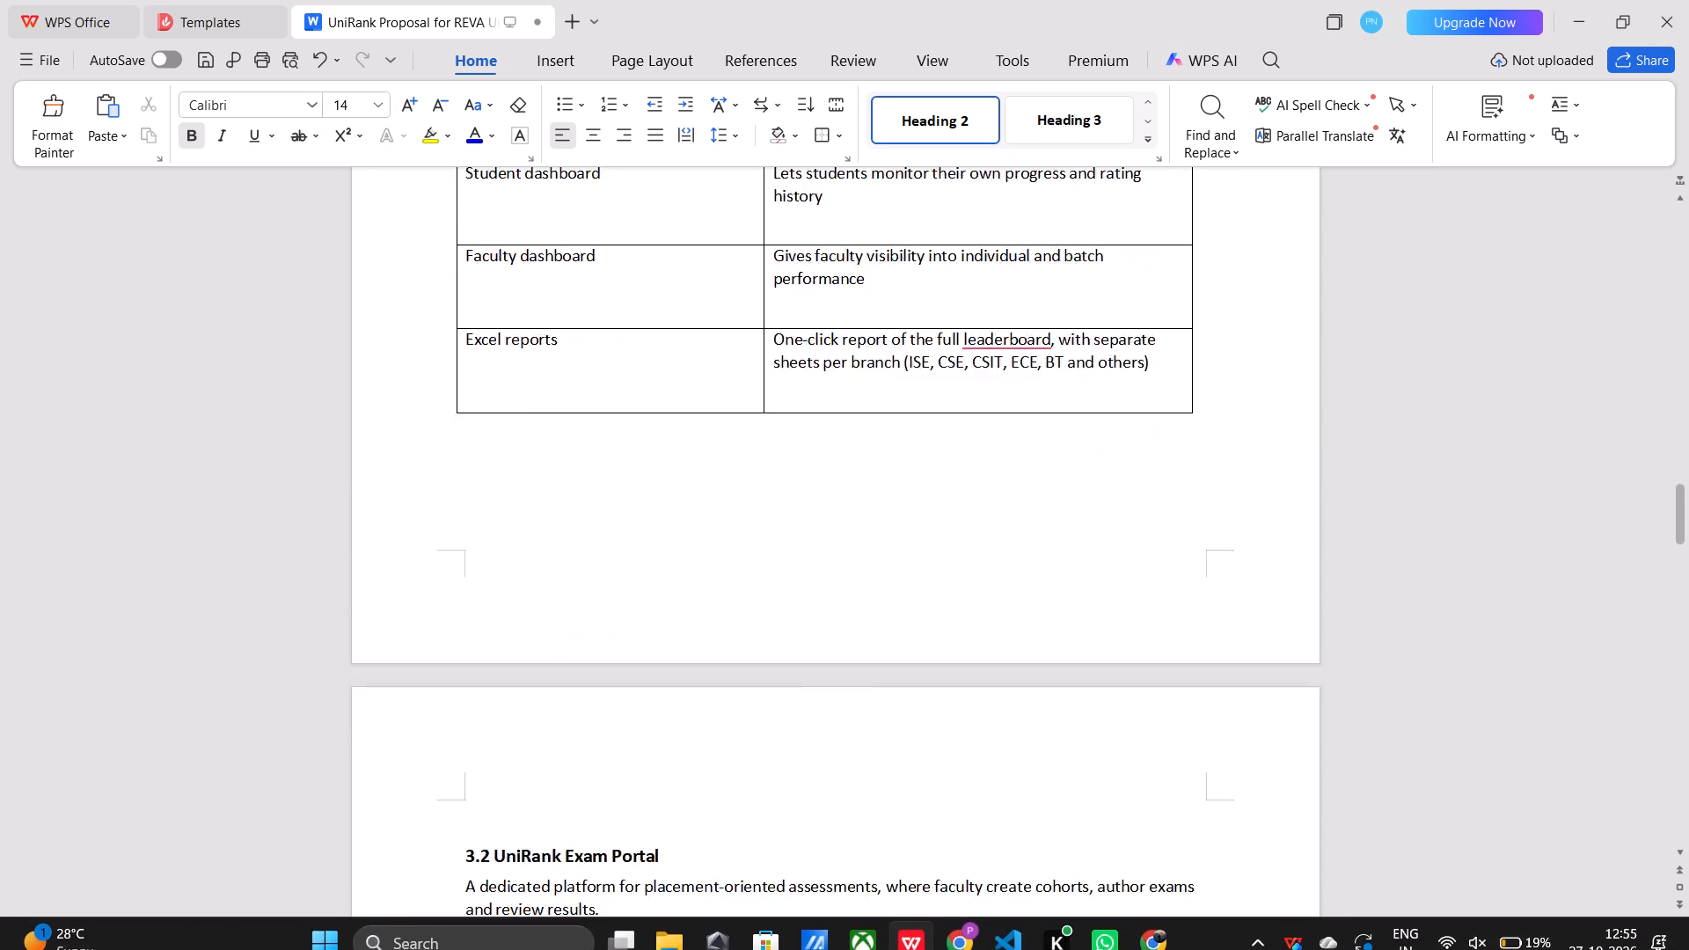
{"action": "scroll", "coordinate": [676, 748], "scroll_direction": "down", "scroll_amount": 5}
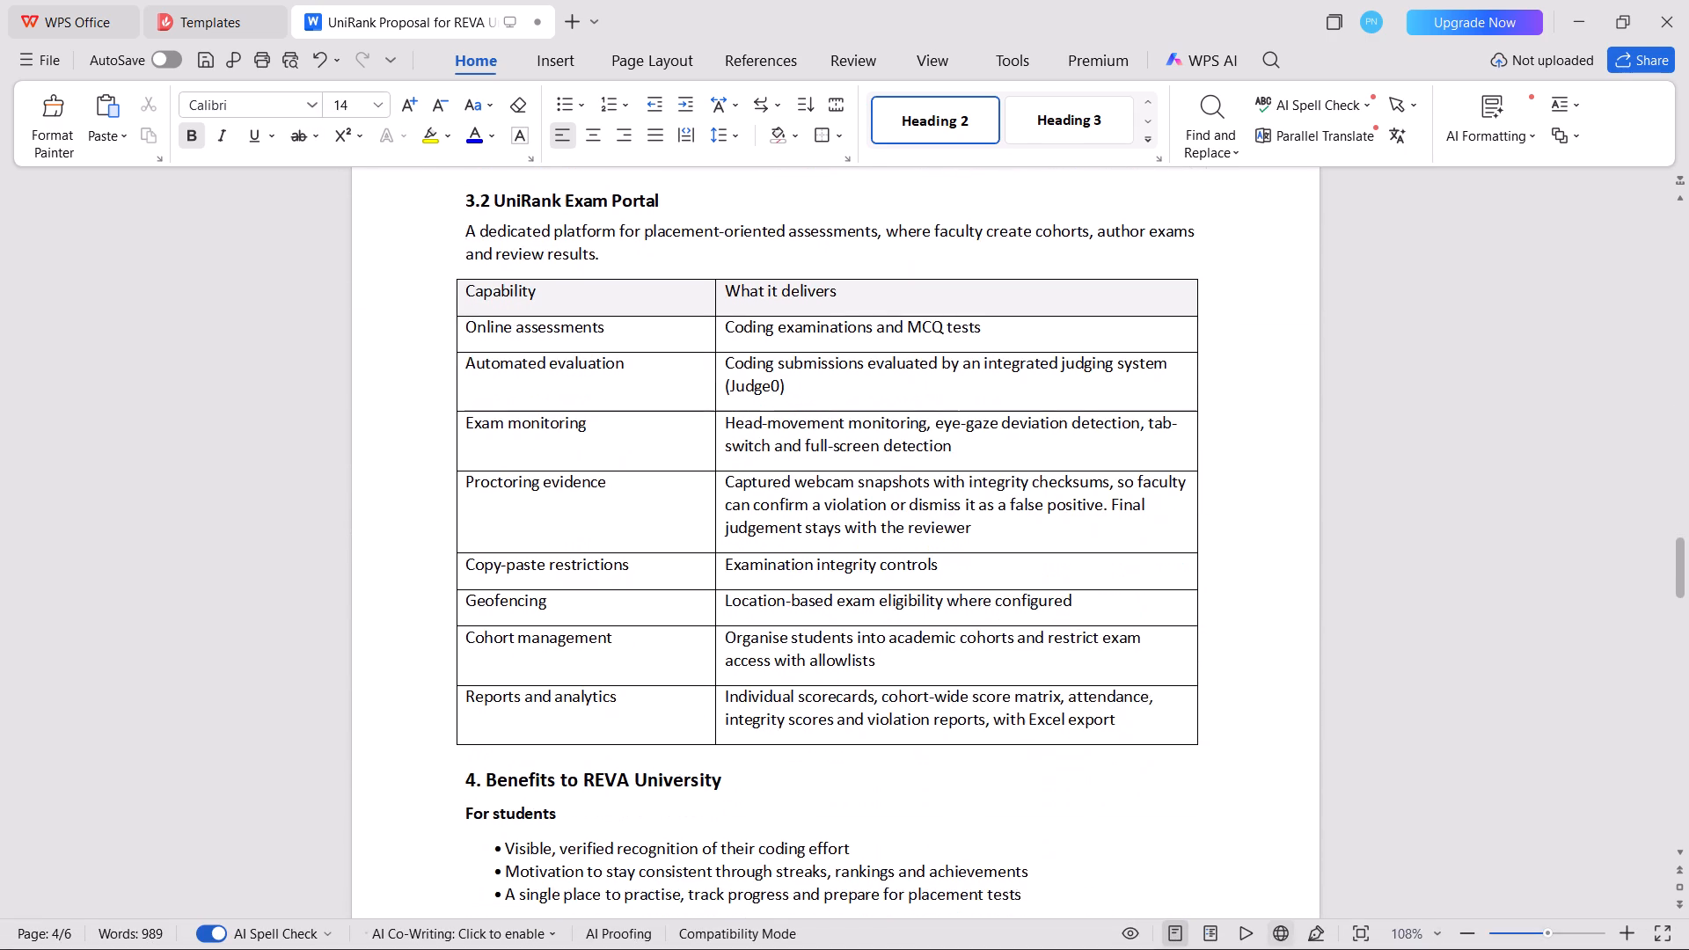
{"action": "scroll", "coordinate": [676, 748], "scroll_direction": "down", "scroll_amount": 3}
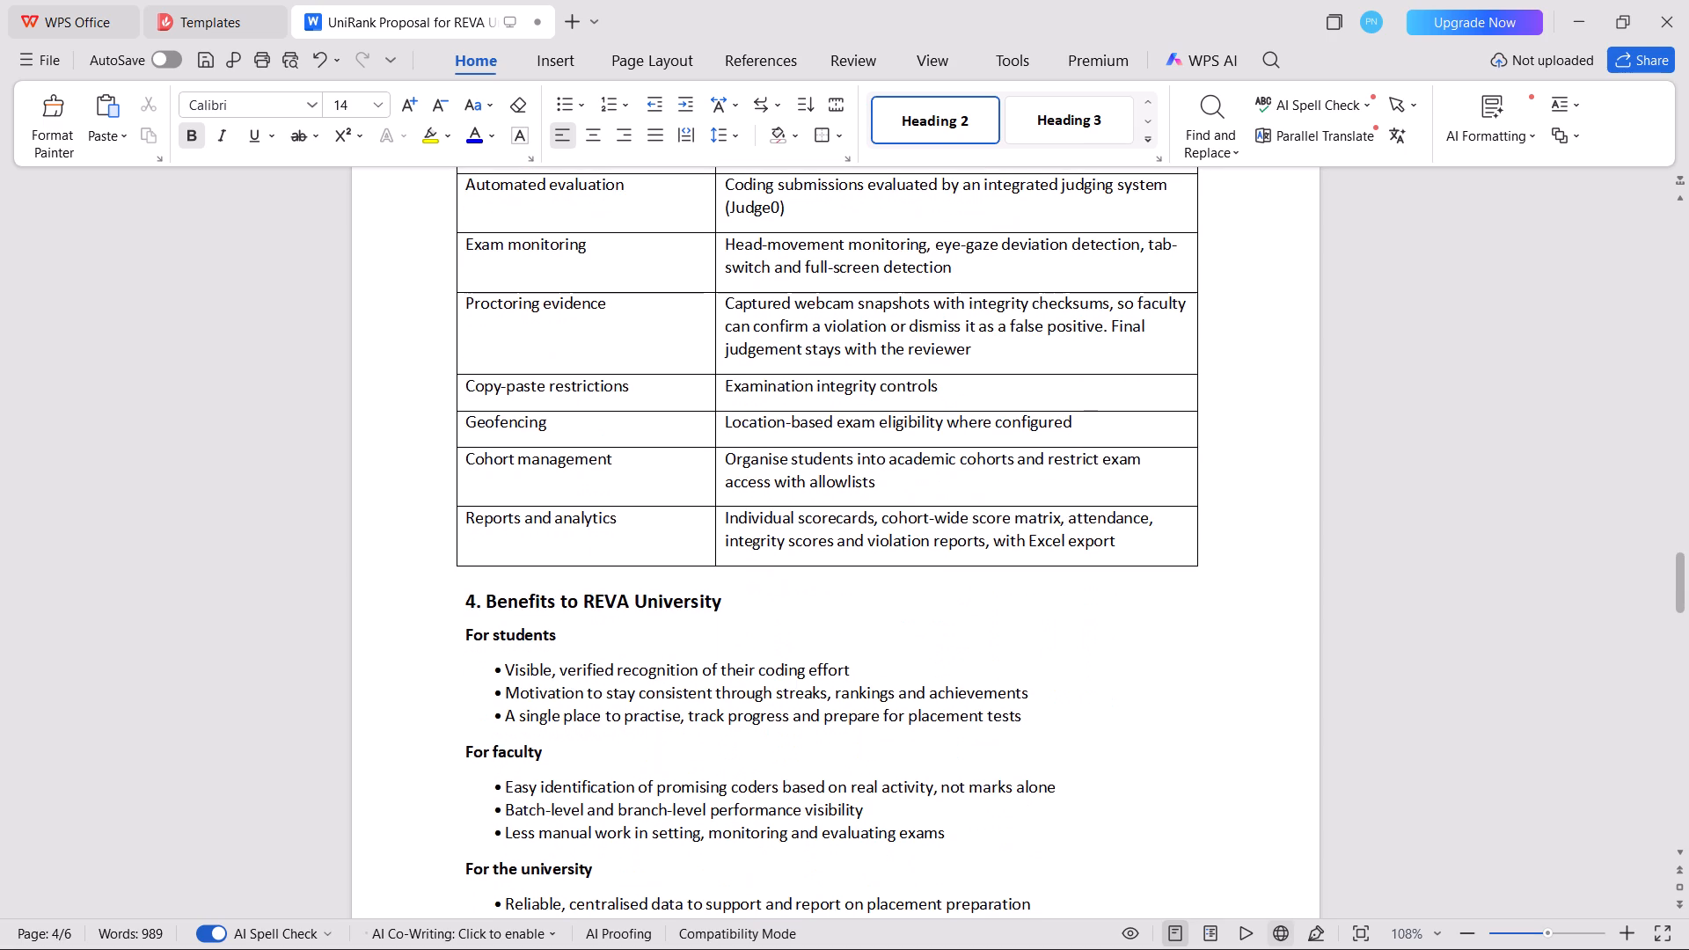
{"action": "triple_click", "coordinate": [626, 616]}
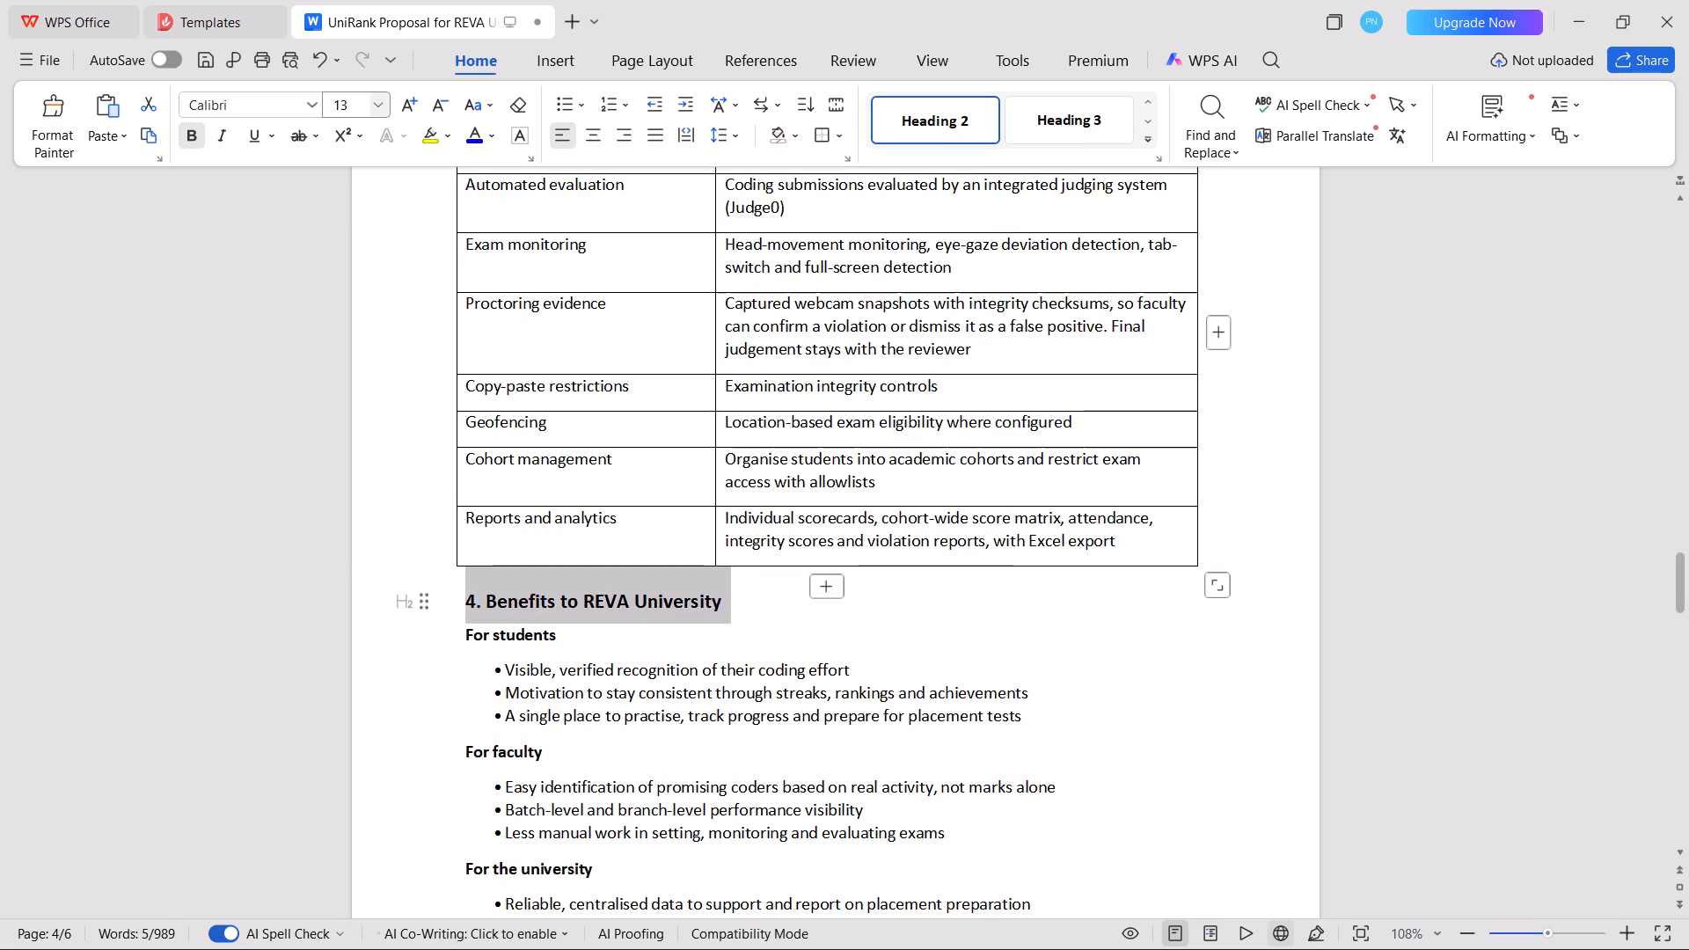
{"action": "left_click", "coordinate": [373, 110]}
{"action": "left_click", "coordinate": [348, 332]}
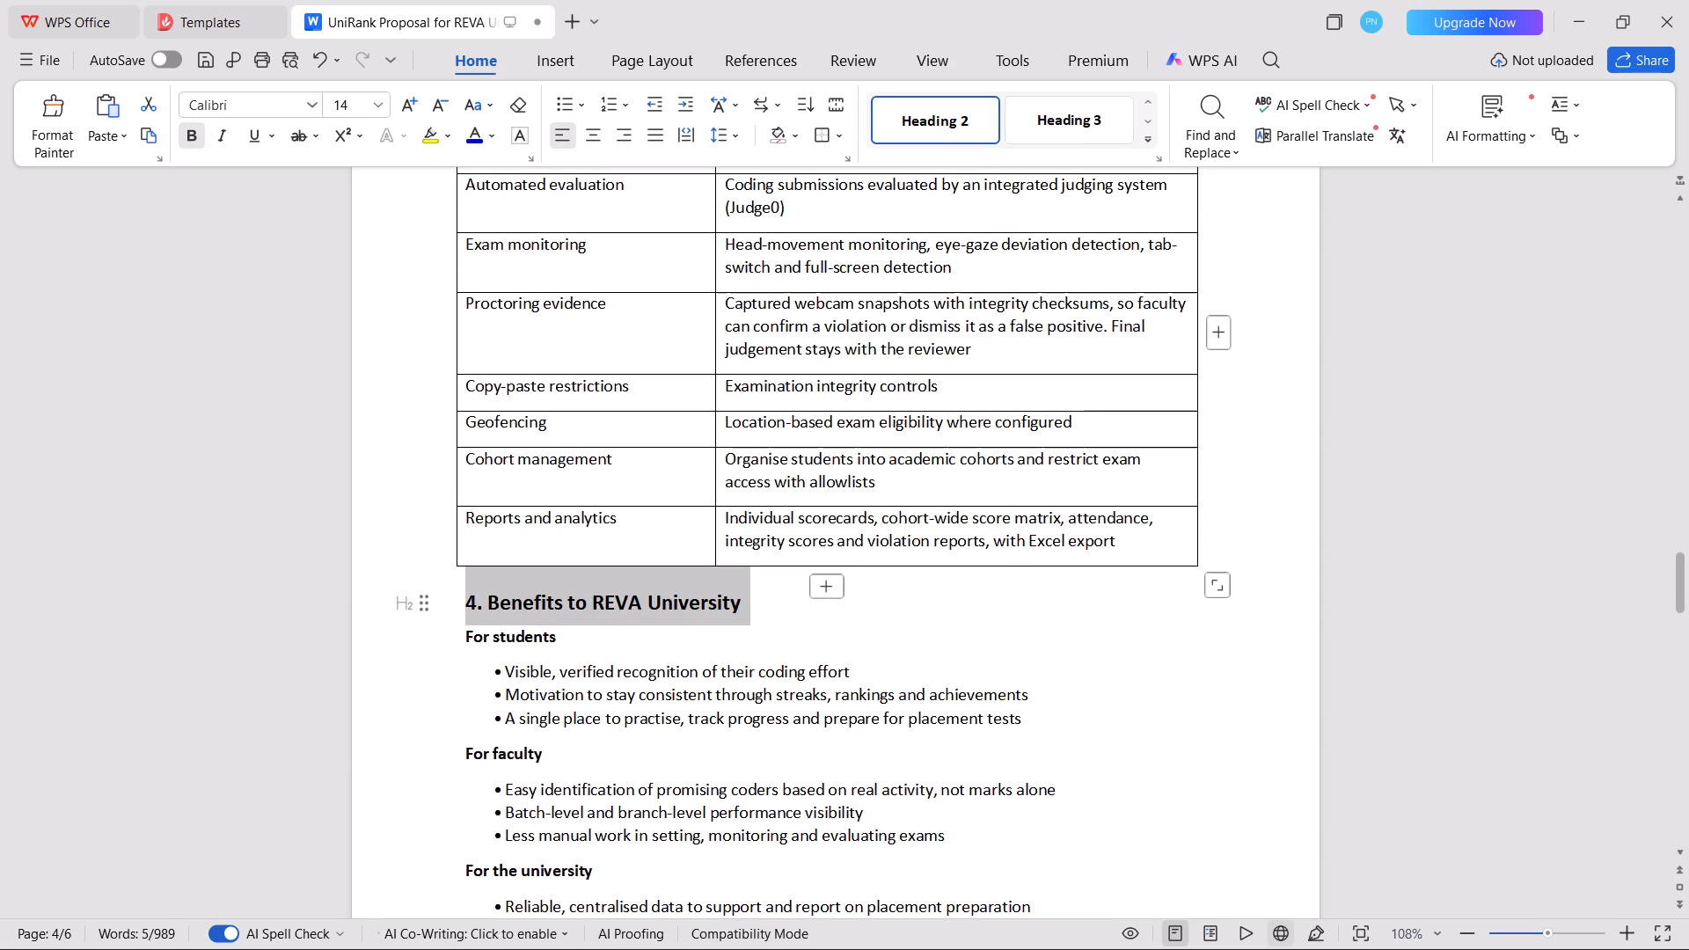
{"action": "left_click", "coordinate": [588, 700]}
Set the font size of the 5. Financial Proposal heading to 14.
{"action": "scroll", "coordinate": [588, 700], "scroll_direction": "down", "scroll_amount": 5}
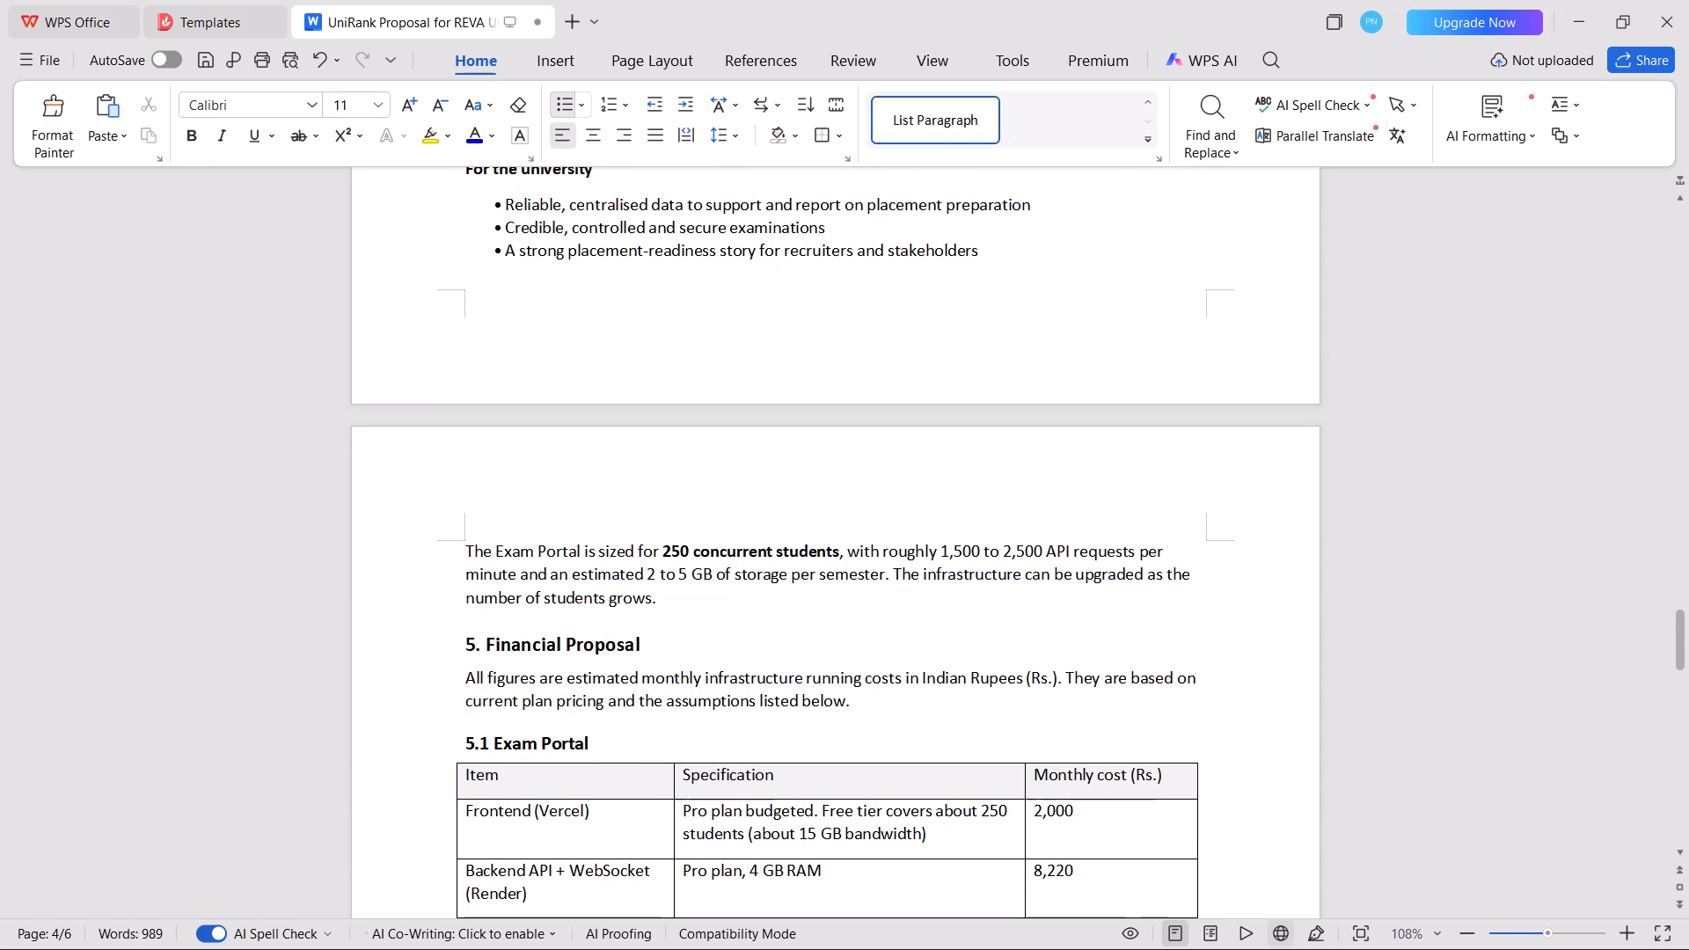
{"action": "triple_click", "coordinate": [560, 650]}
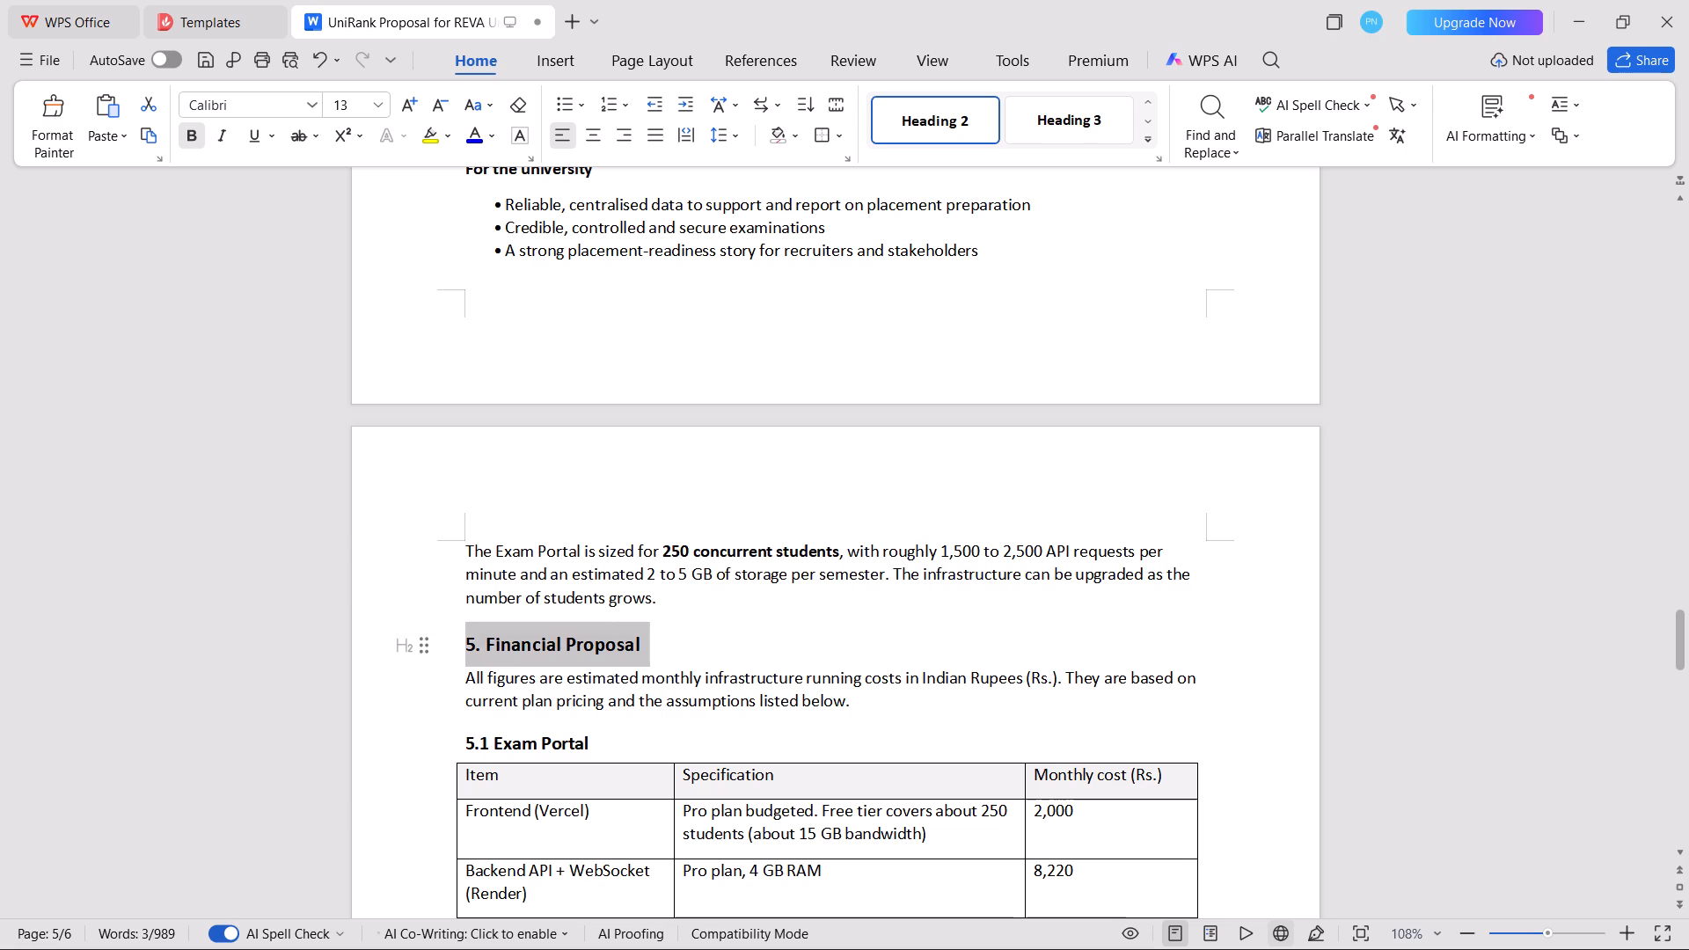
{"action": "left_click", "coordinate": [383, 93]}
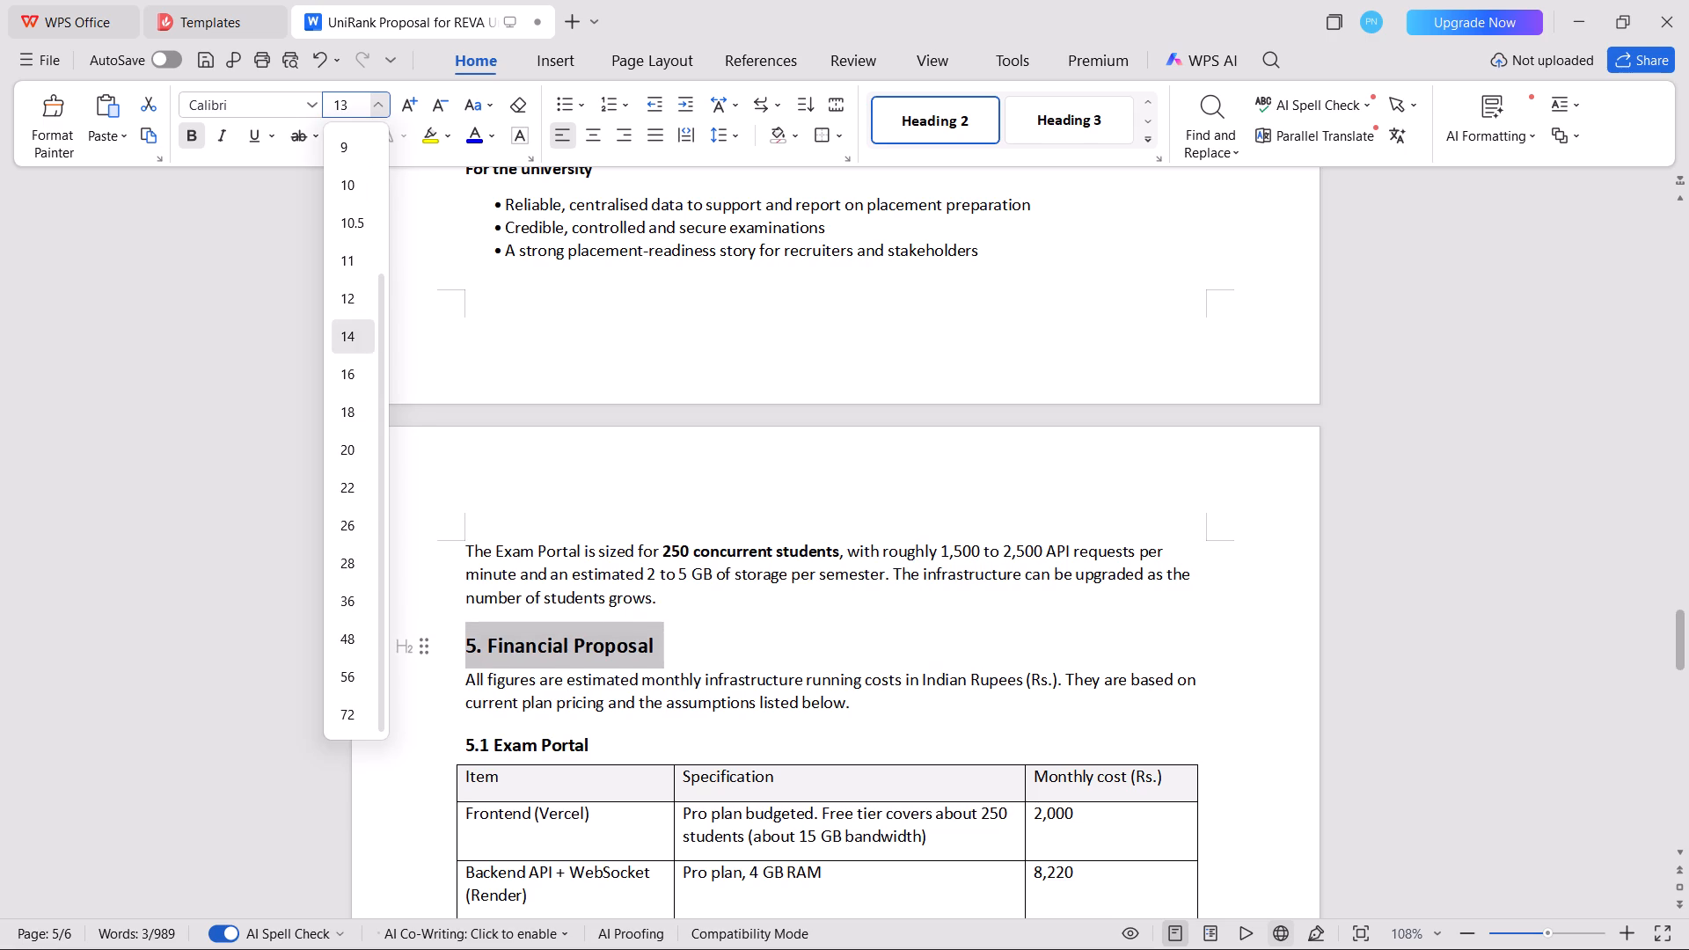
{"action": "left_click", "coordinate": [353, 334]}
{"action": "left_click", "coordinate": [575, 684]}
Push the 5.3 Combined Summary heading onto the next page directly above its table, with no blank line between them.
{"action": "scroll", "coordinate": [575, 684], "scroll_direction": "down", "scroll_amount": 4}
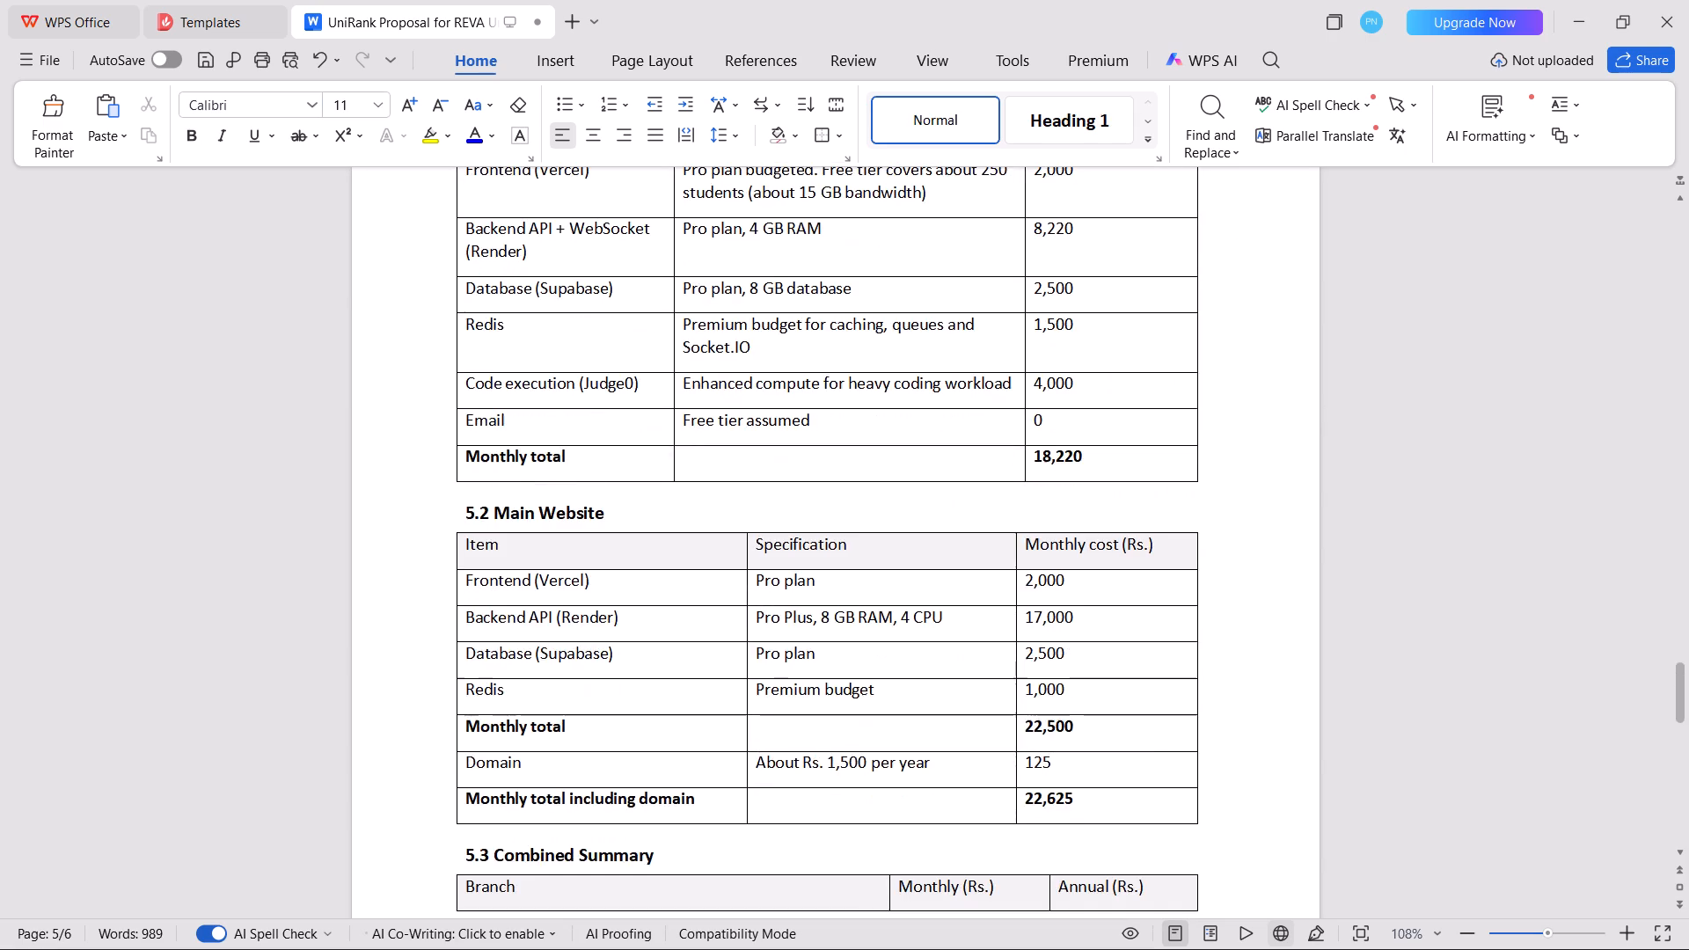
{"action": "scroll", "coordinate": [575, 684], "scroll_direction": "down", "scroll_amount": 4}
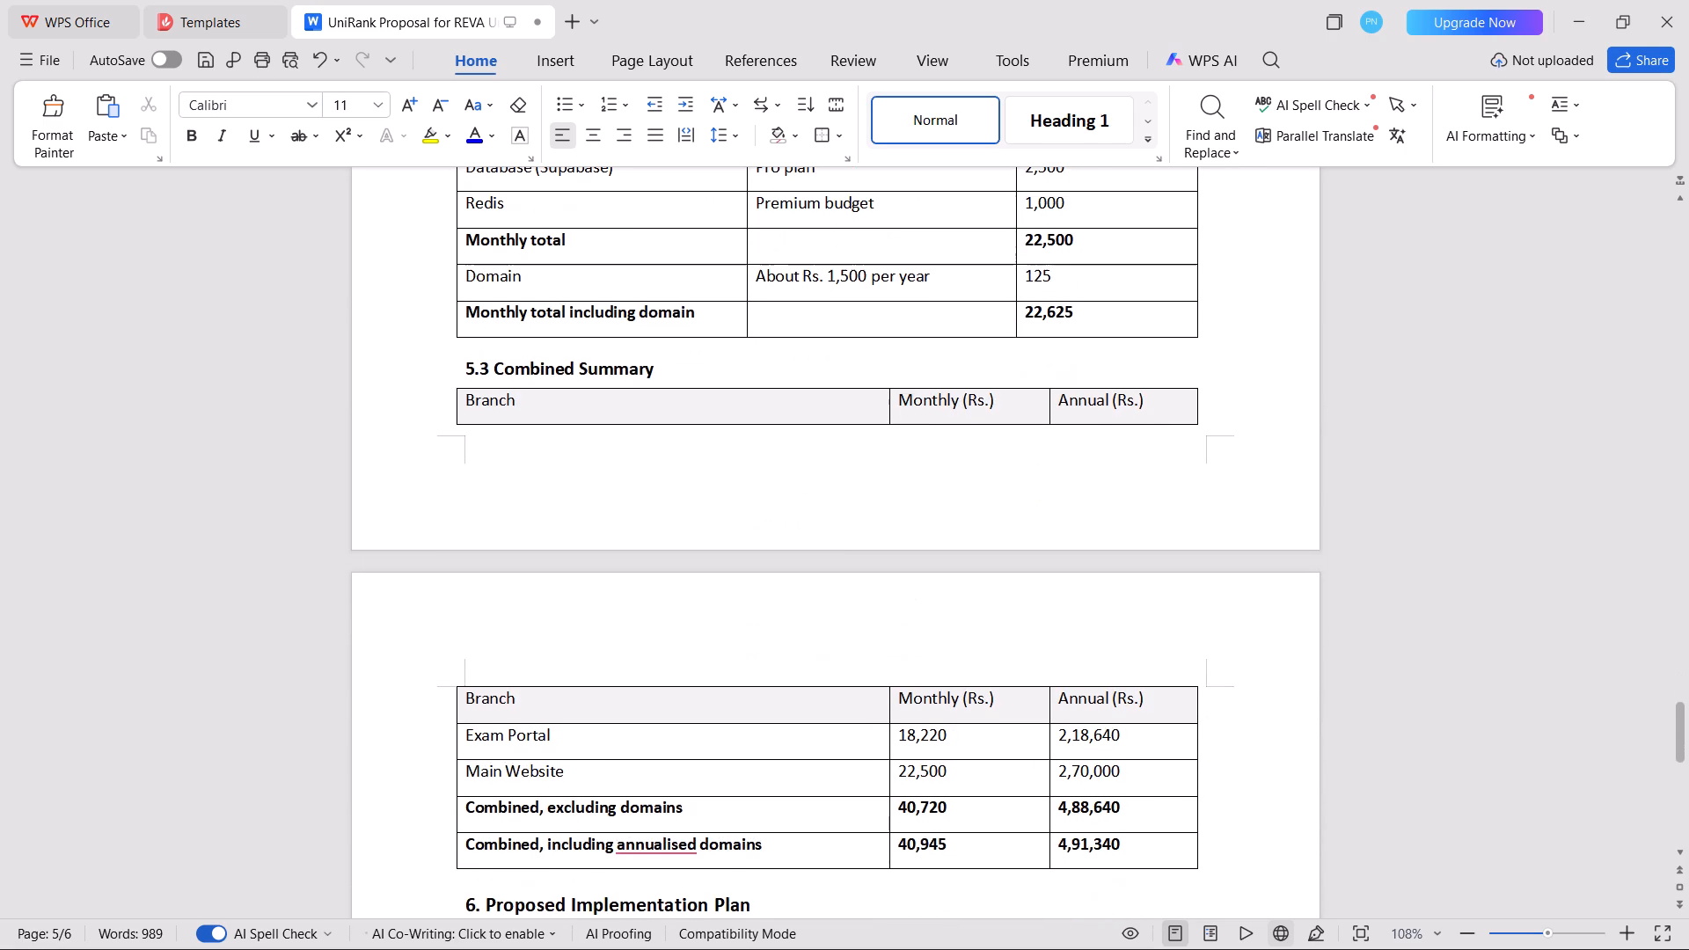
{"action": "left_click", "coordinate": [1212, 346]}
{"action": "key", "text": "Return"}
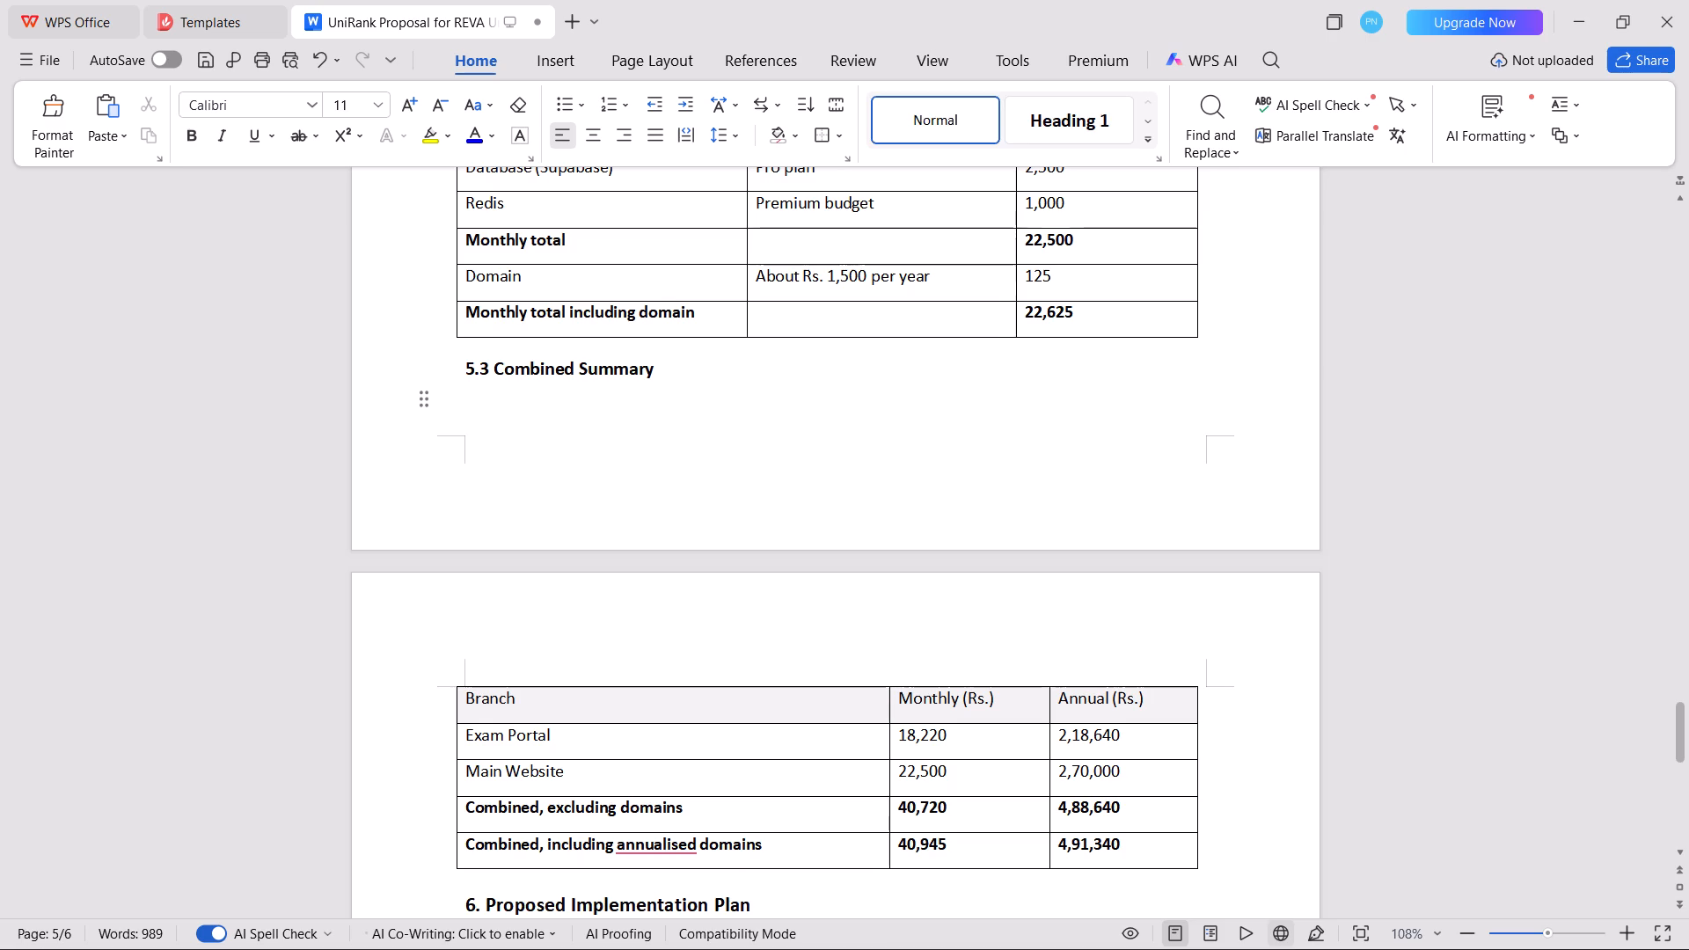
{"action": "left_click", "coordinate": [464, 372]}
{"action": "key", "text": "Return"}
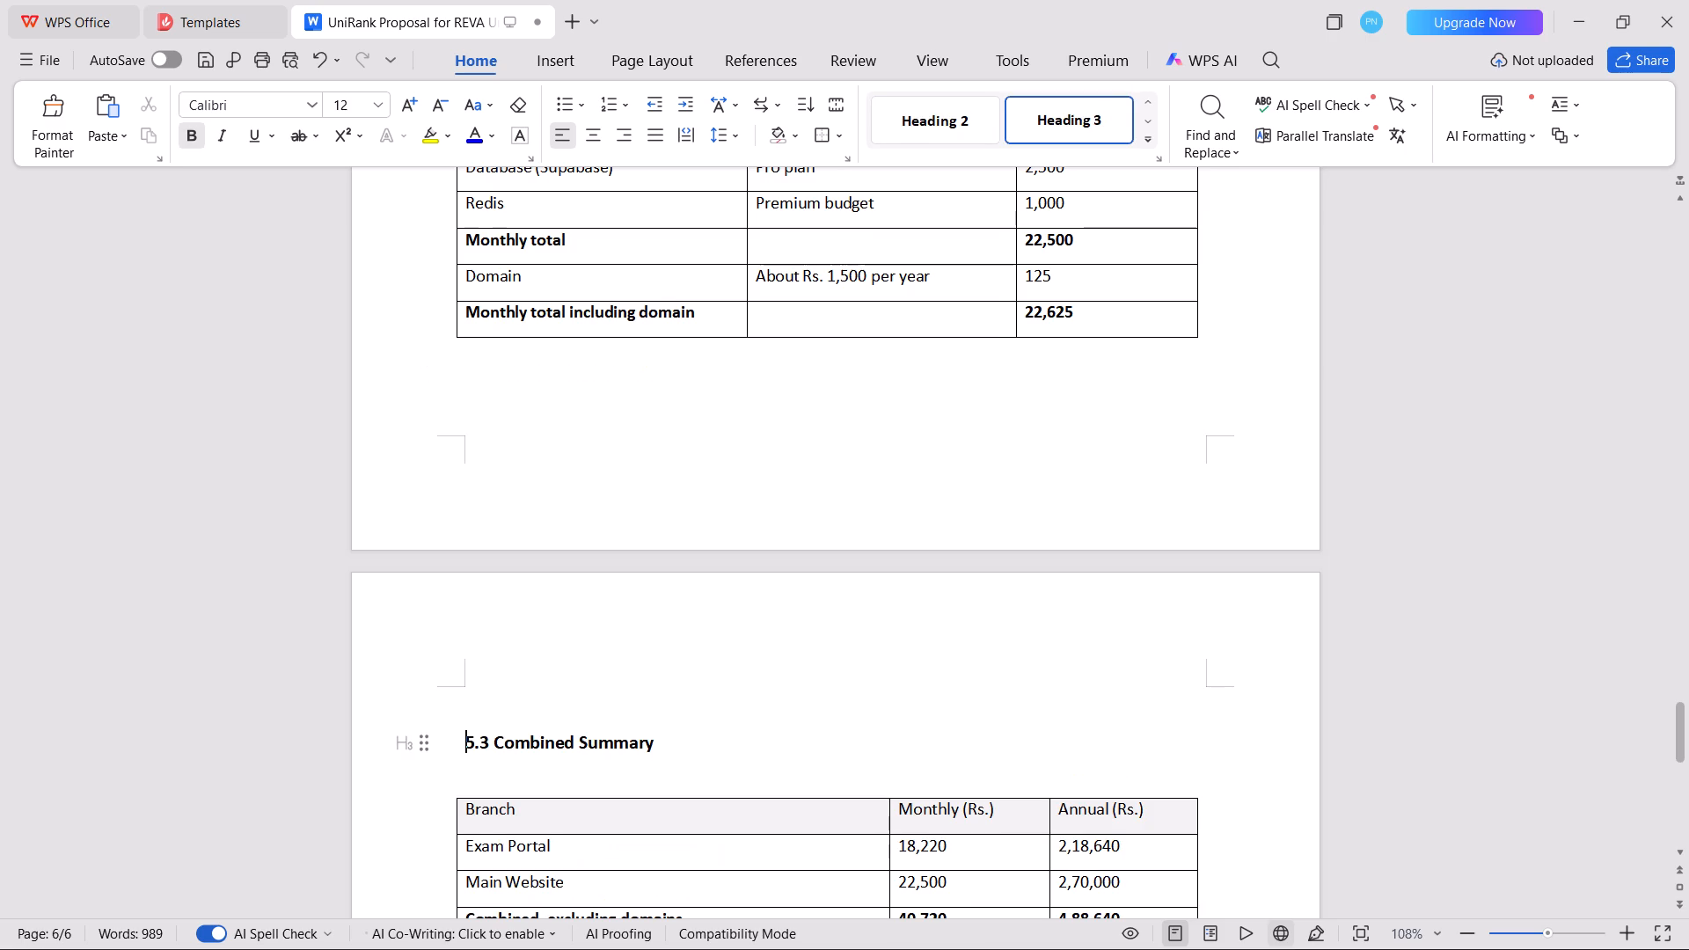
{"action": "double_click", "coordinate": [486, 710]}
{"action": "key", "text": "BackSpace"}
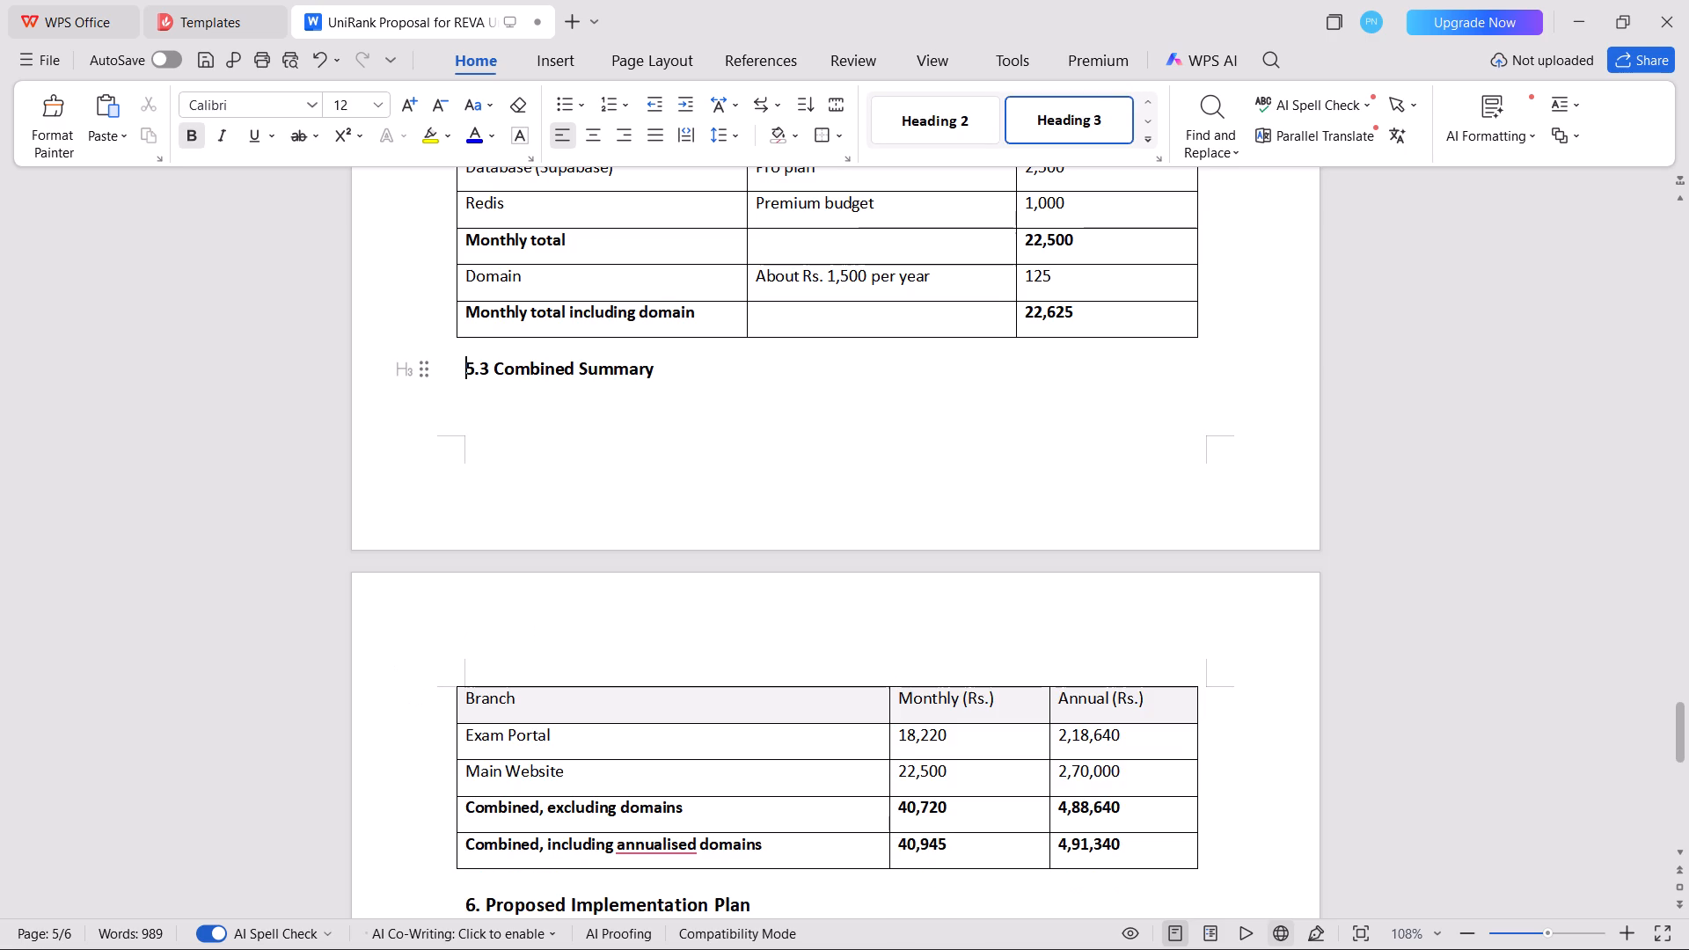
{"action": "key", "text": "Return"}
{"action": "double_click", "coordinate": [479, 772]}
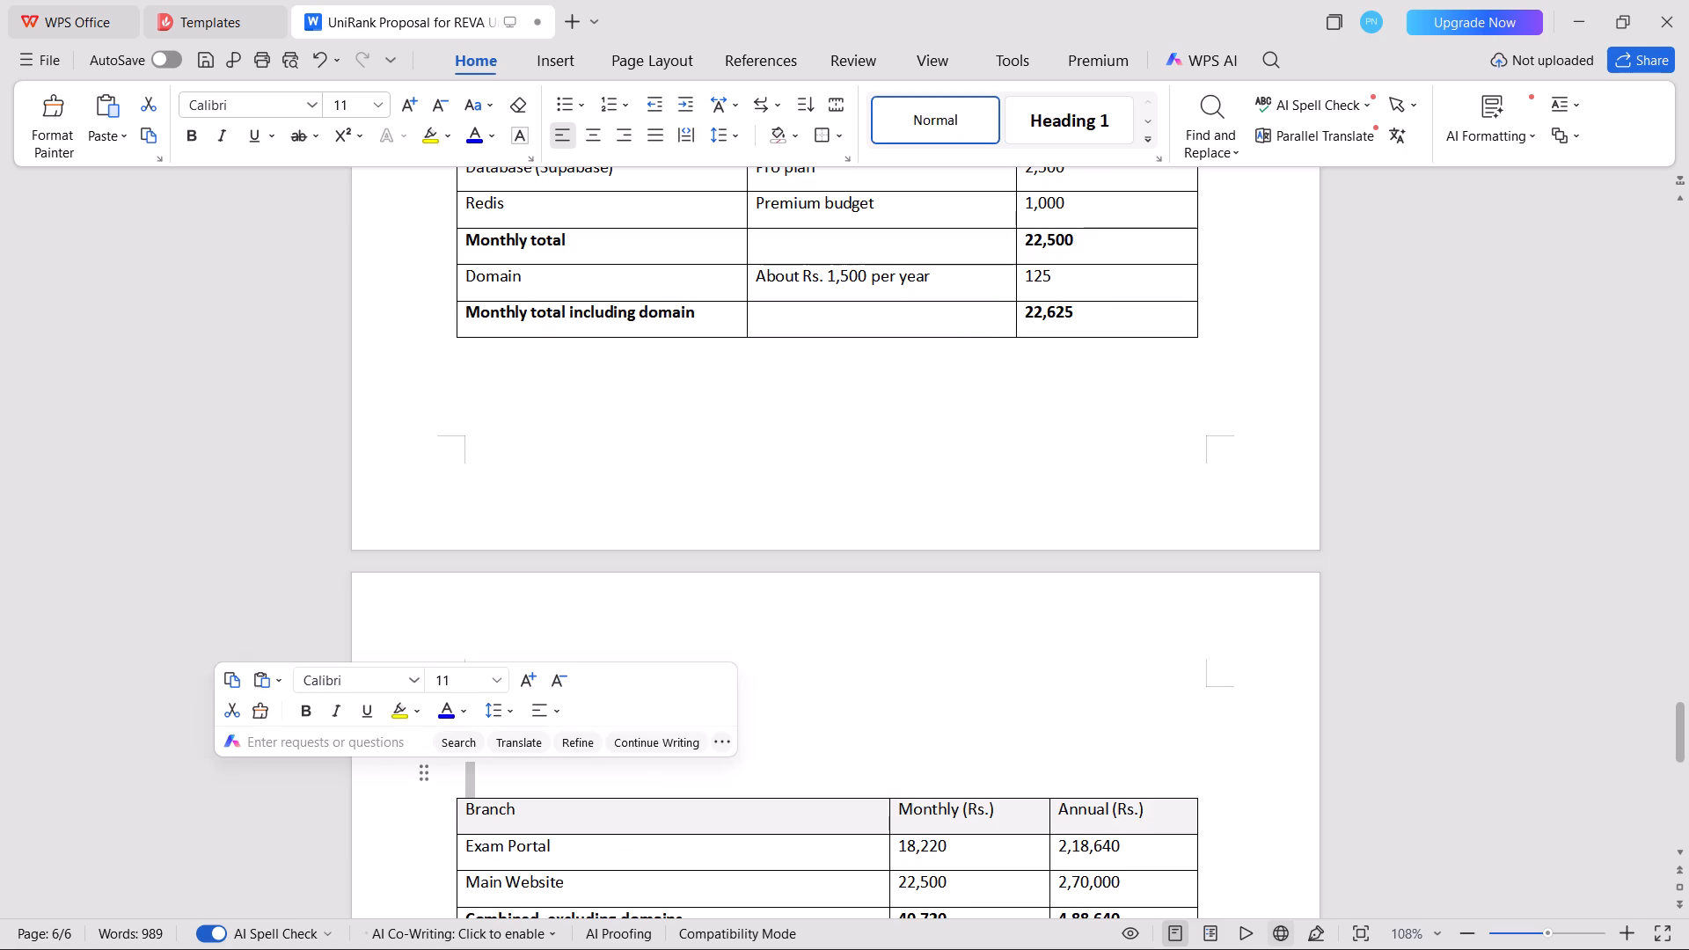
{"action": "key", "text": "BackSpace"}
Delete the empty line above the 7. Project Team heading.
{"action": "scroll", "coordinate": [479, 772], "scroll_direction": "down", "scroll_amount": 3}
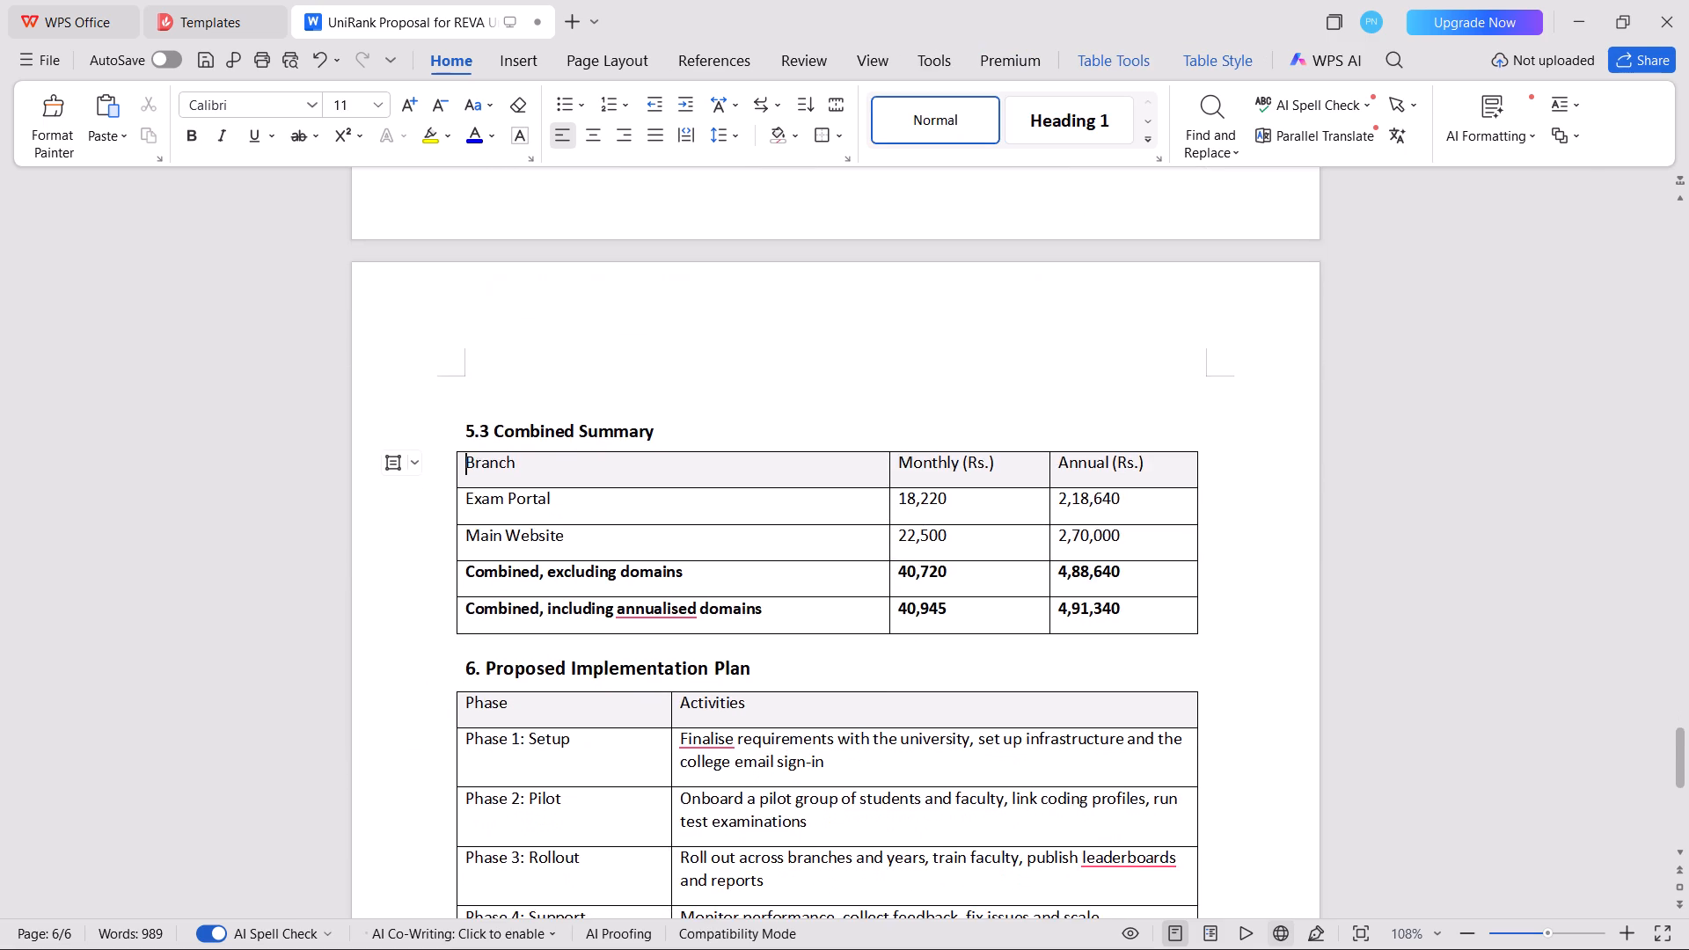
{"action": "scroll", "coordinate": [479, 772], "scroll_direction": "down", "scroll_amount": 4}
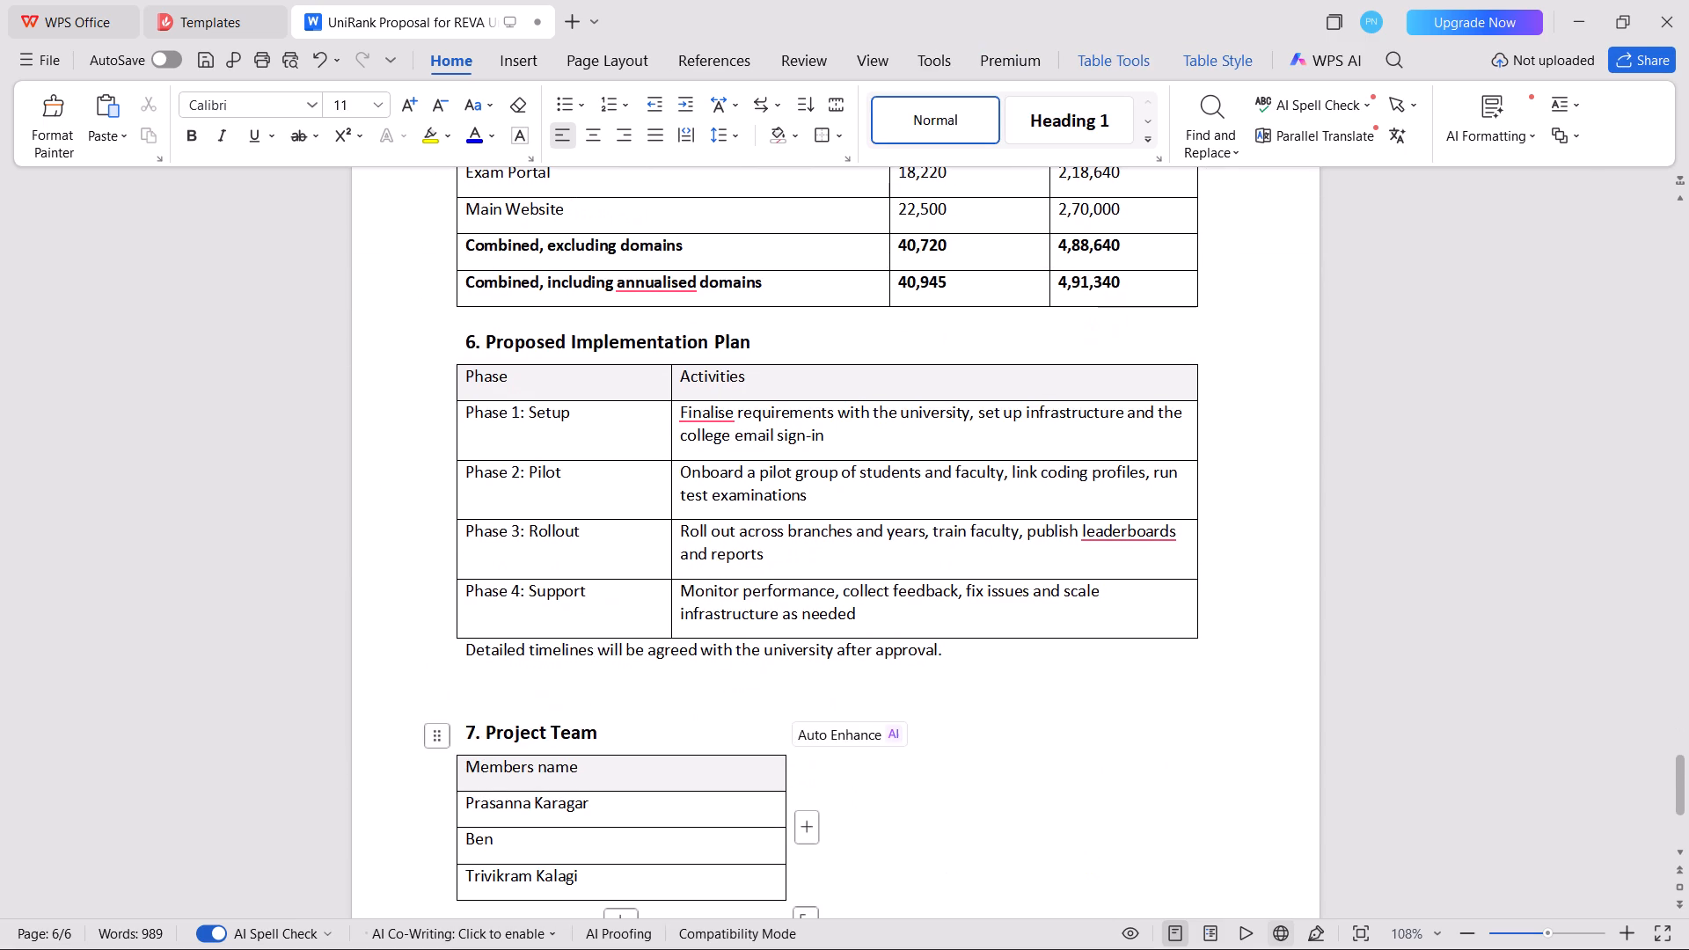
{"action": "double_click", "coordinate": [466, 703]}
{"action": "key", "text": "BackSpace"}
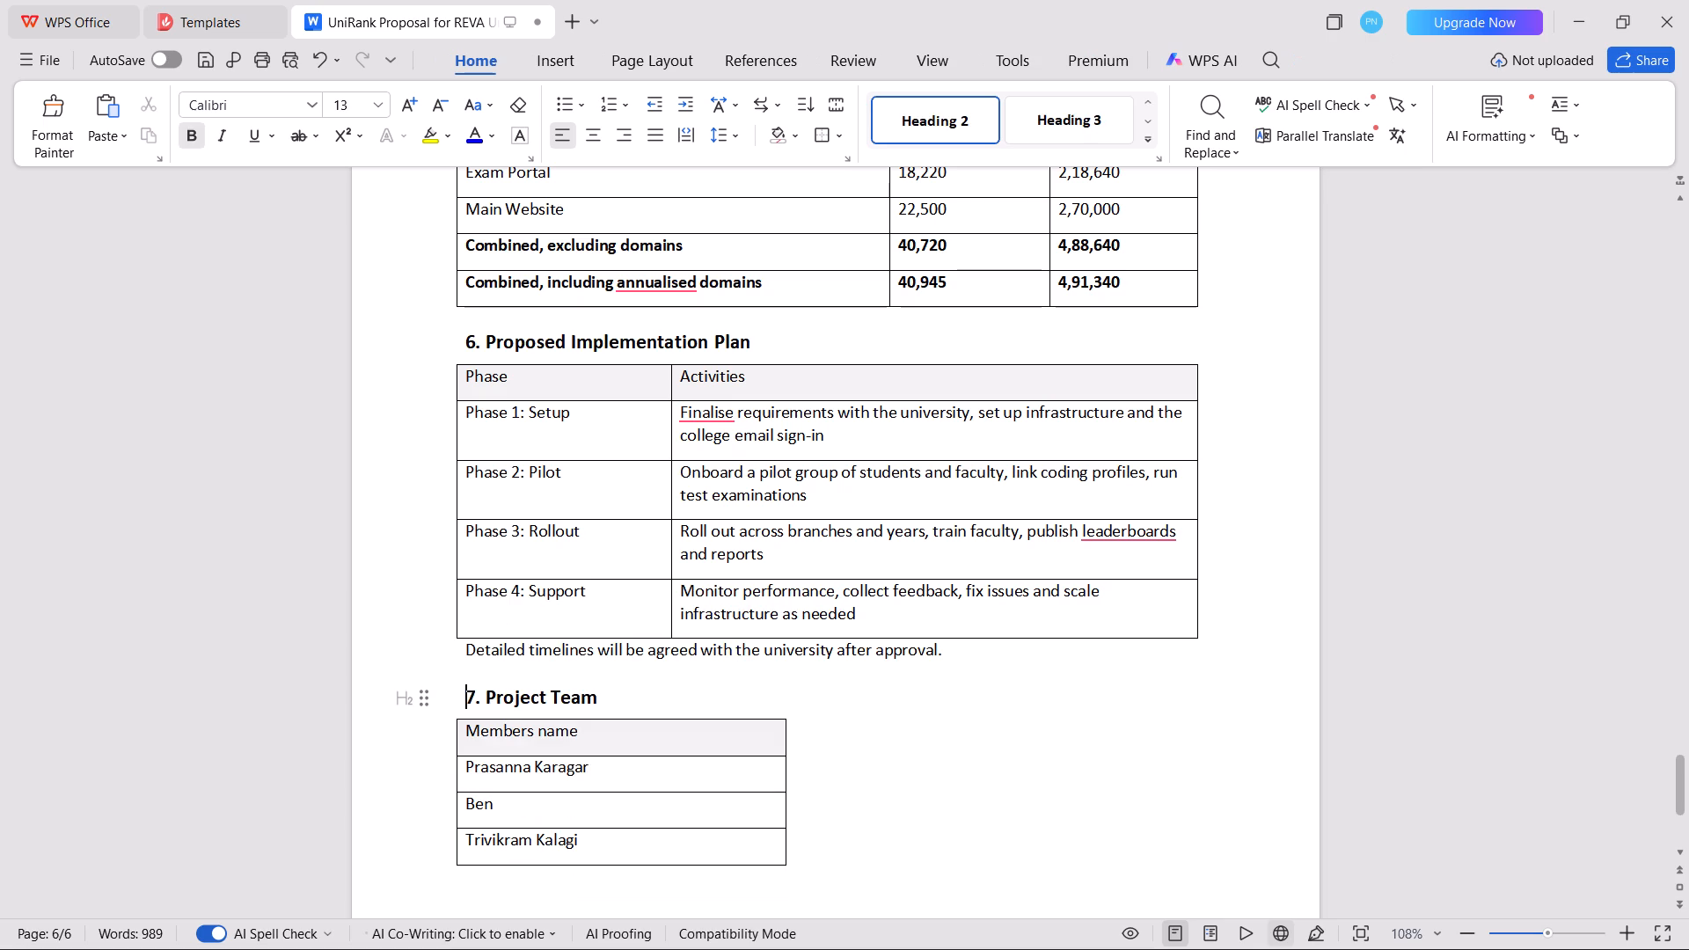
Set the font size of the 7. Project Team and 6. Proposed Implementation Plan headings to 14.
{"action": "double_click", "coordinate": [475, 698]}
{"action": "triple_click", "coordinate": [492, 697]}
{"action": "left_click", "coordinate": [377, 107]}
{"action": "left_click", "coordinate": [347, 320]}
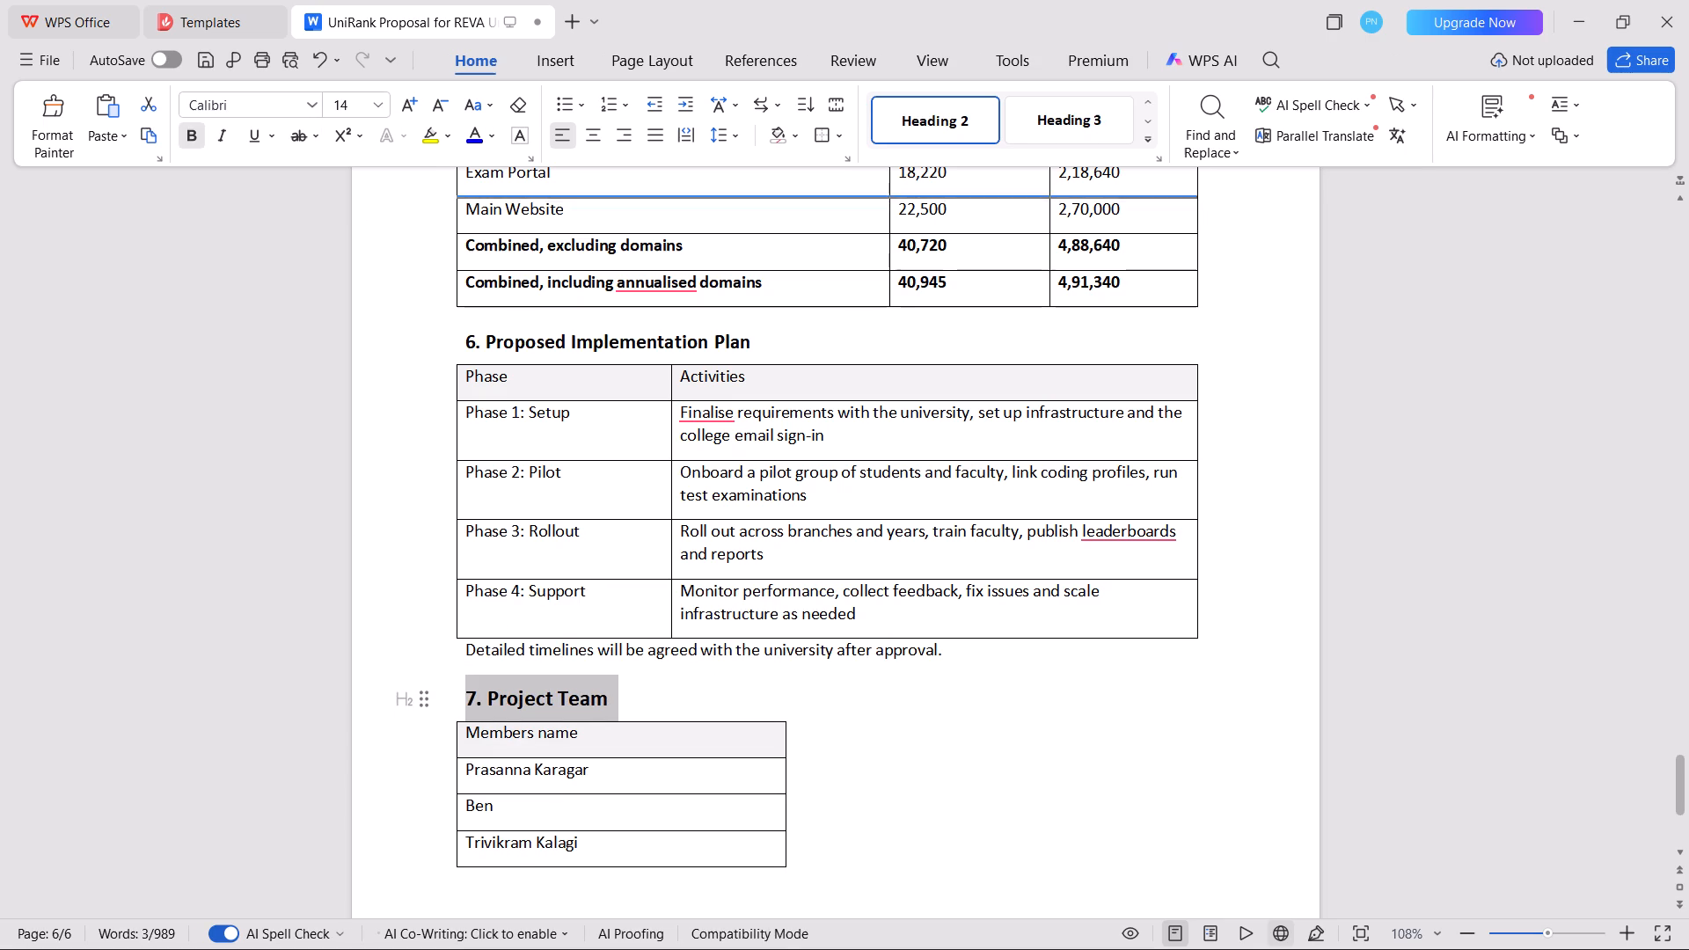
{"action": "triple_click", "coordinate": [494, 348]}
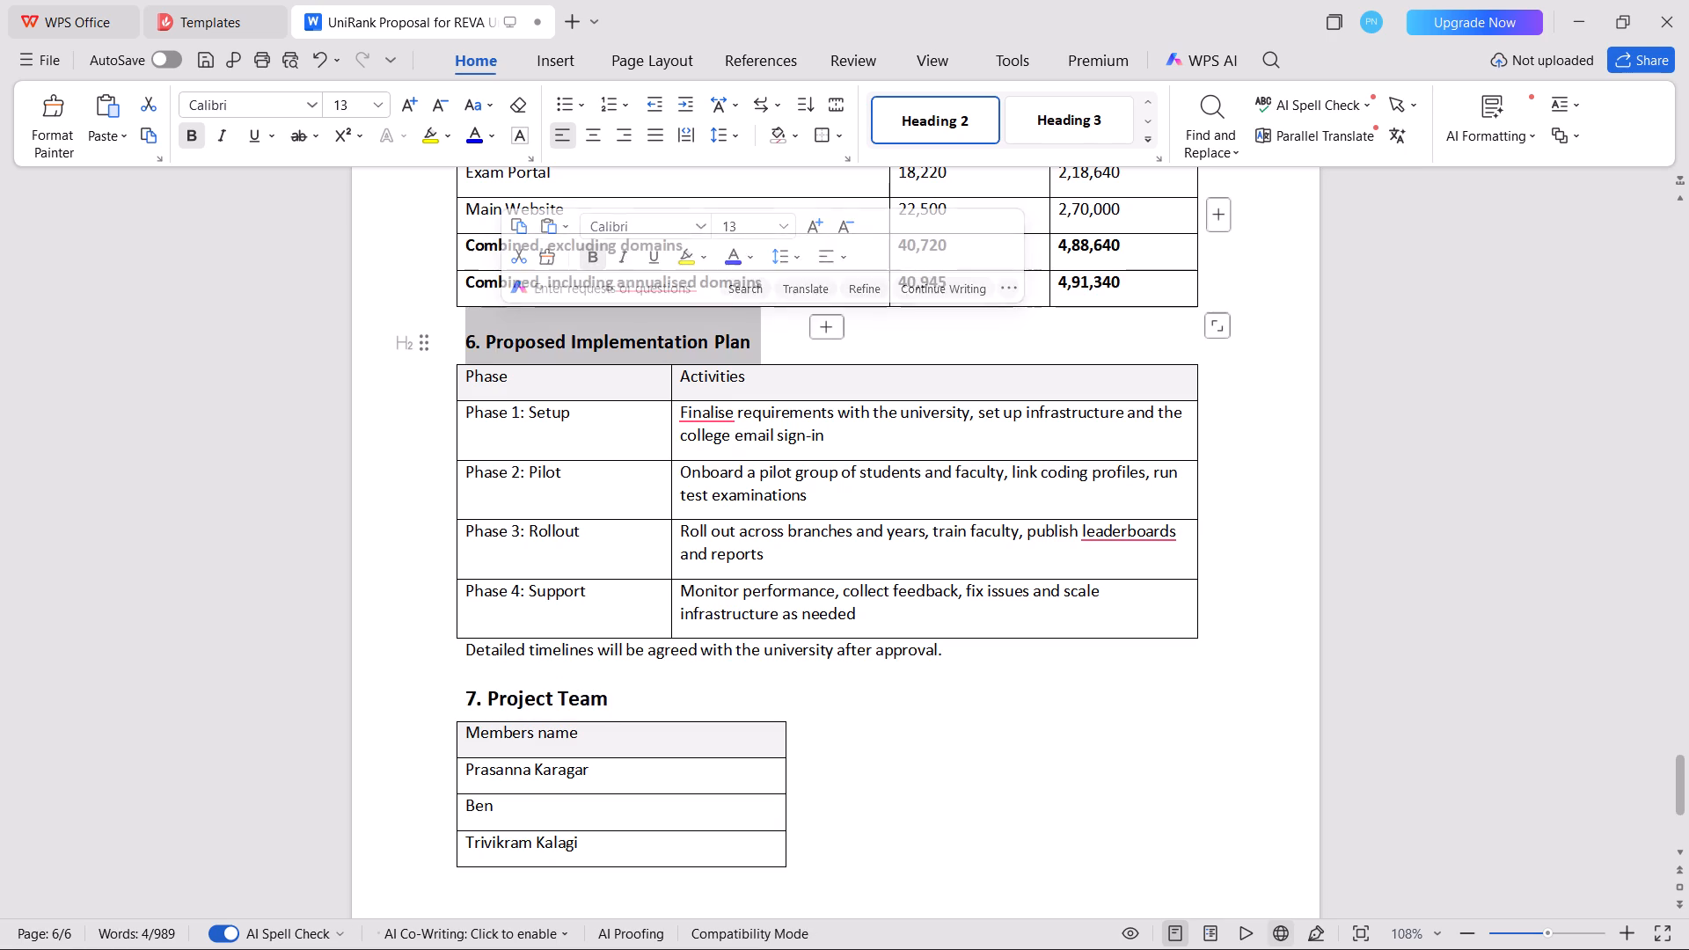
{"action": "left_click", "coordinate": [378, 102]}
{"action": "left_click", "coordinate": [359, 338]}
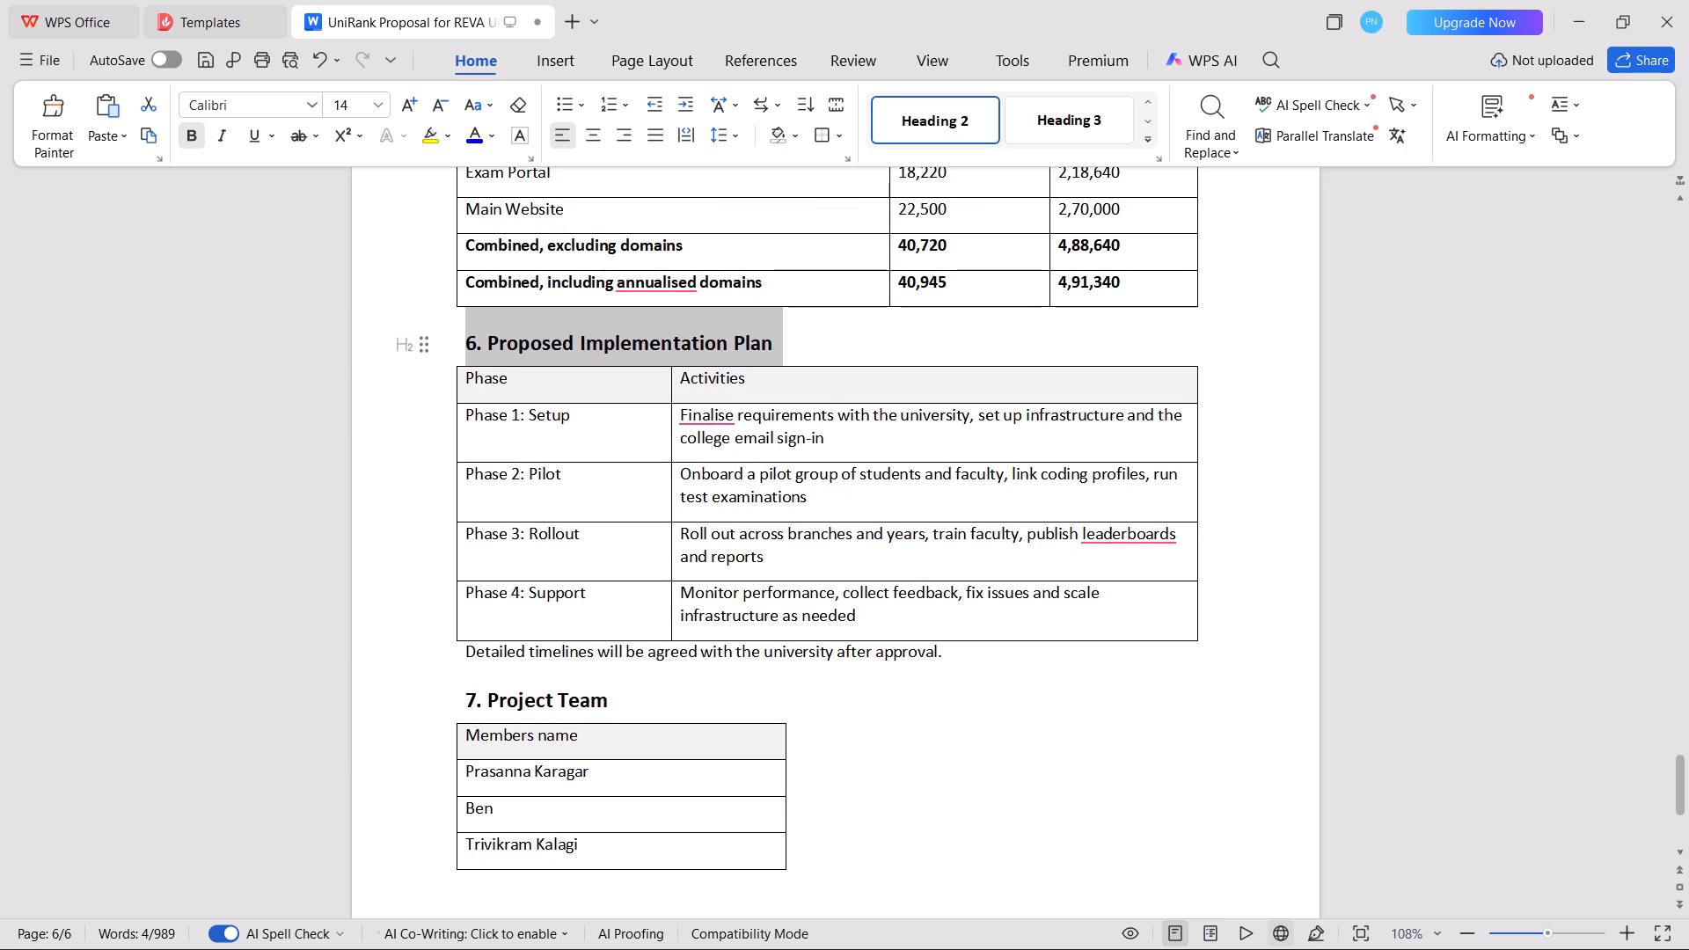
{"action": "left_click", "coordinate": [644, 444]}
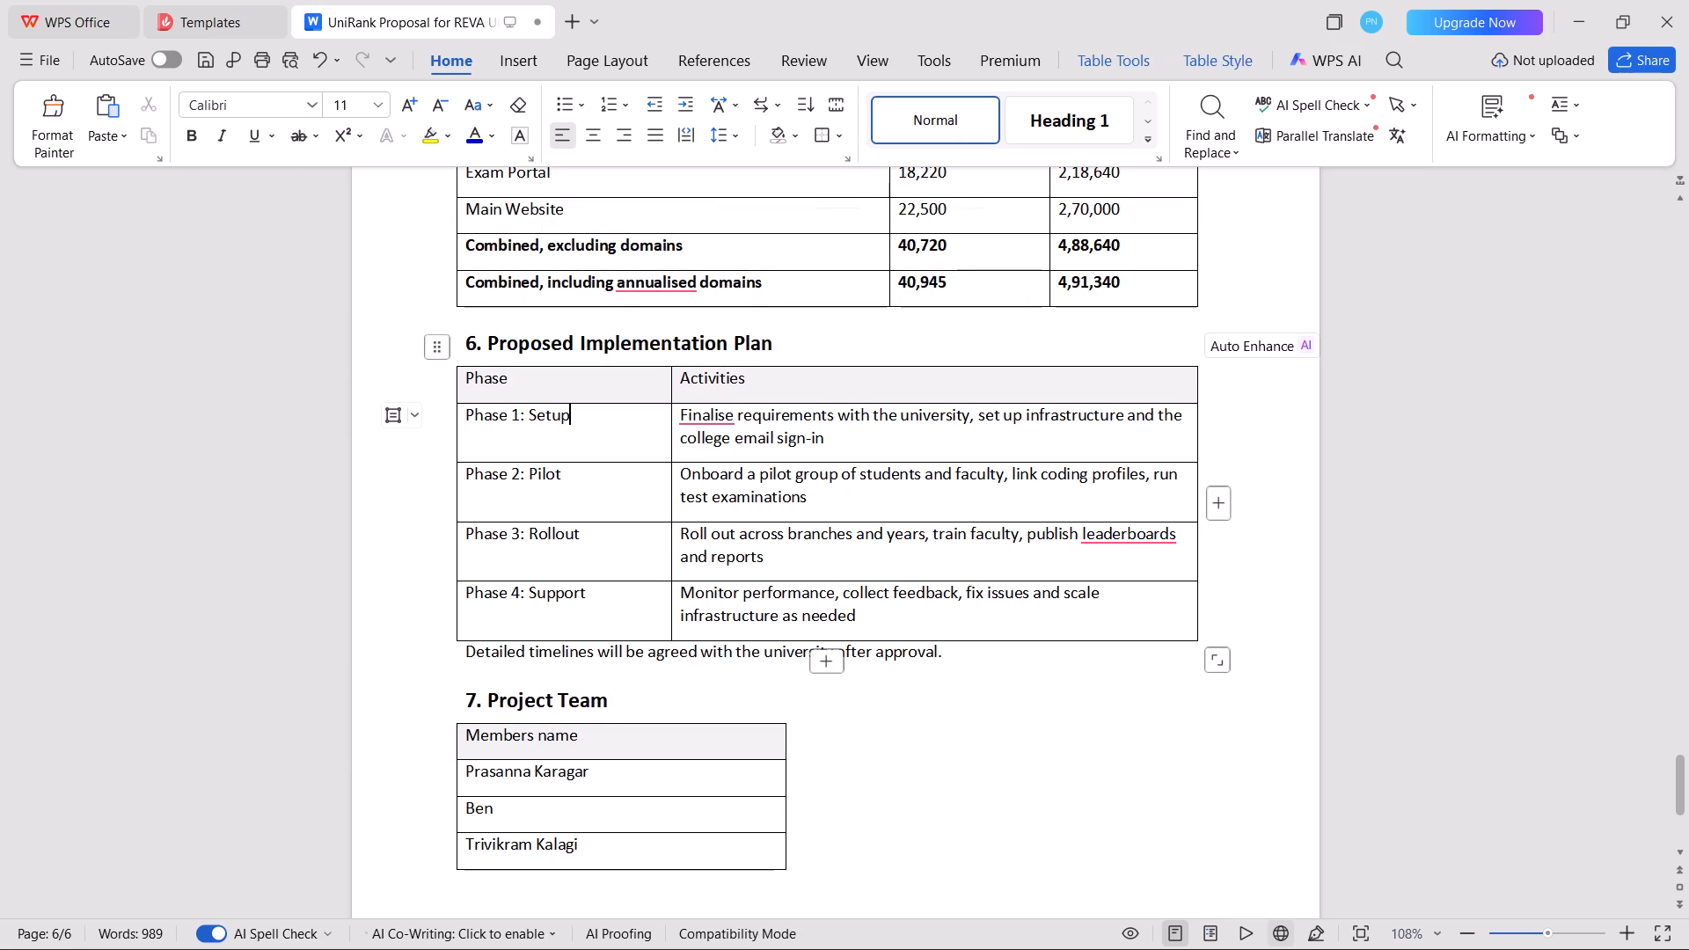
Review the proposal from the 6. Proposed Implementation Plan section back up to the 3.2 UniRank Exam Portal table.
{"action": "scroll", "coordinate": [644, 444], "scroll_direction": "up", "scroll_amount": 1}
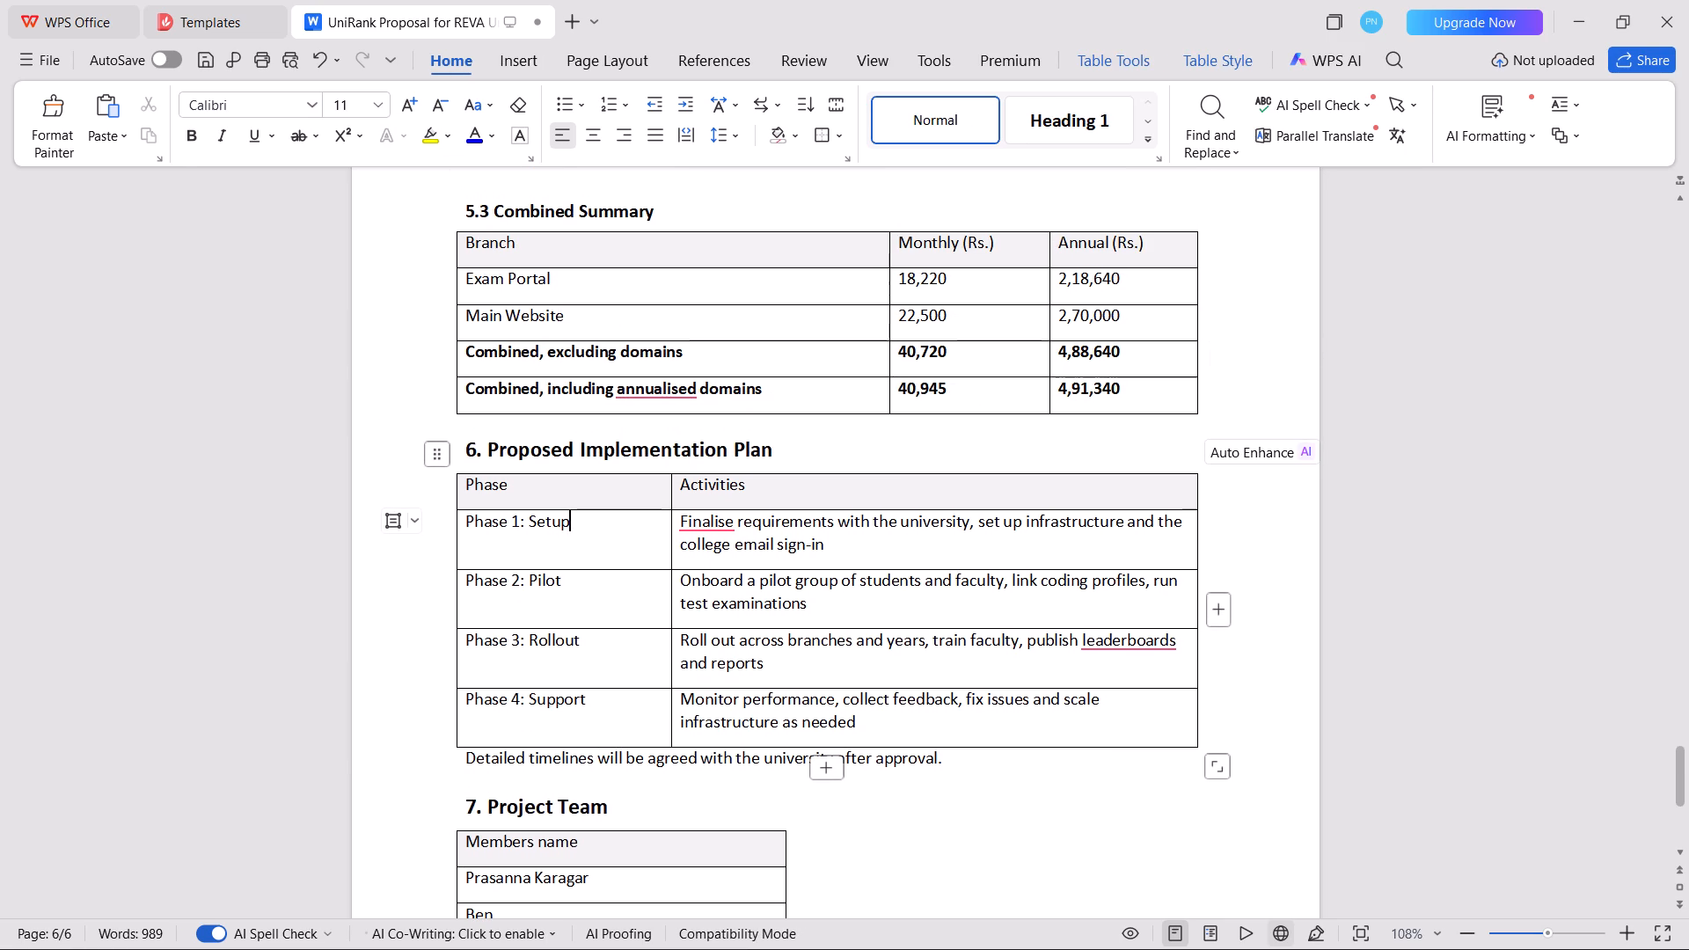
{"action": "scroll", "coordinate": [629, 806], "scroll_direction": "up", "scroll_amount": 2}
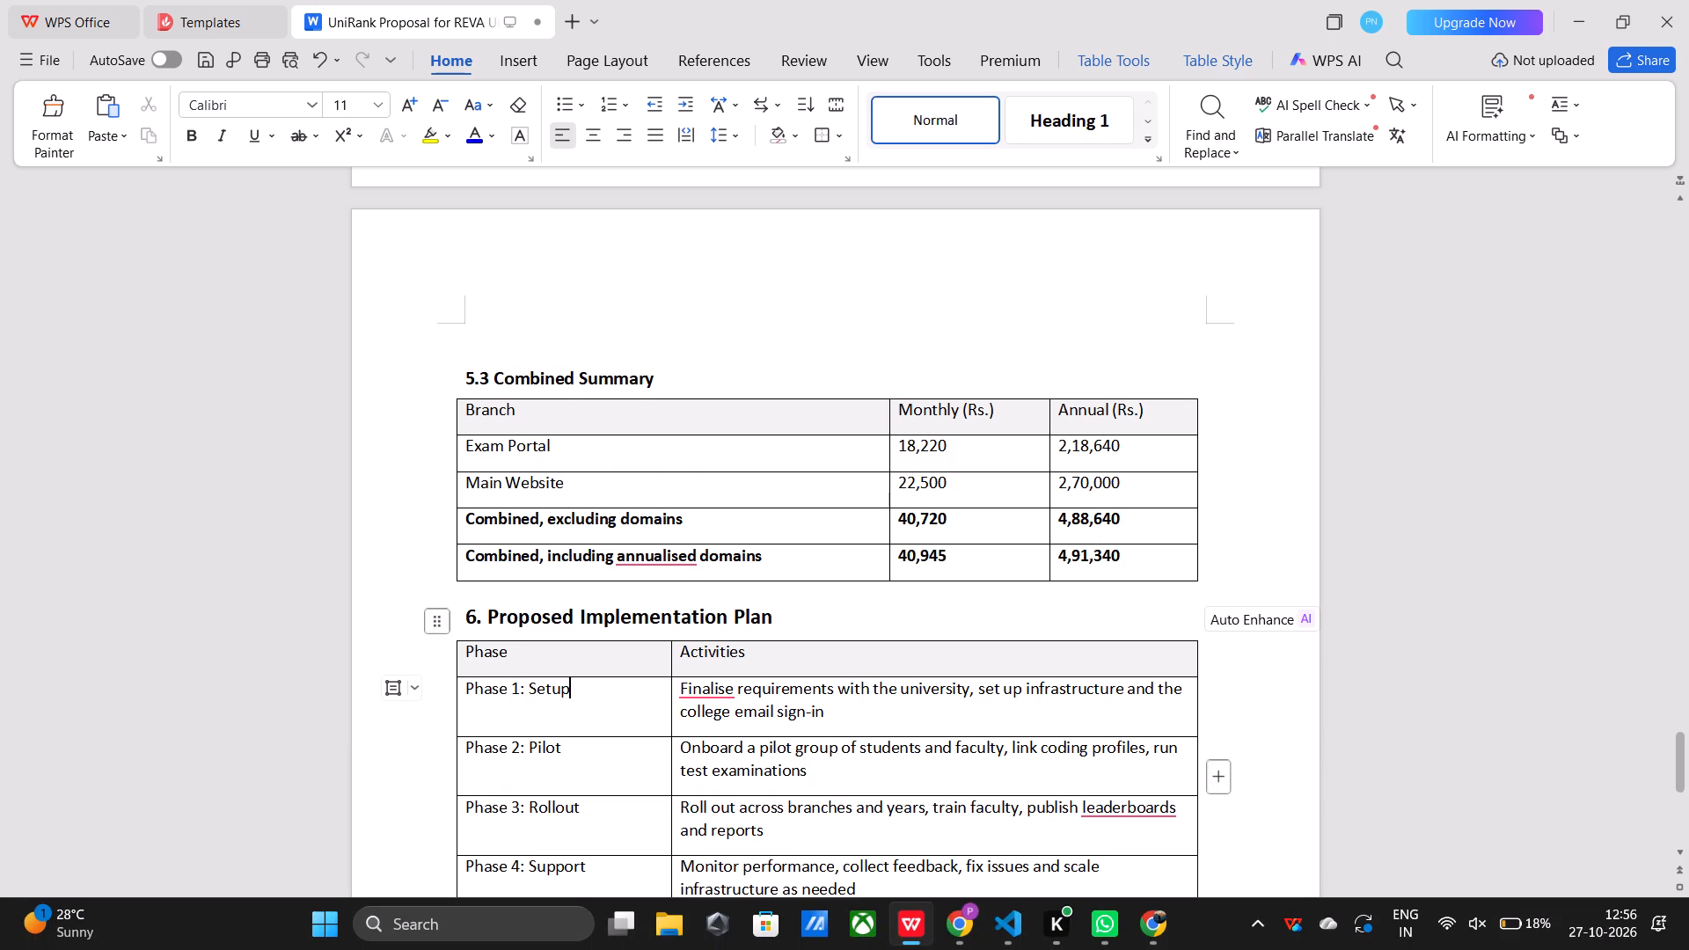
{"action": "scroll", "coordinate": [899, 610], "scroll_direction": "up", "scroll_amount": 1}
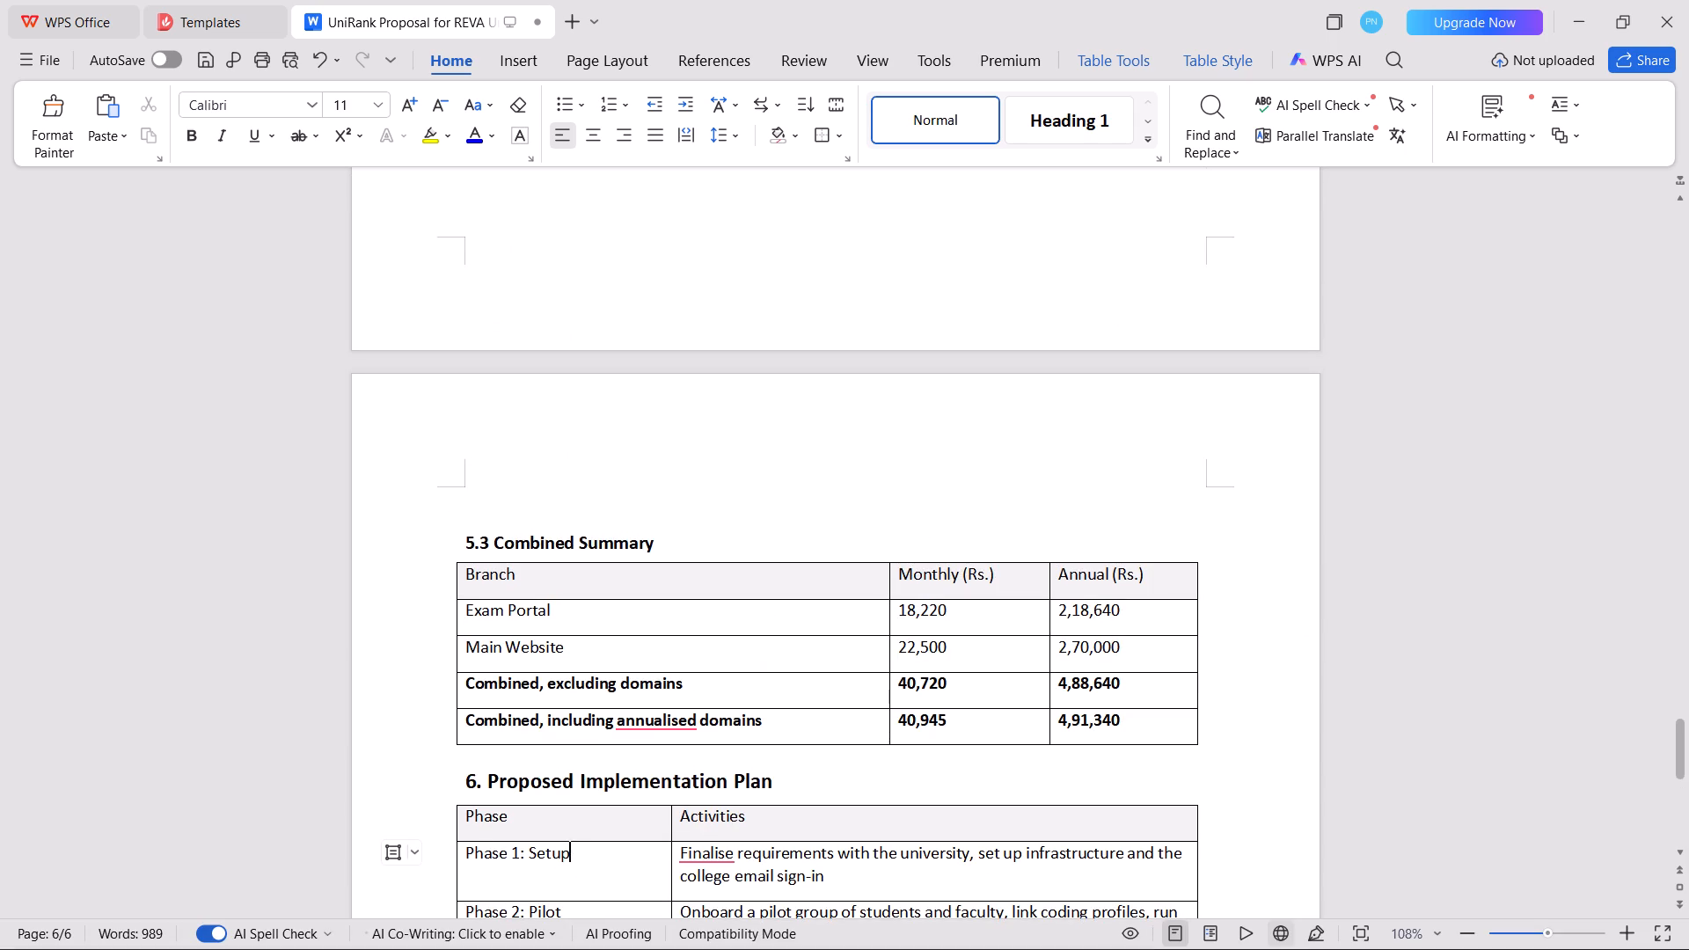
{"action": "scroll", "coordinate": [899, 610], "scroll_direction": "up", "scroll_amount": 1}
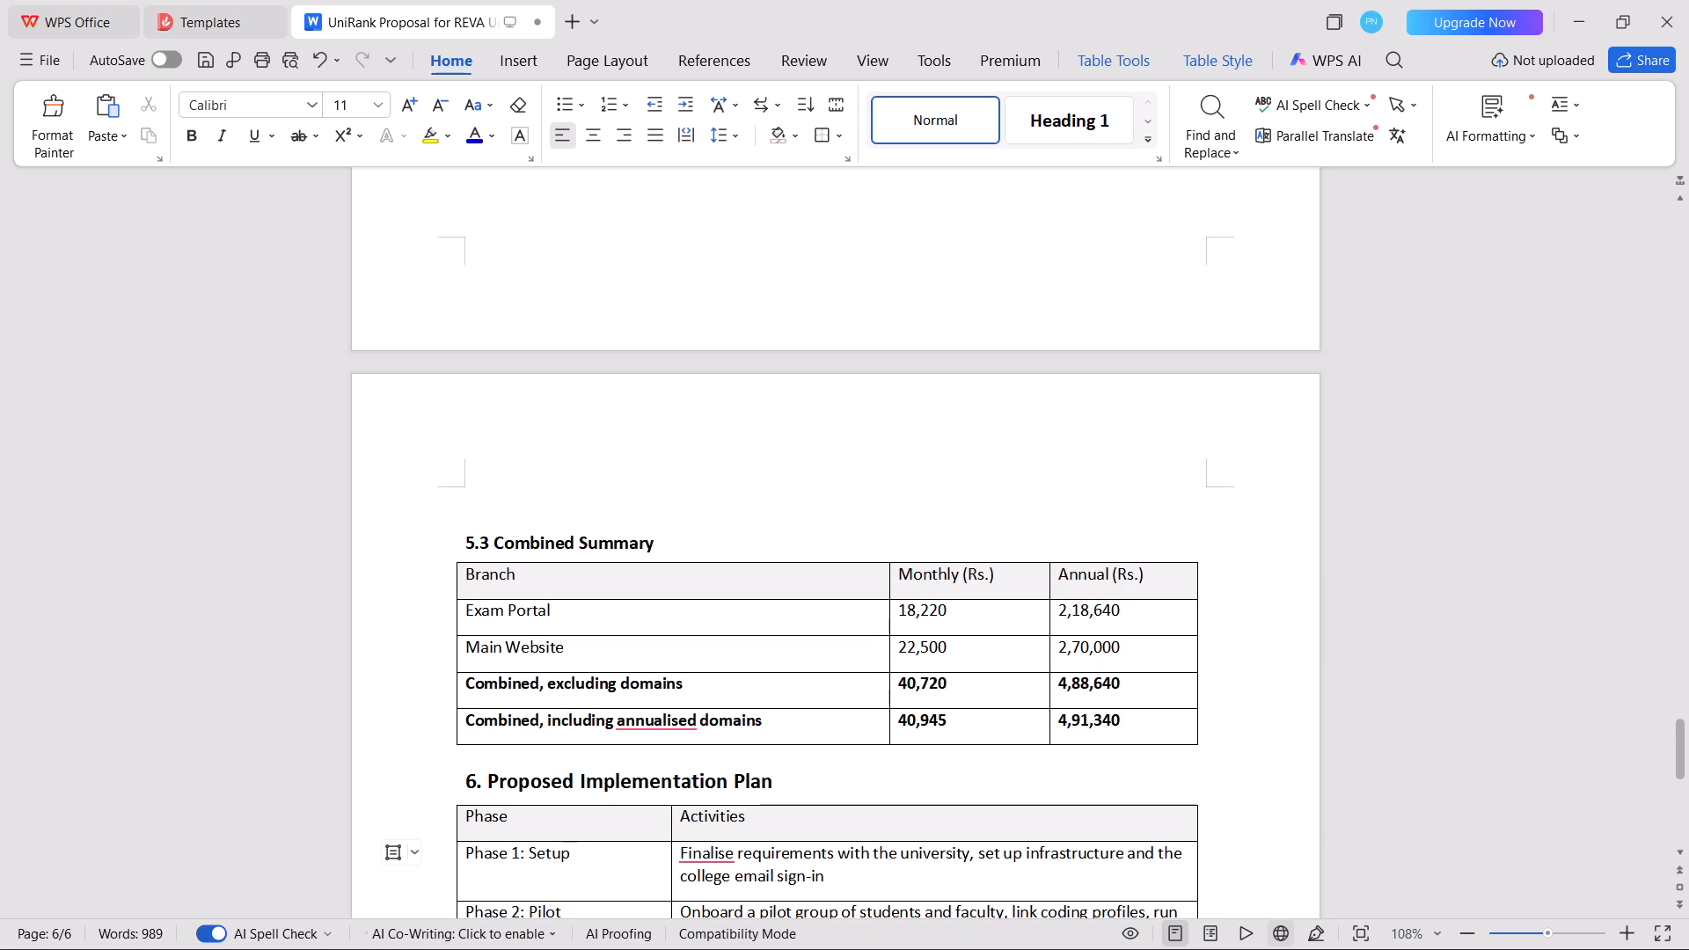
{"action": "scroll", "coordinate": [899, 610], "scroll_direction": "up", "scroll_amount": 4}
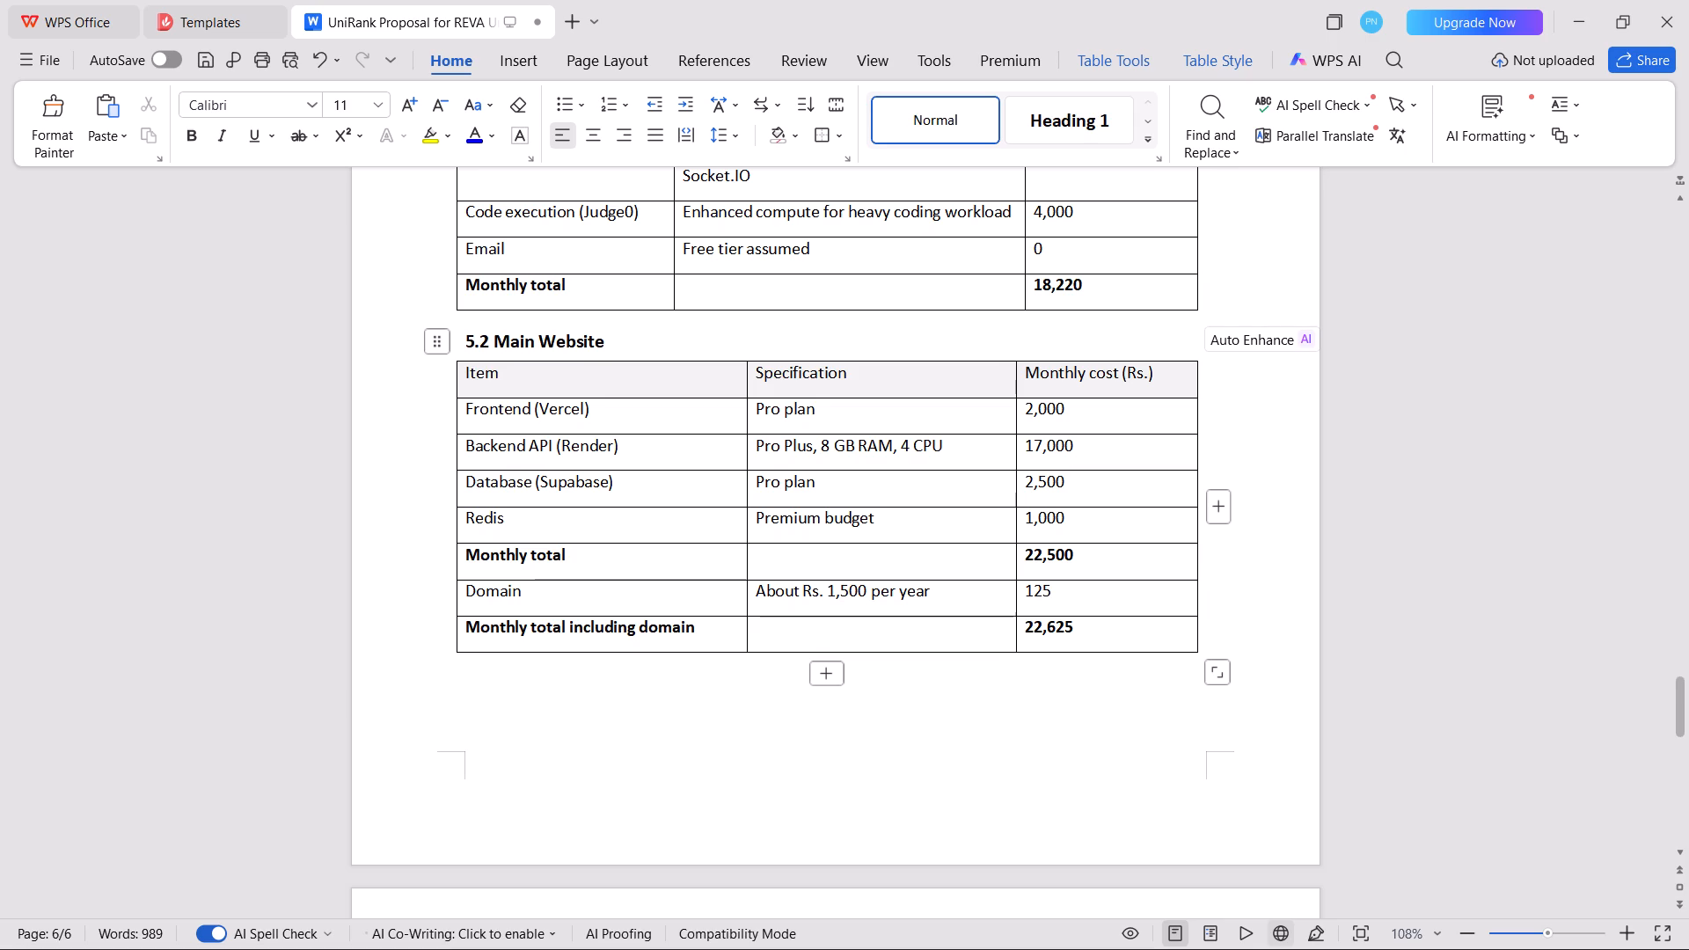
{"action": "scroll", "coordinate": [1020, 605], "scroll_direction": "up", "scroll_amount": 3}
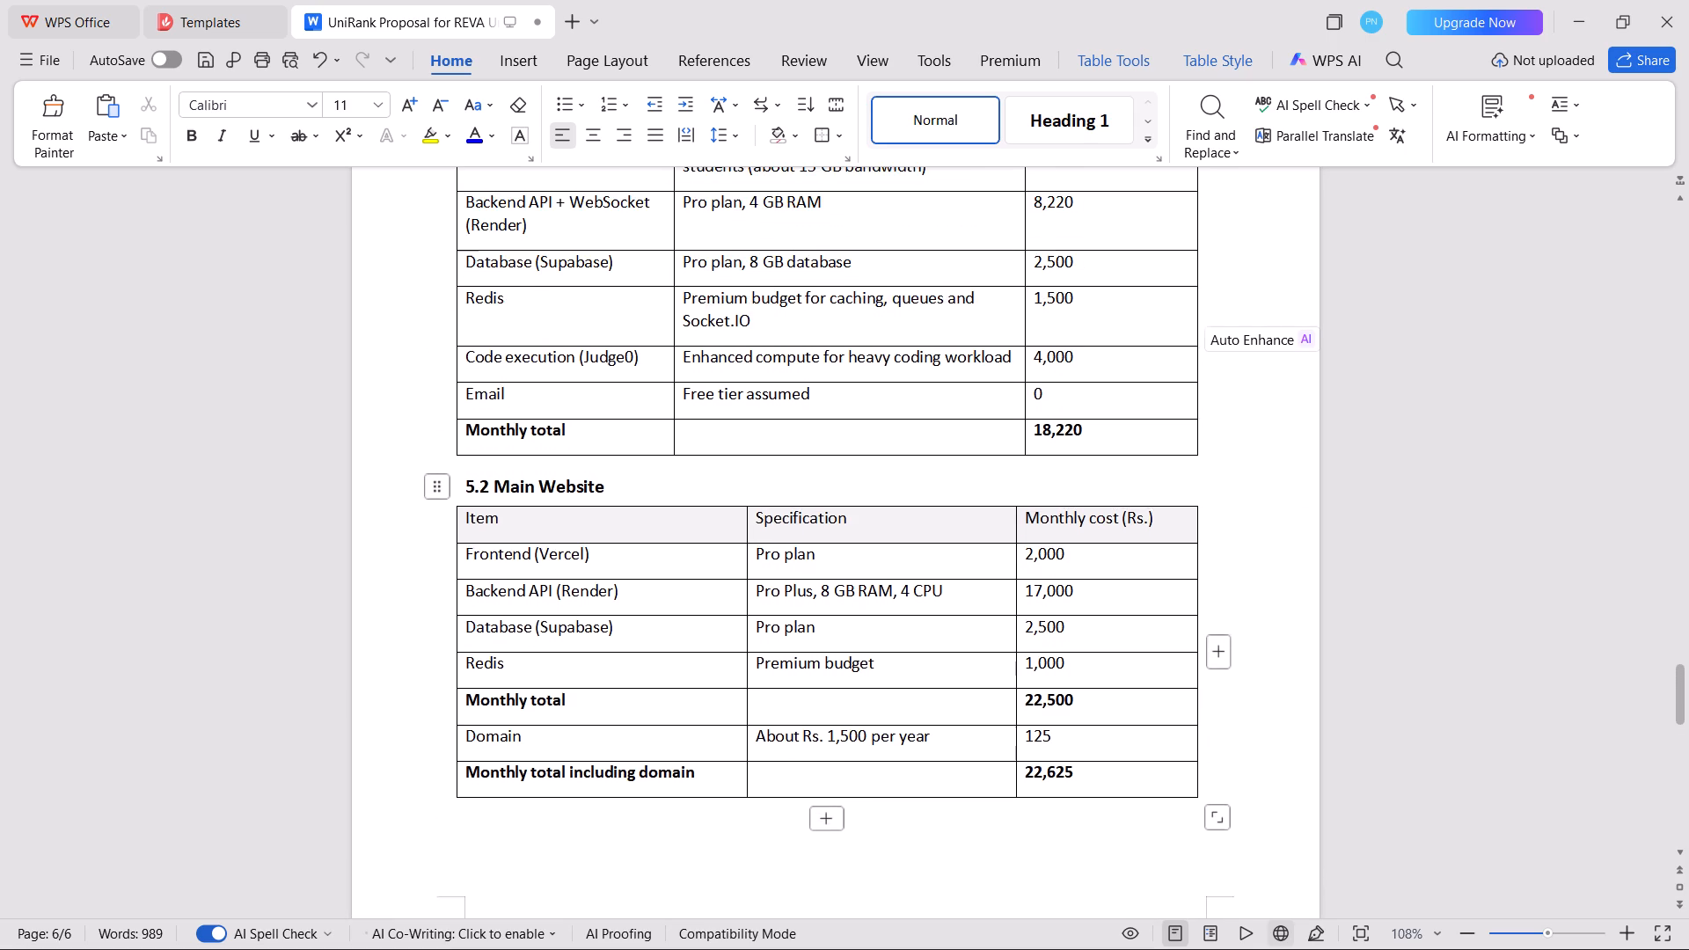
{"action": "scroll", "coordinate": [1020, 605], "scroll_direction": "up", "scroll_amount": 3}
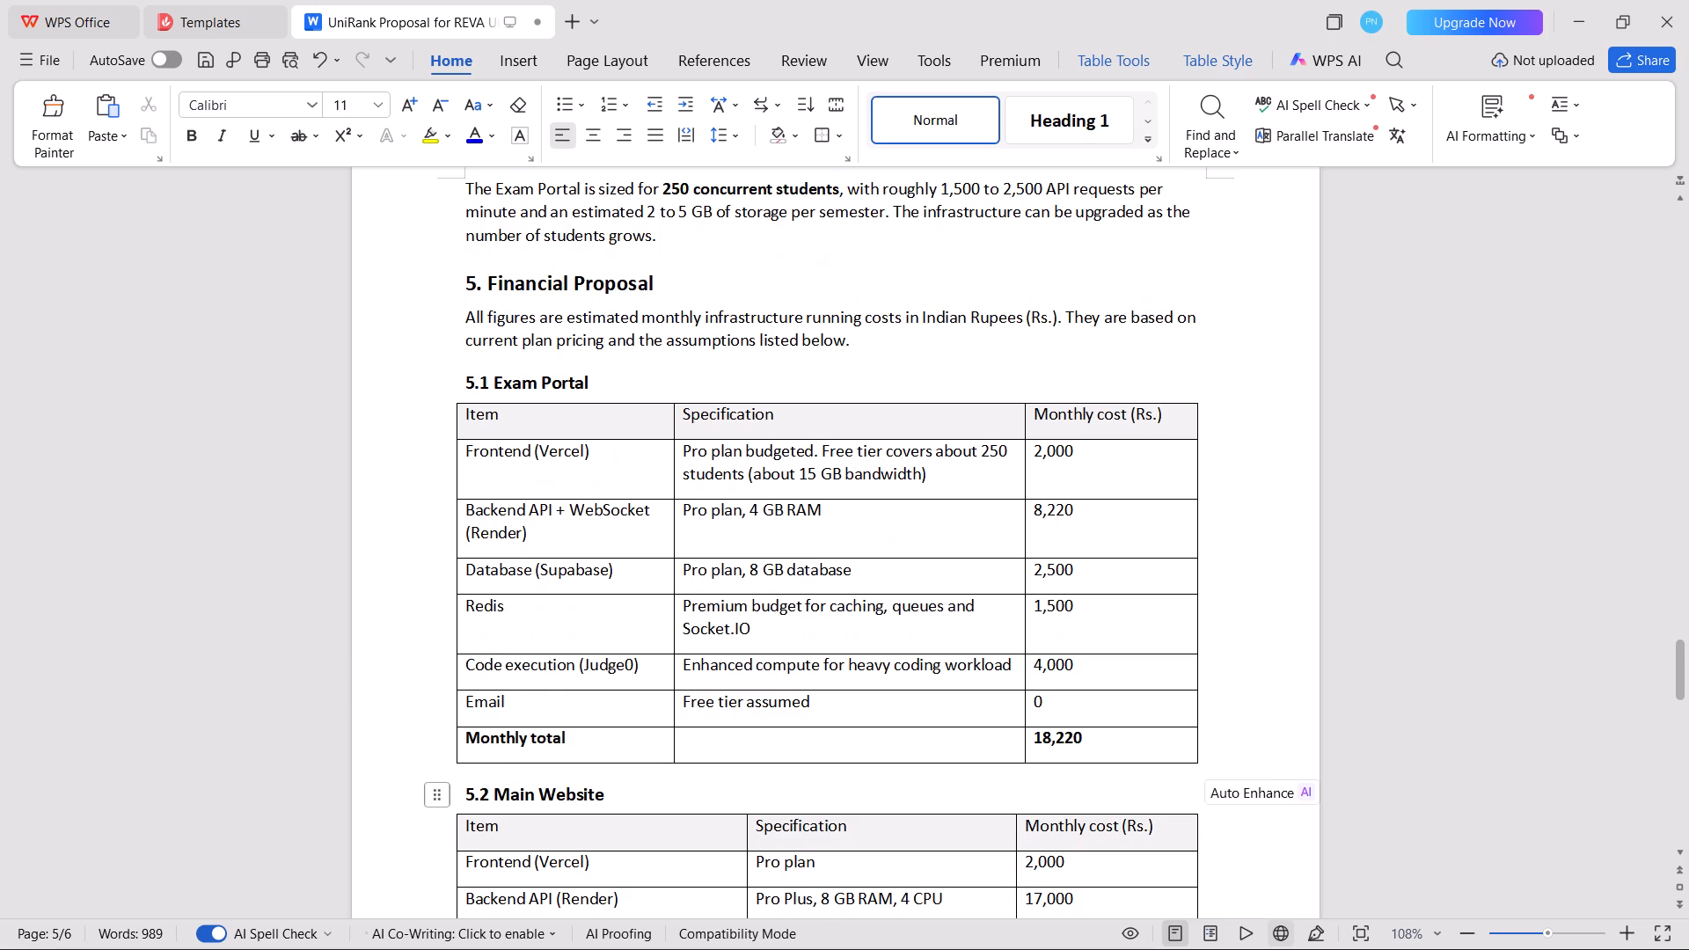
{"action": "scroll", "coordinate": [1020, 605], "scroll_direction": "up", "scroll_amount": 3}
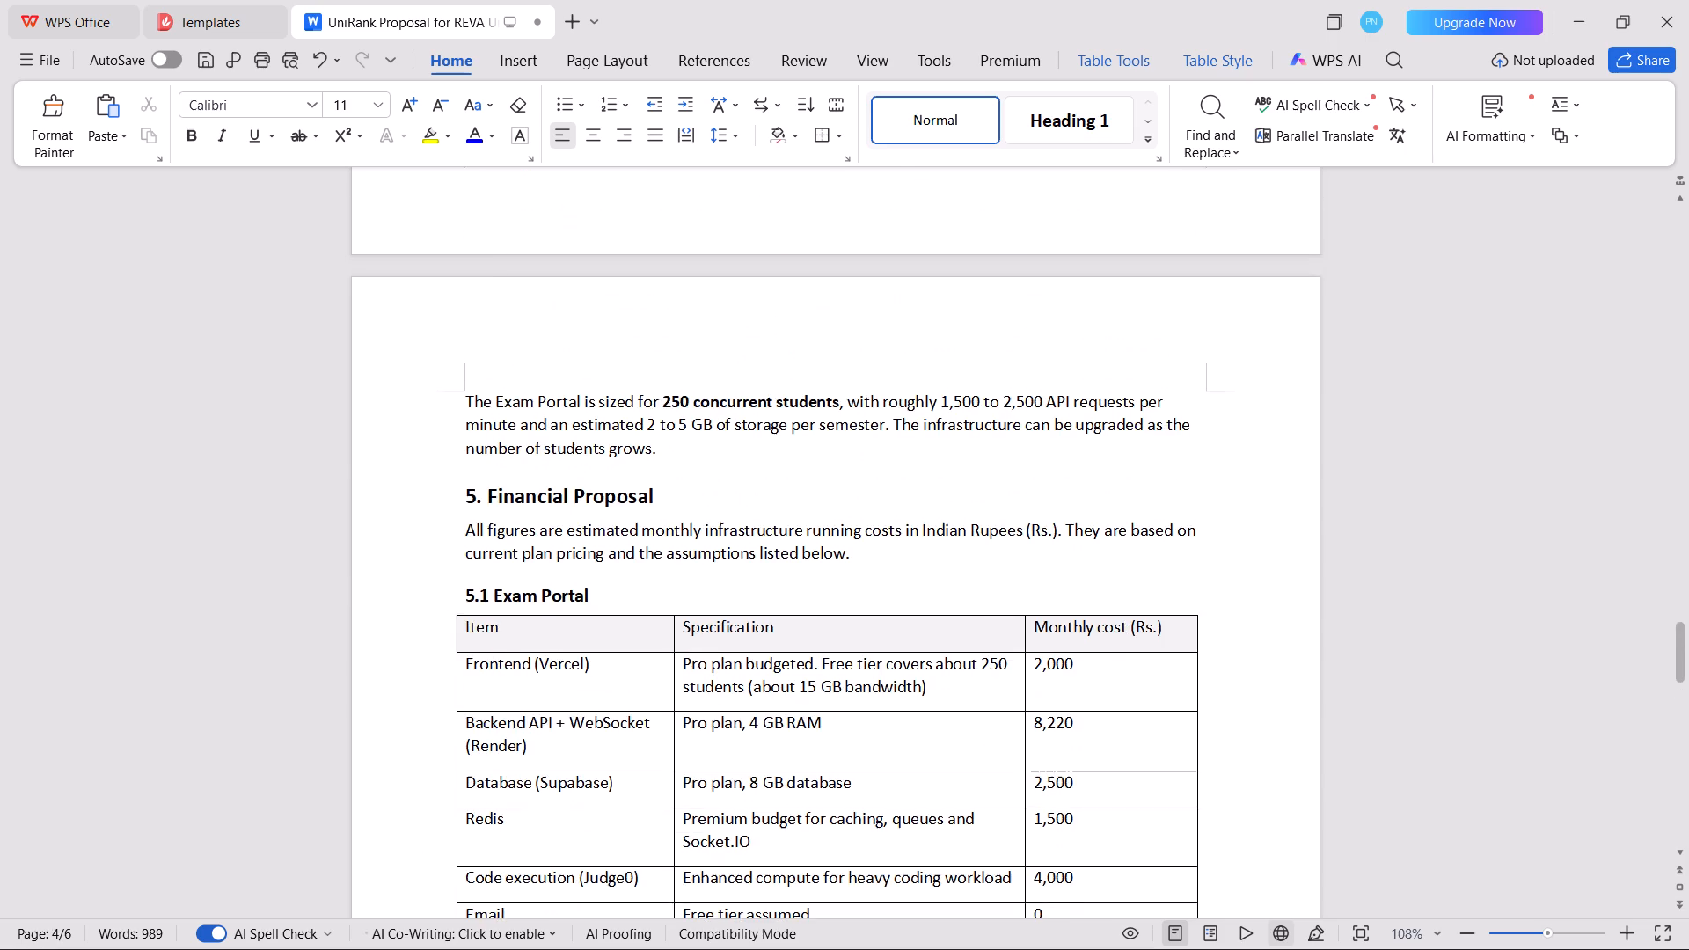
{"action": "scroll", "coordinate": [1020, 605], "scroll_direction": "up", "scroll_amount": 6}
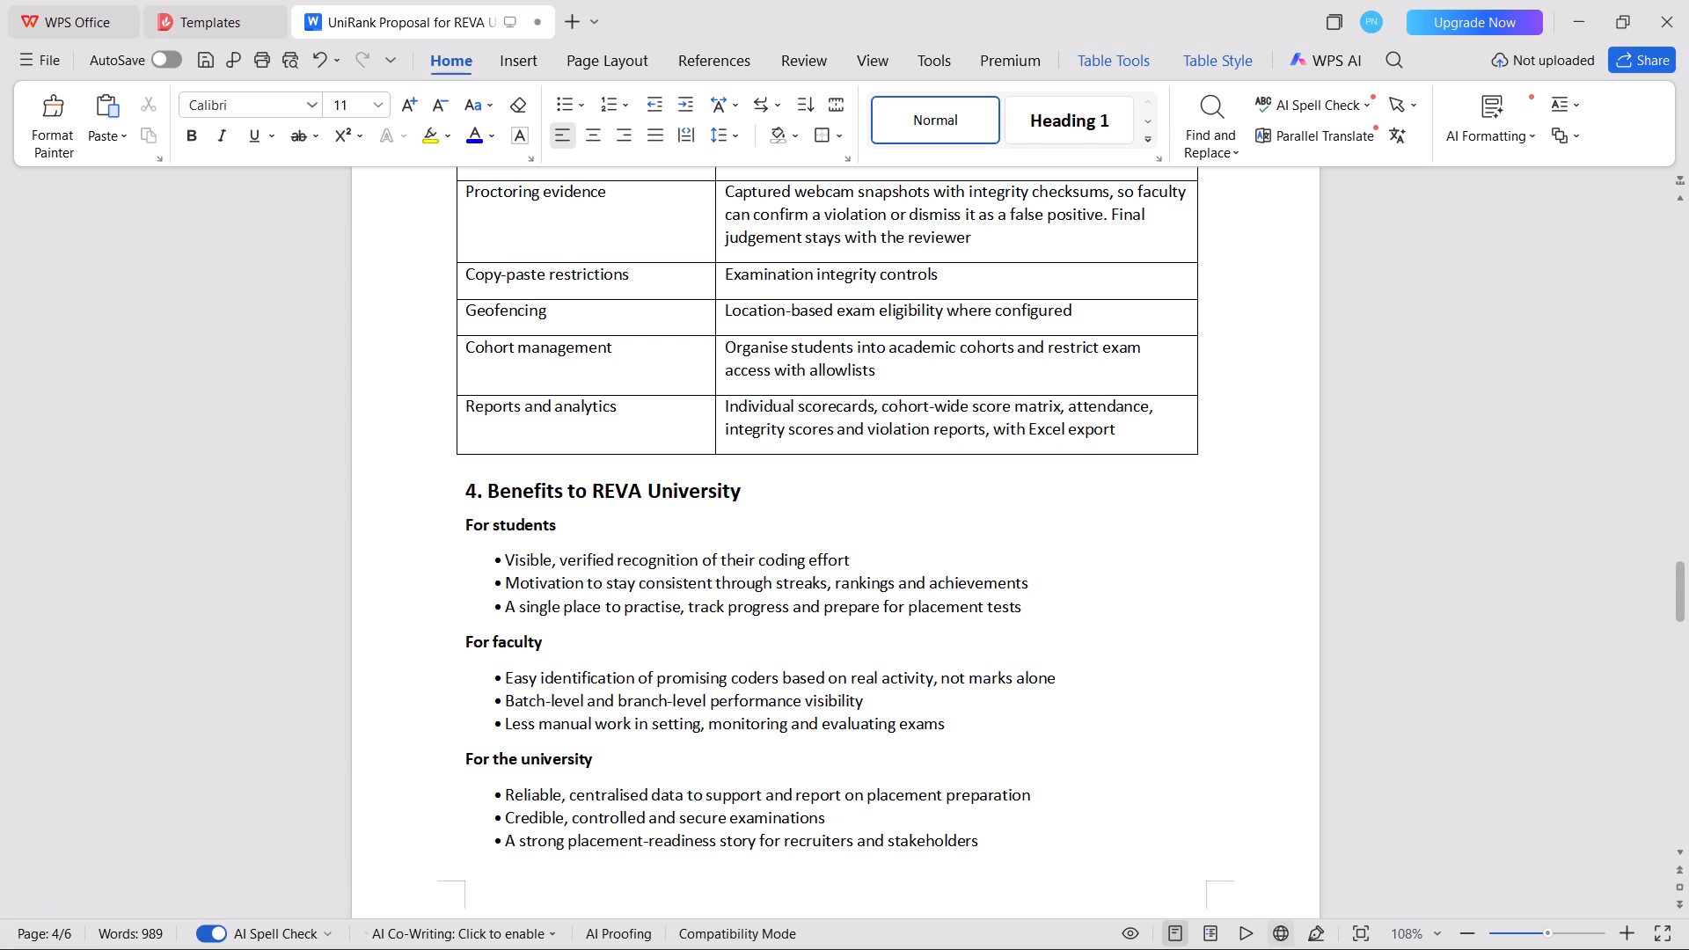
{"action": "scroll", "coordinate": [796, 804], "scroll_direction": "up", "scroll_amount": 3}
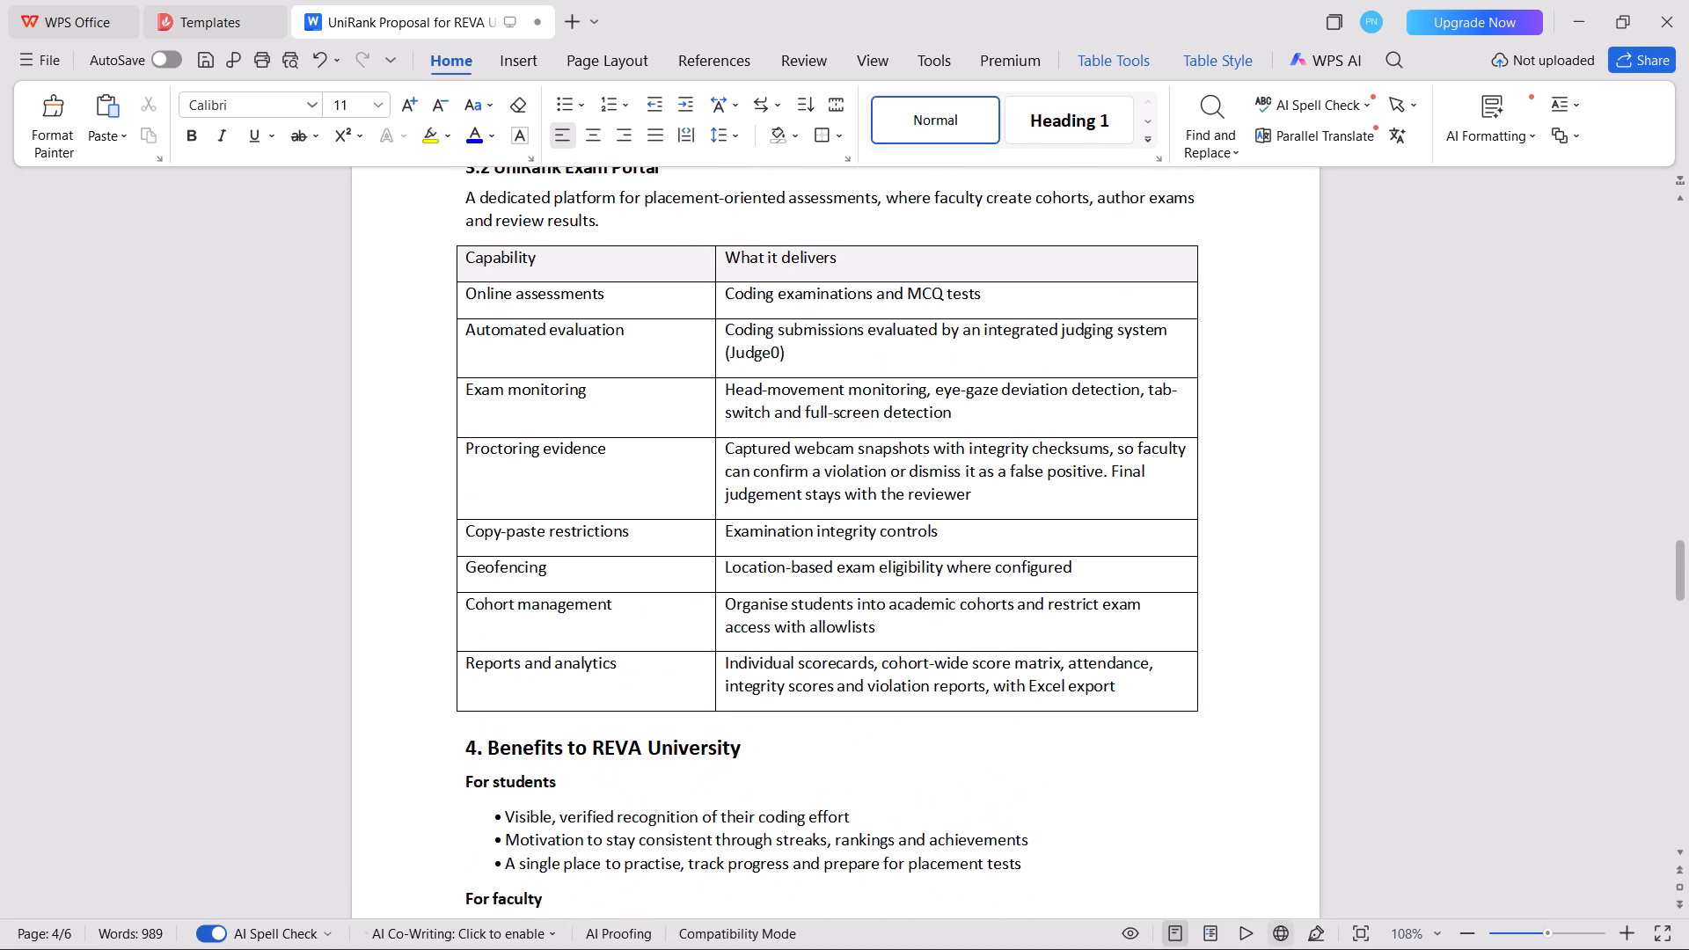
{"action": "scroll", "coordinate": [796, 804], "scroll_direction": "up", "scroll_amount": 1}
{"action": "scroll", "coordinate": [796, 804], "scroll_direction": "left", "scroll_amount": 1}
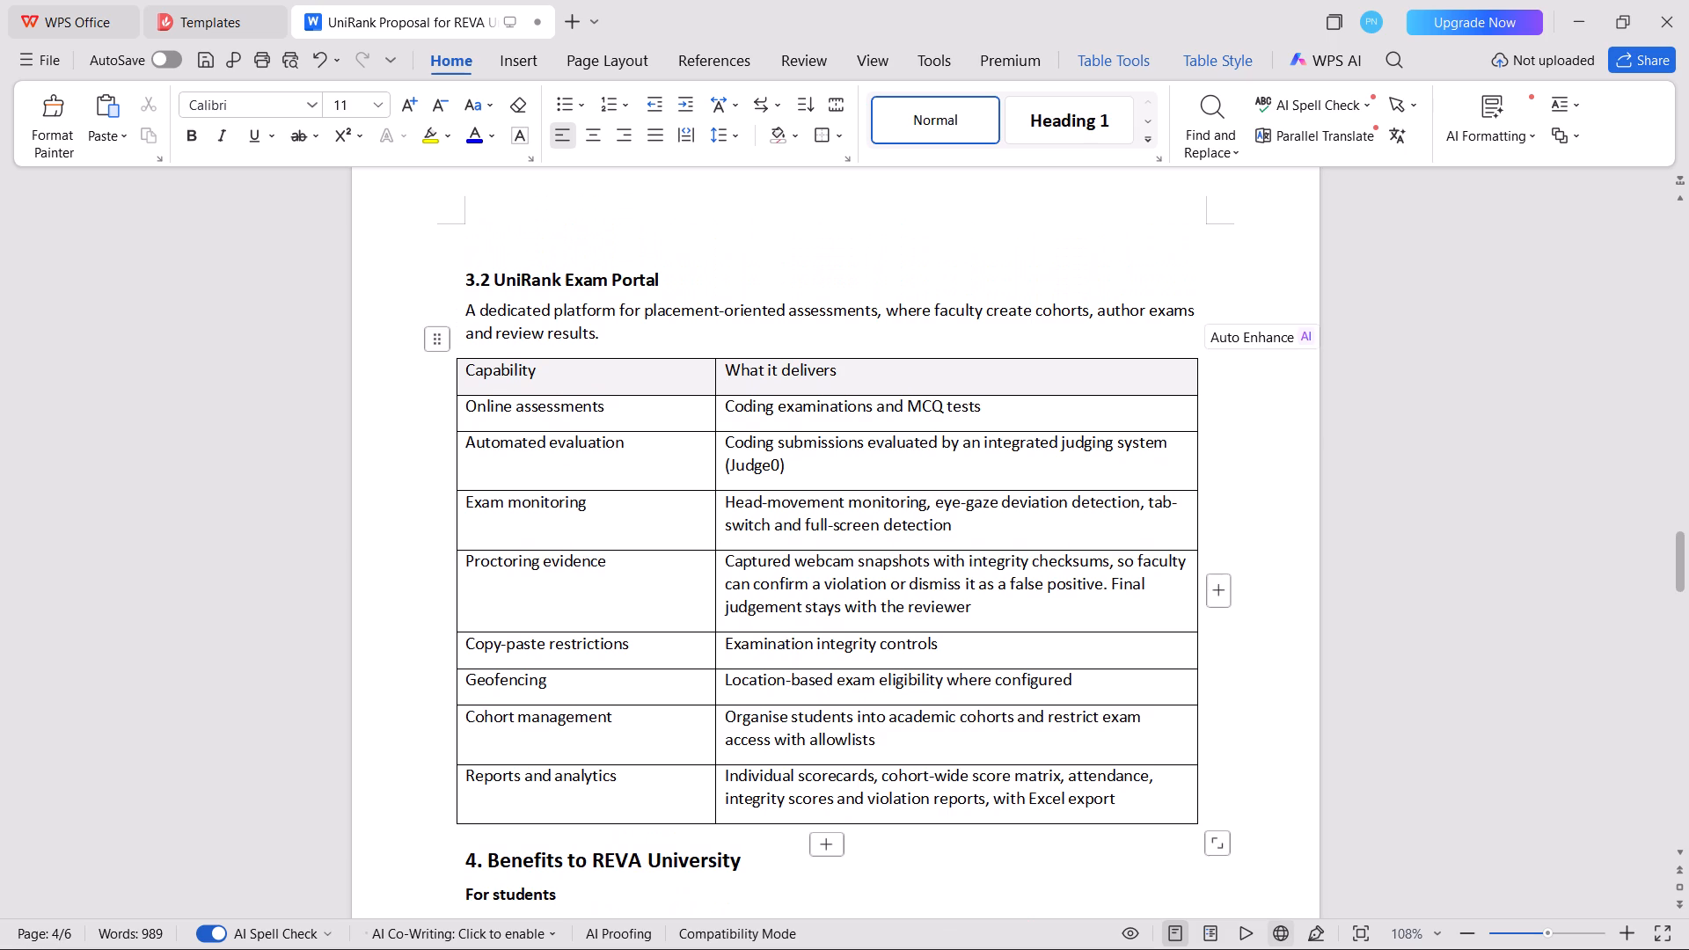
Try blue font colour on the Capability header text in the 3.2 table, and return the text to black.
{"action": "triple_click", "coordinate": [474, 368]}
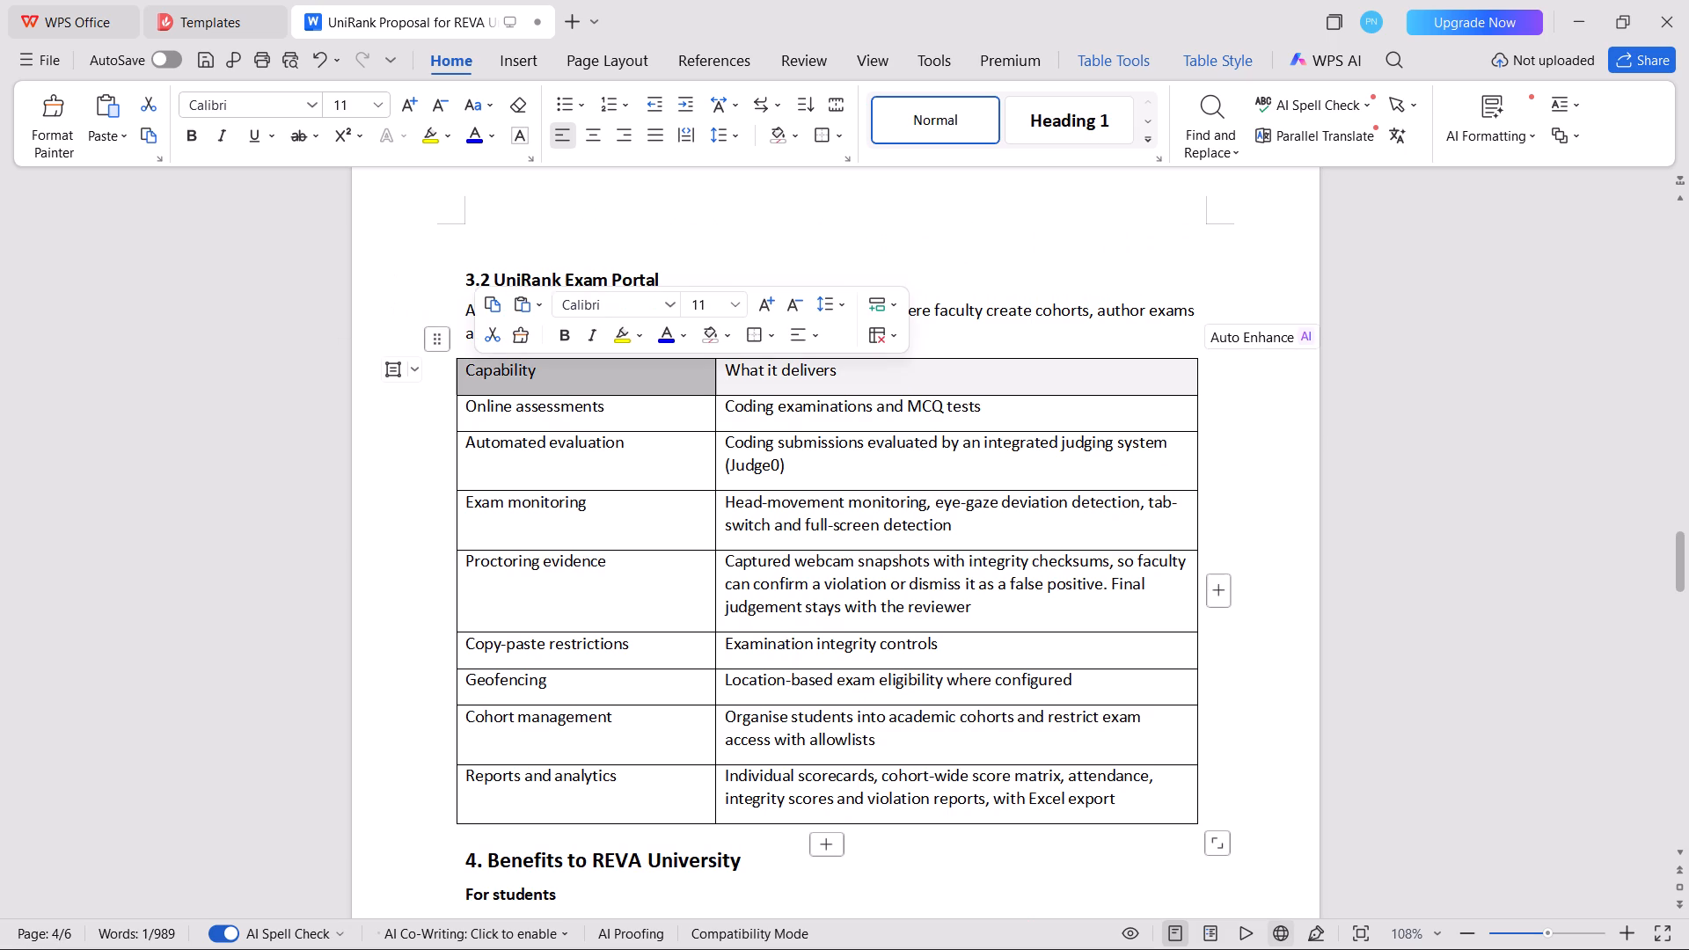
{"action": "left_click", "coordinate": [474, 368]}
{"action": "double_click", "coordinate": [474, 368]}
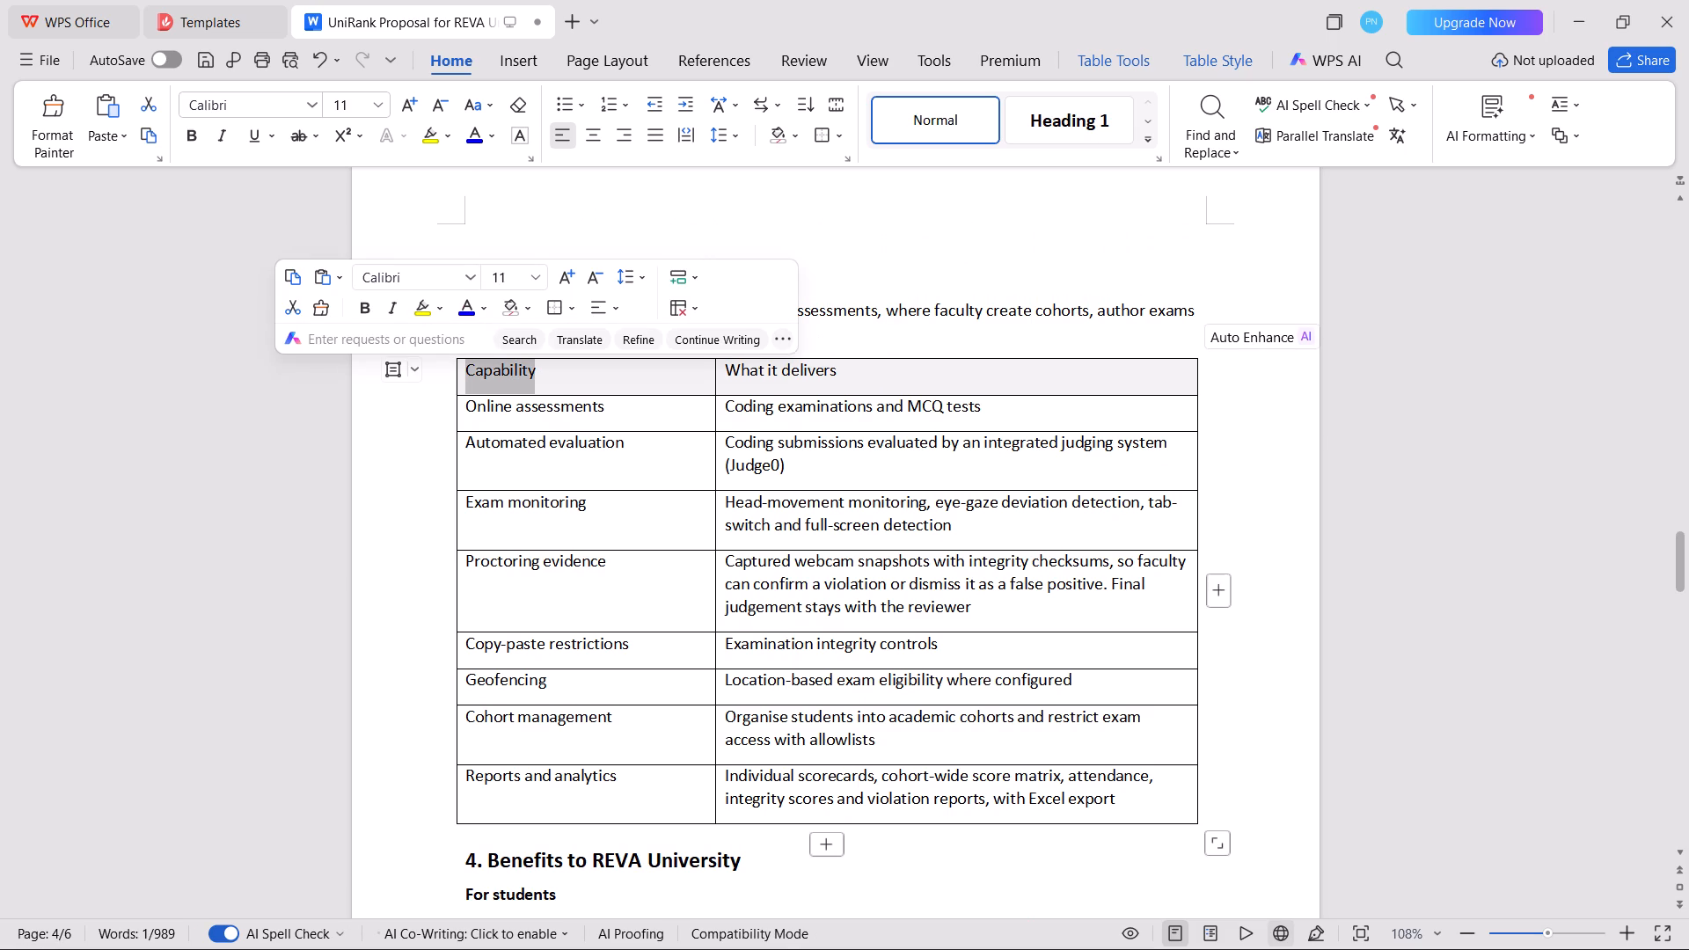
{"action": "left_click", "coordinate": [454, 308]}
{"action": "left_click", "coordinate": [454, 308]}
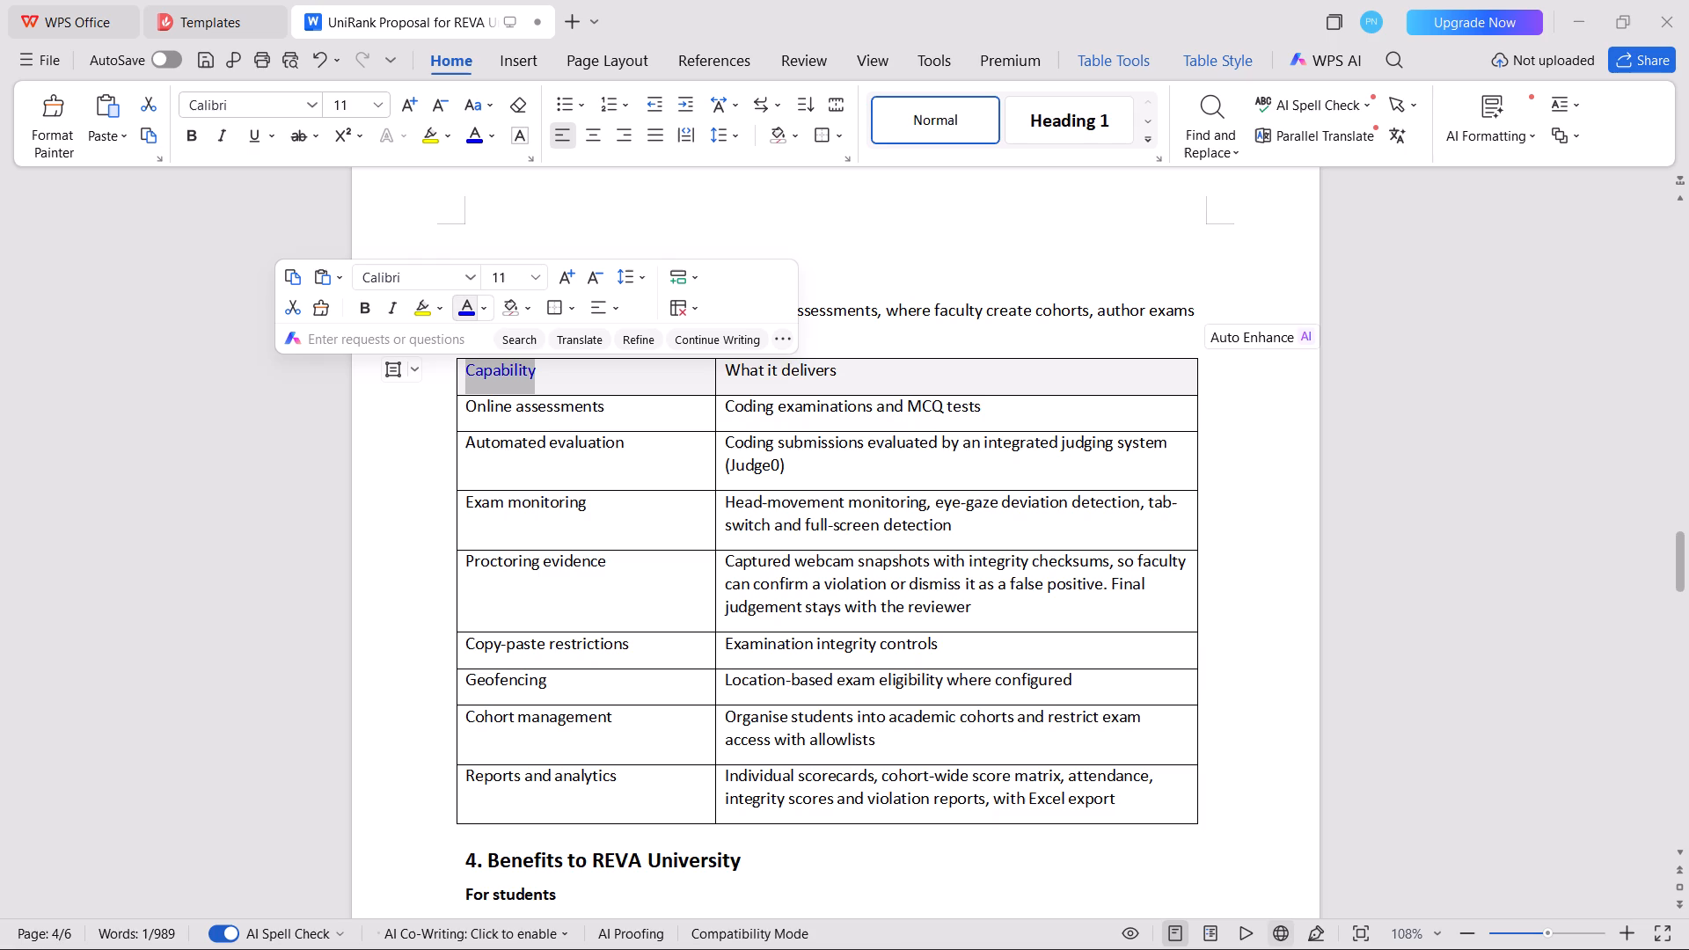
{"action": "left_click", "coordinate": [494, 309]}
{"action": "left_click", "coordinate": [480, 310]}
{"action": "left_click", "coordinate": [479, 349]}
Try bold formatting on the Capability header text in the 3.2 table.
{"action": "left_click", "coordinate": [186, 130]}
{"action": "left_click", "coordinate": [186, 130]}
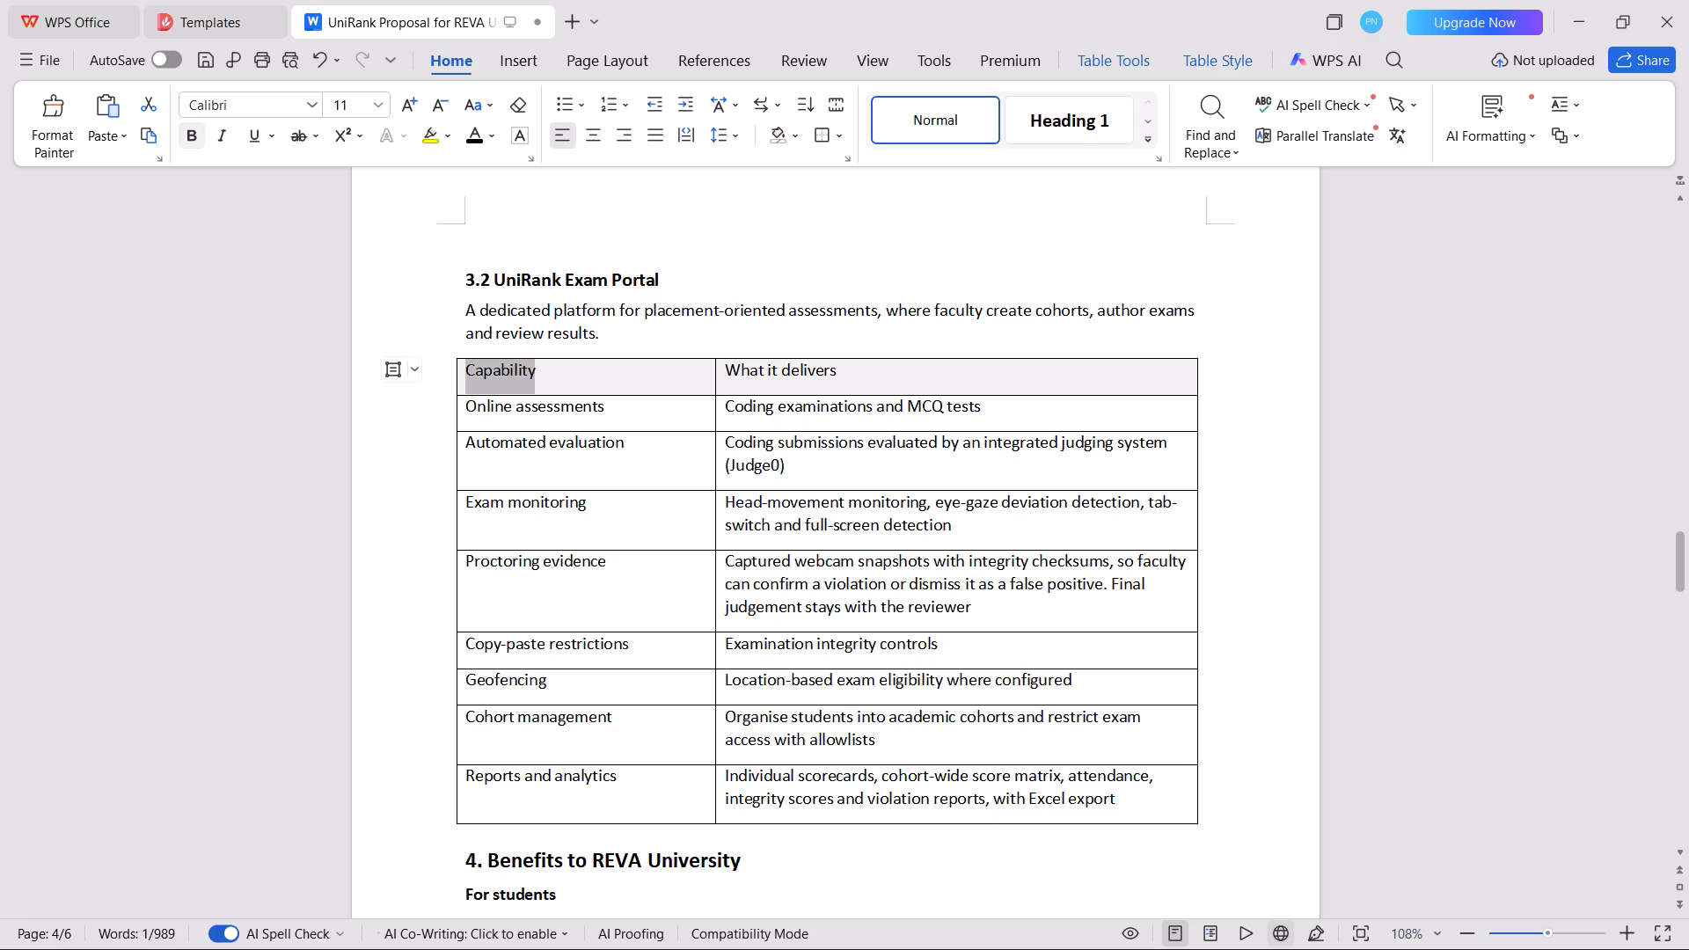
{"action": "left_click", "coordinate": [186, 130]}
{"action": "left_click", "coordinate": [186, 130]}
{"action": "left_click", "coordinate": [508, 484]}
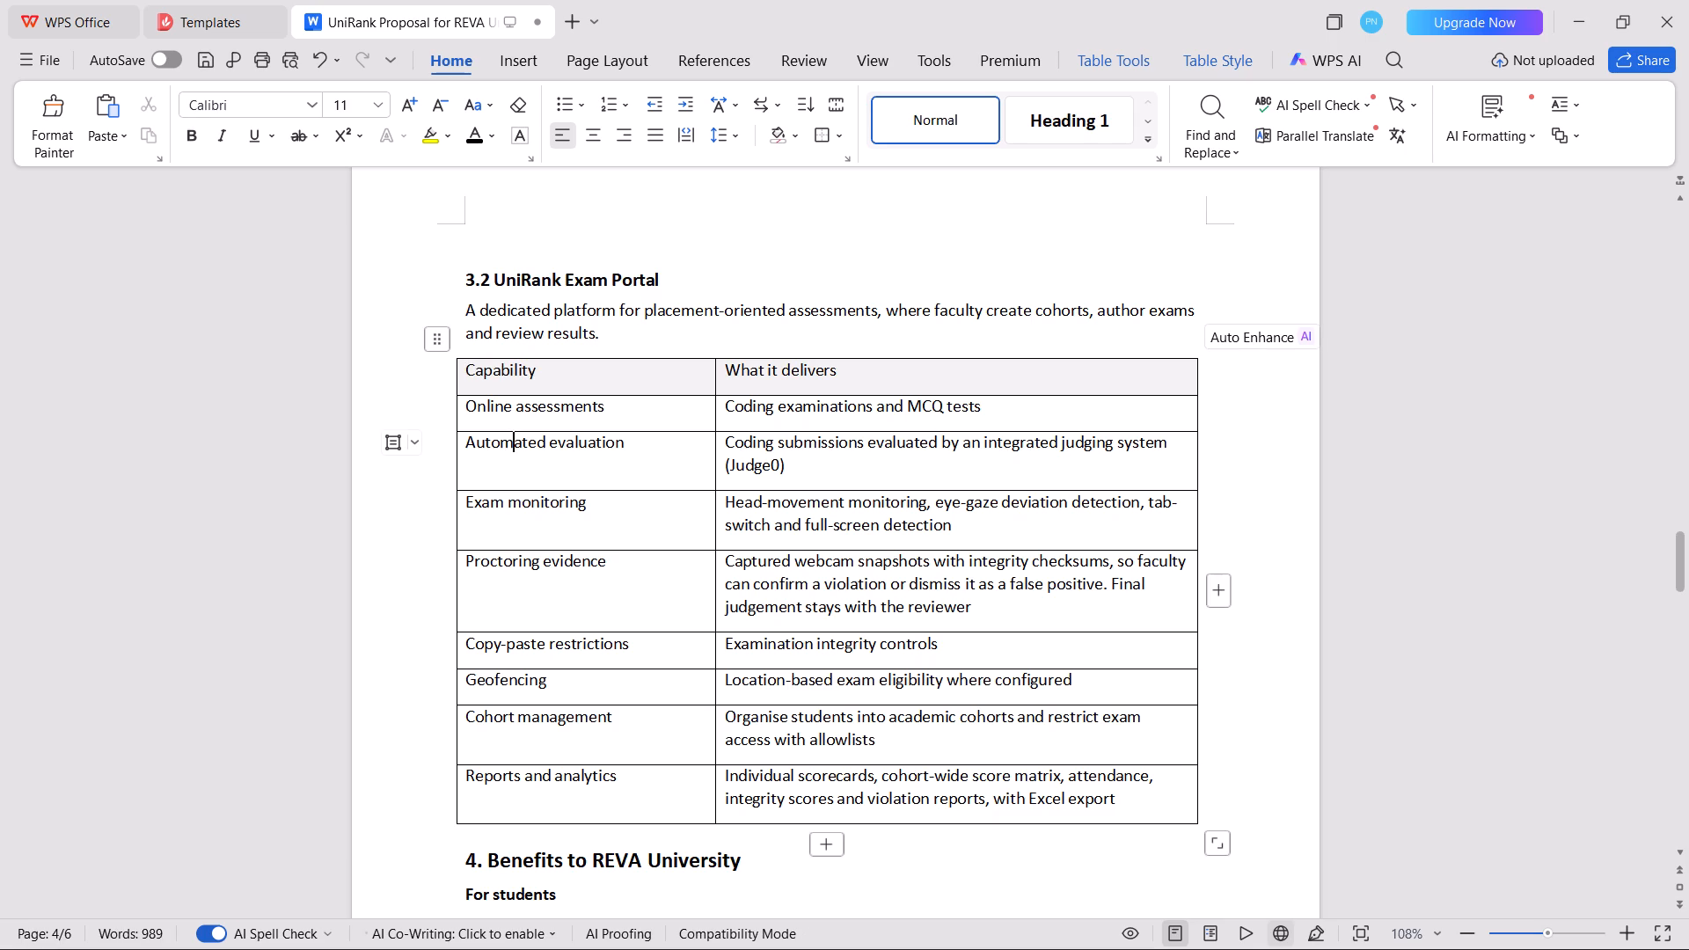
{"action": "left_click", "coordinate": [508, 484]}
Shade the whole header row of the 3.2 UniRank Exam Portal table light grey, using the third shade below white in the theme colours.
{"action": "triple_click", "coordinate": [581, 380]}
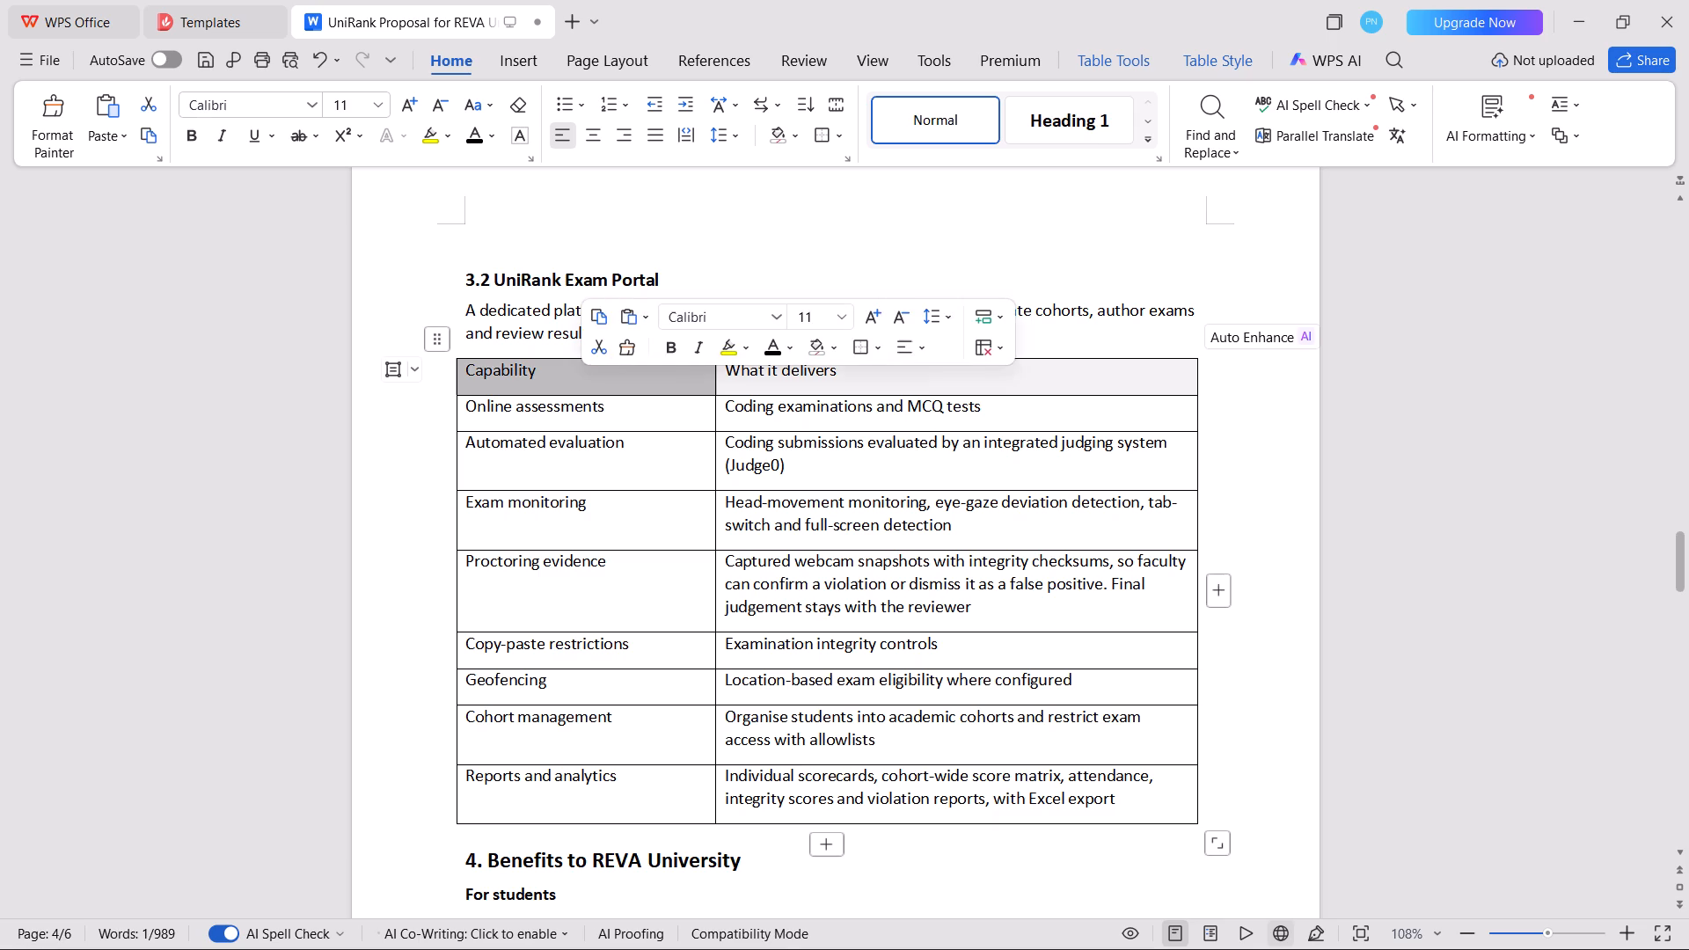
{"action": "left_click", "coordinate": [581, 380]}
{"action": "left_click", "coordinate": [581, 380]}
{"action": "left_click_drag", "start_coordinate": [581, 380], "coordinate": [628, 384]}
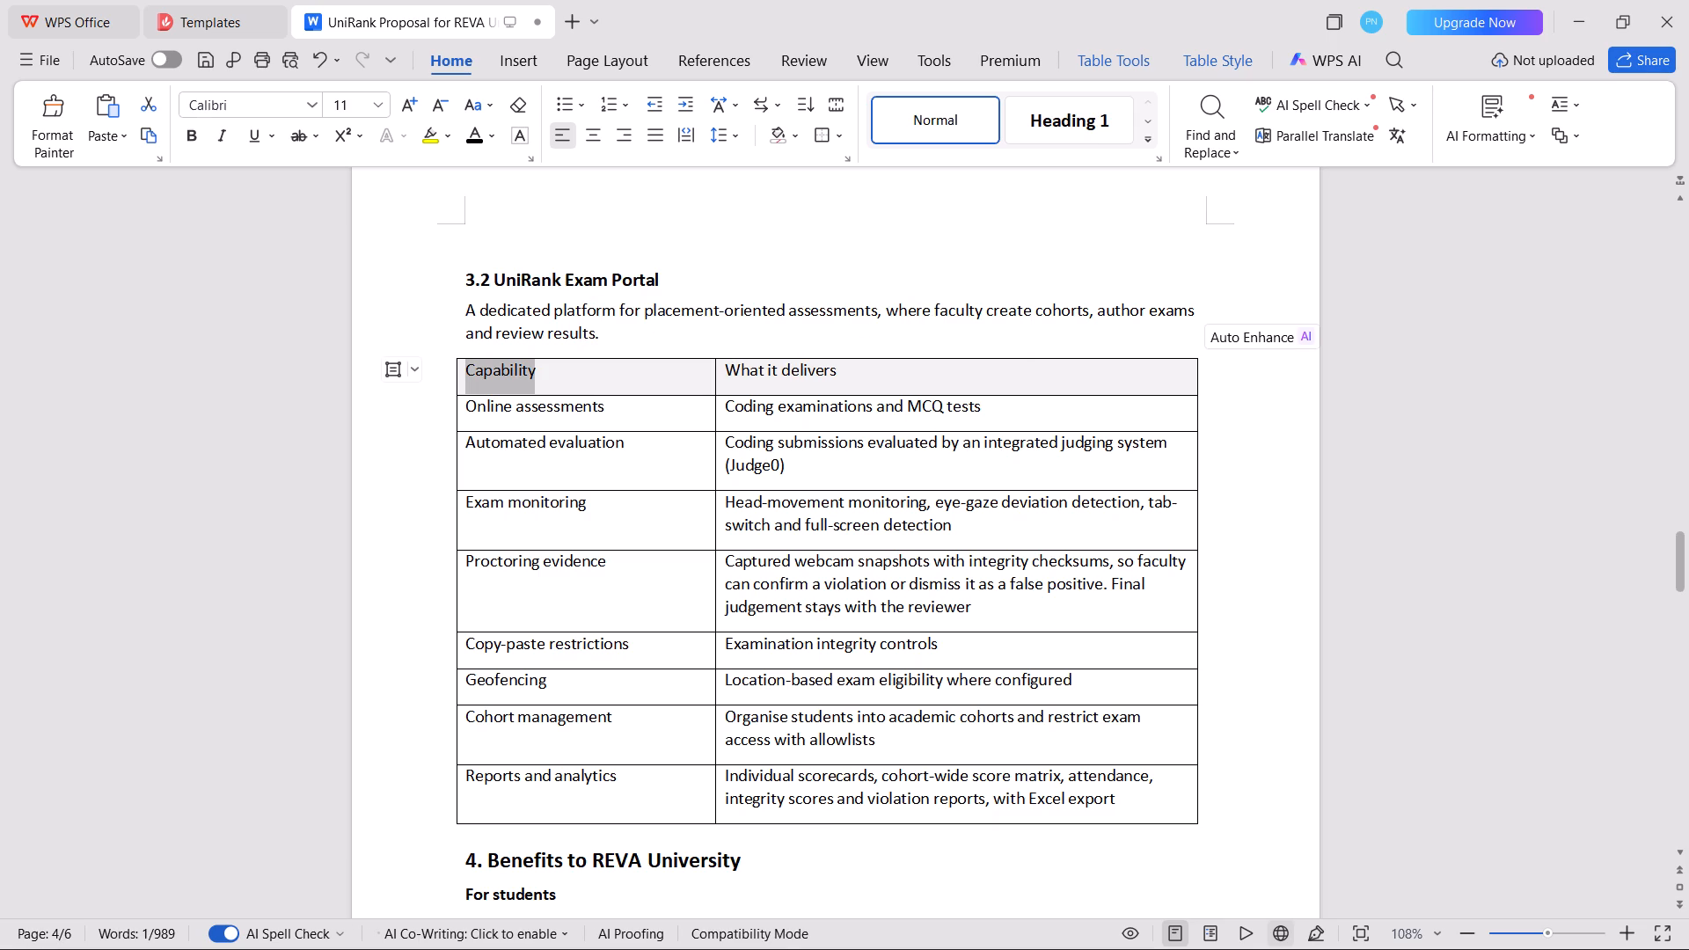
{"action": "left_click_drag", "start_coordinate": [628, 384], "coordinate": [834, 381]}
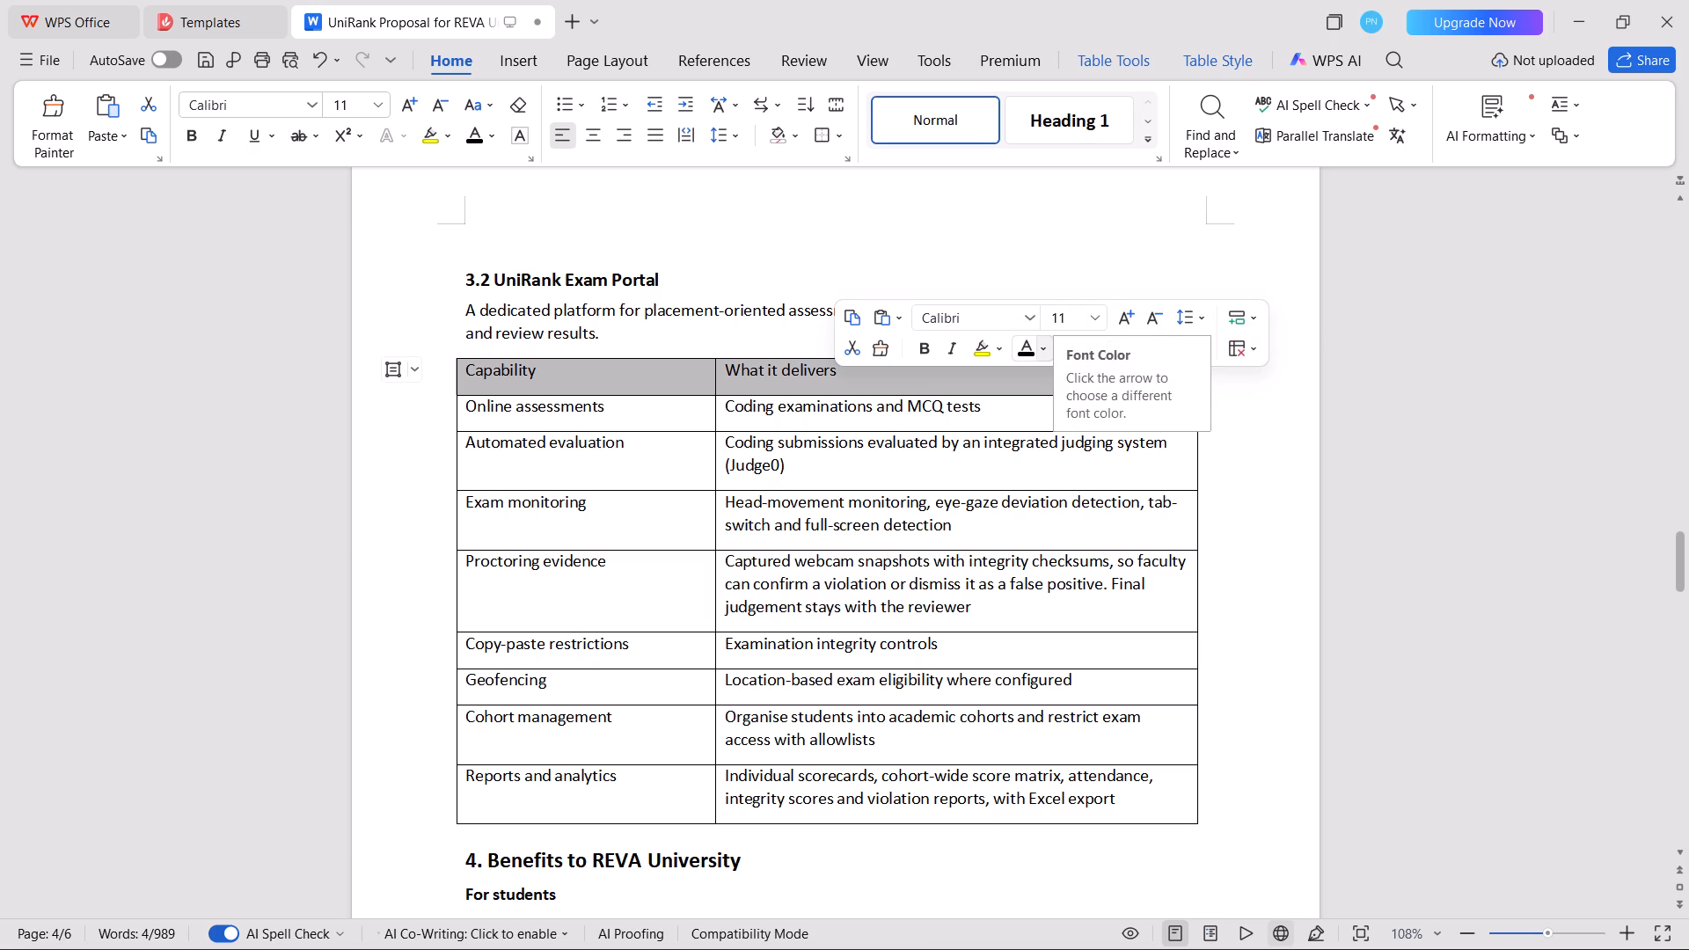
{"action": "left_click", "coordinate": [991, 355]}
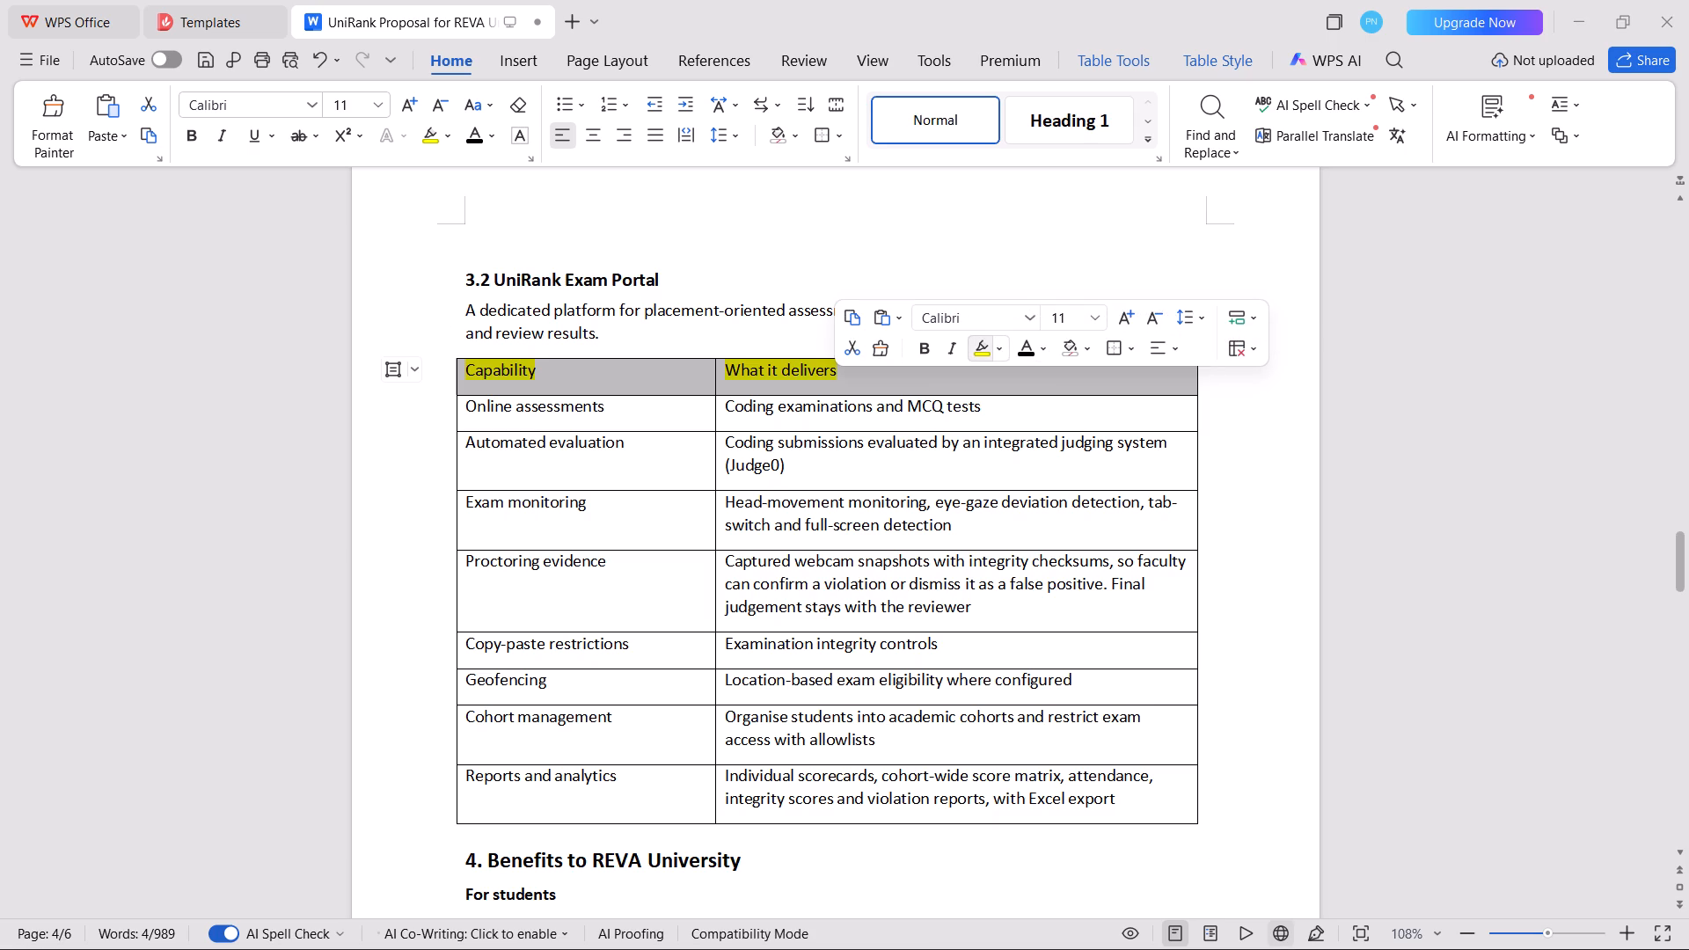
{"action": "left_click", "coordinate": [991, 355]}
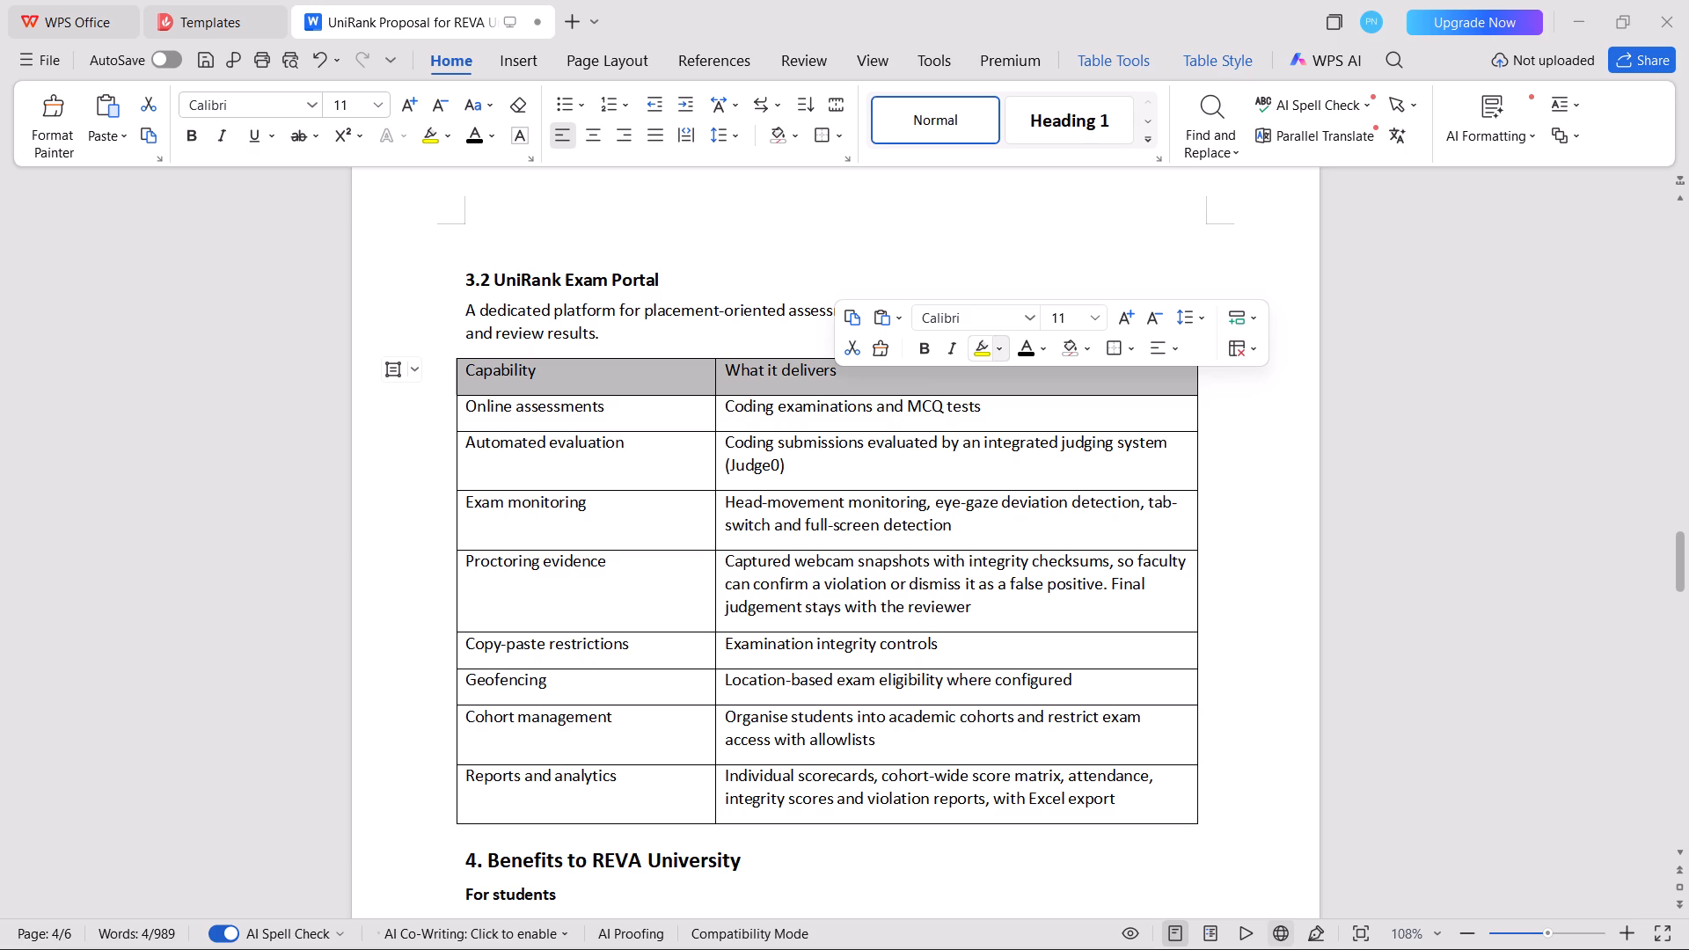
{"action": "left_click", "coordinate": [1081, 346]}
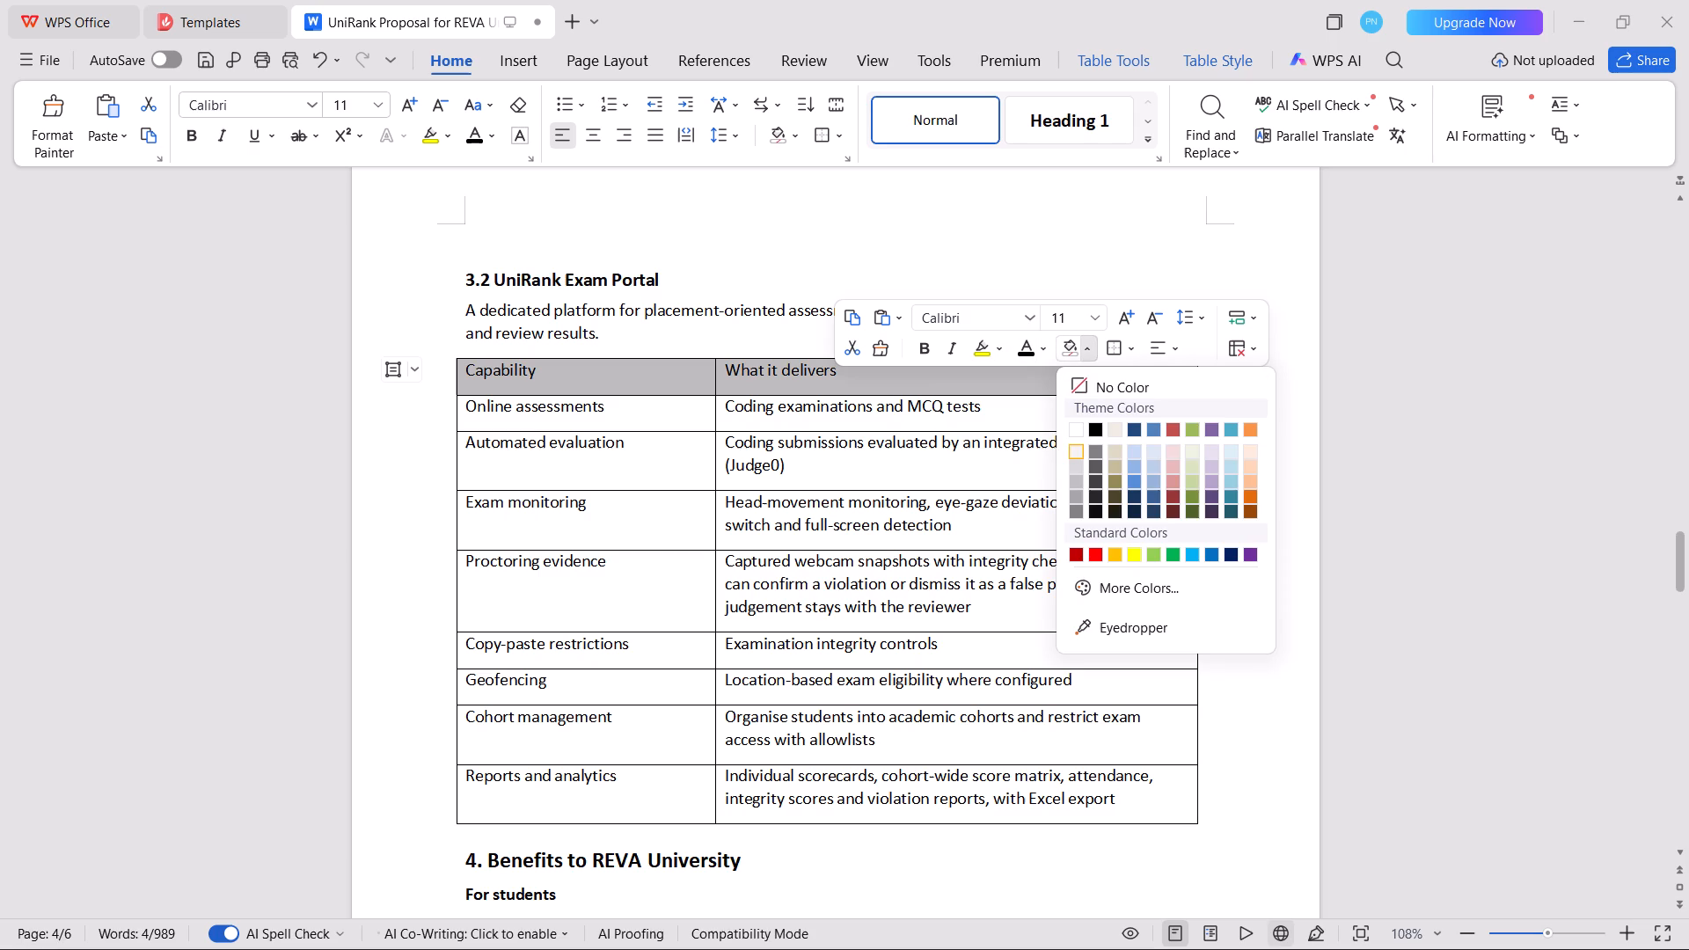
{"action": "left_click", "coordinate": [1075, 513]}
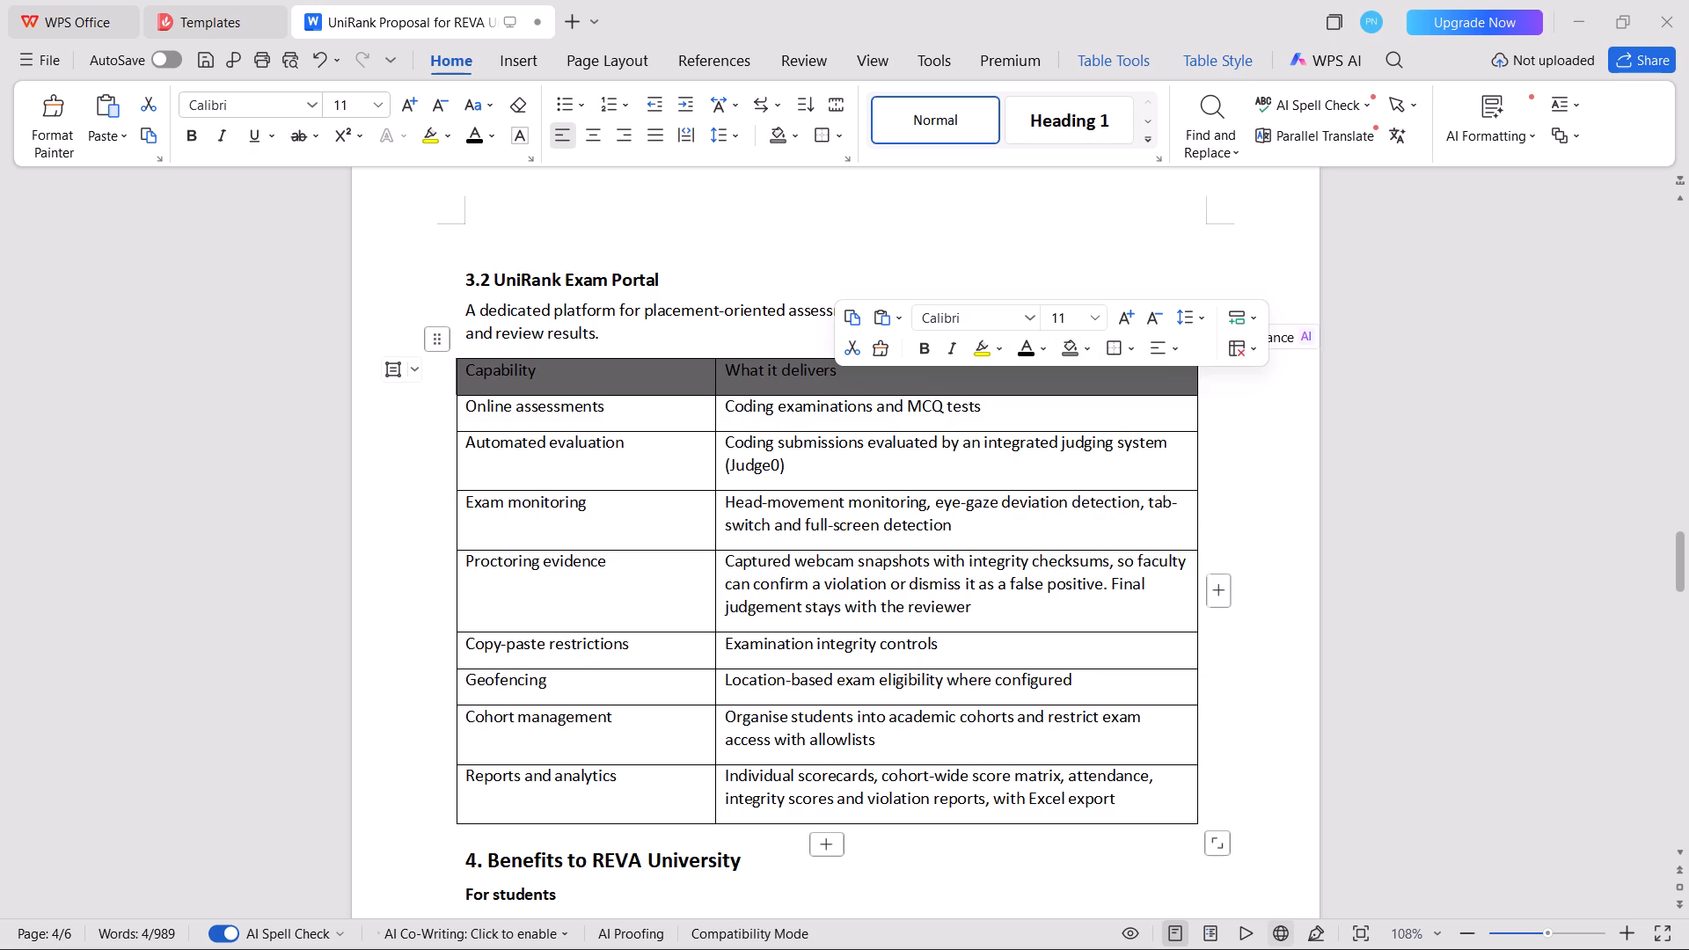
{"action": "left_click", "coordinate": [1089, 349]}
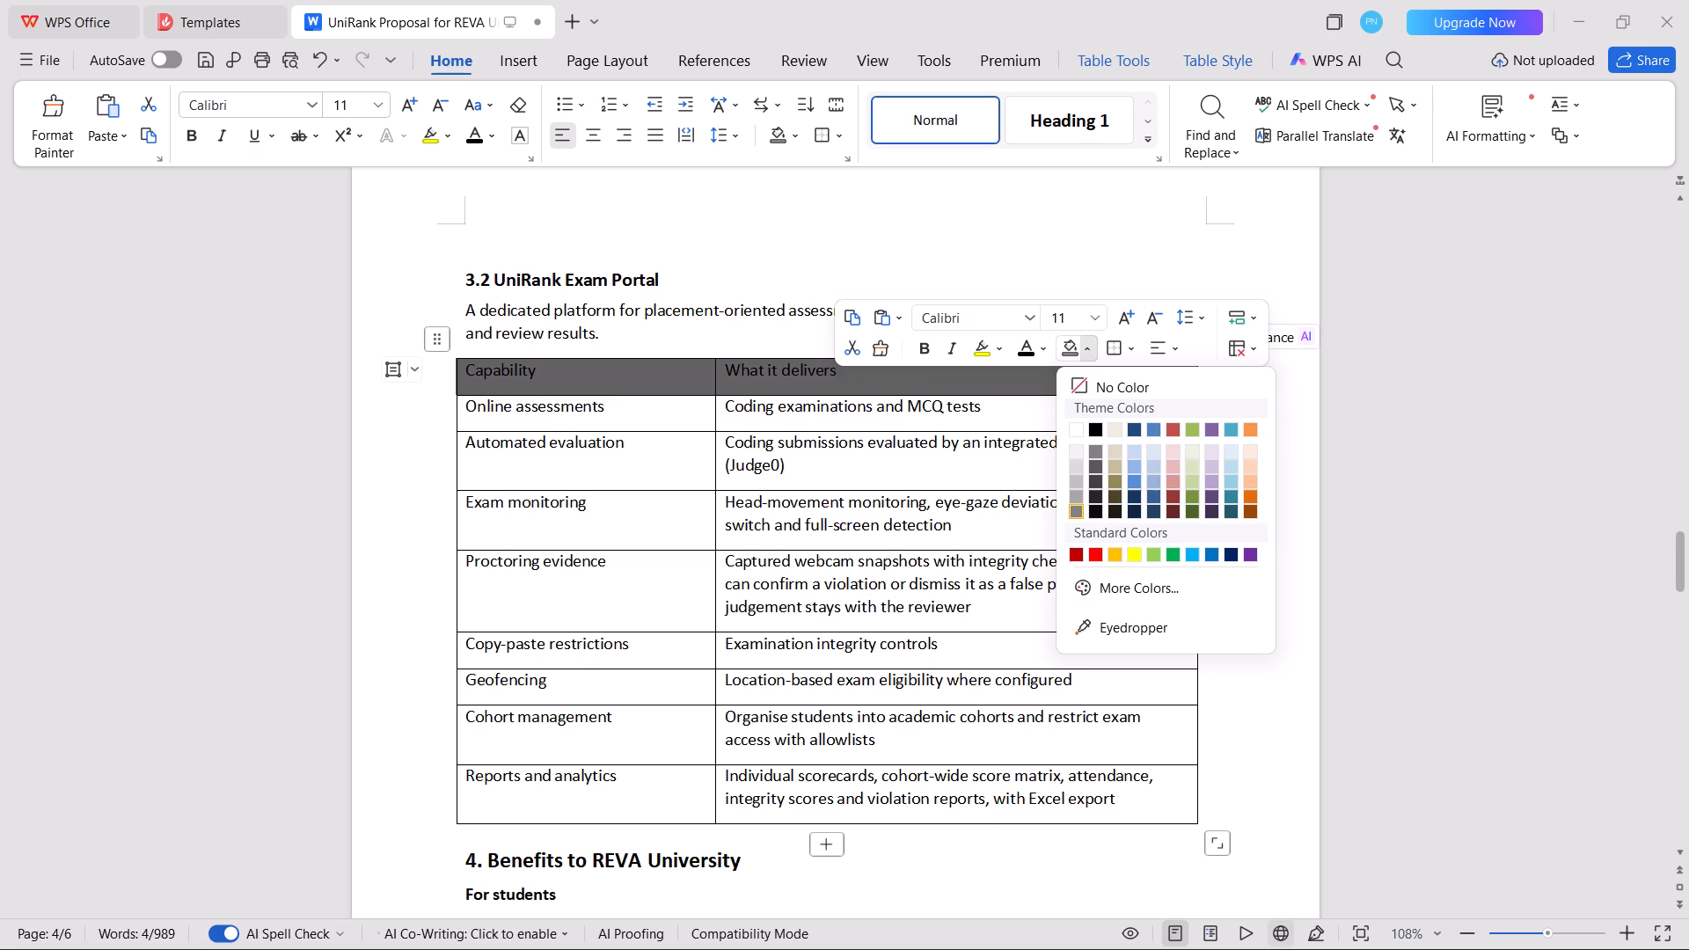
{"action": "left_click", "coordinate": [1078, 504]}
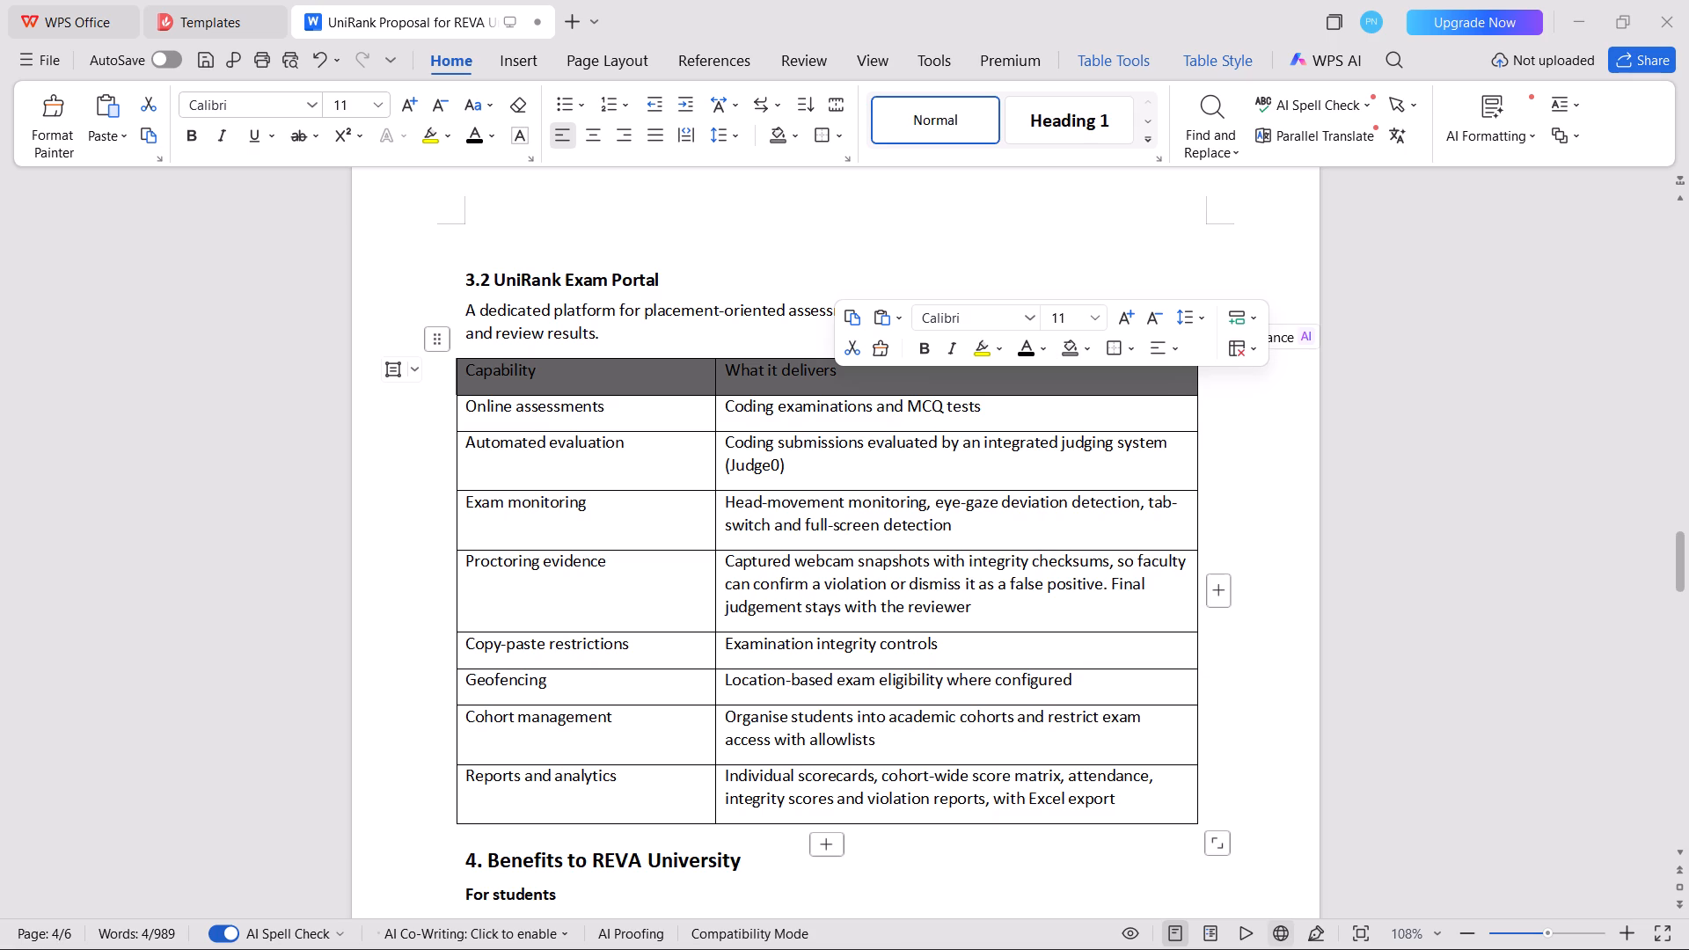
{"action": "left_click", "coordinate": [1090, 351]}
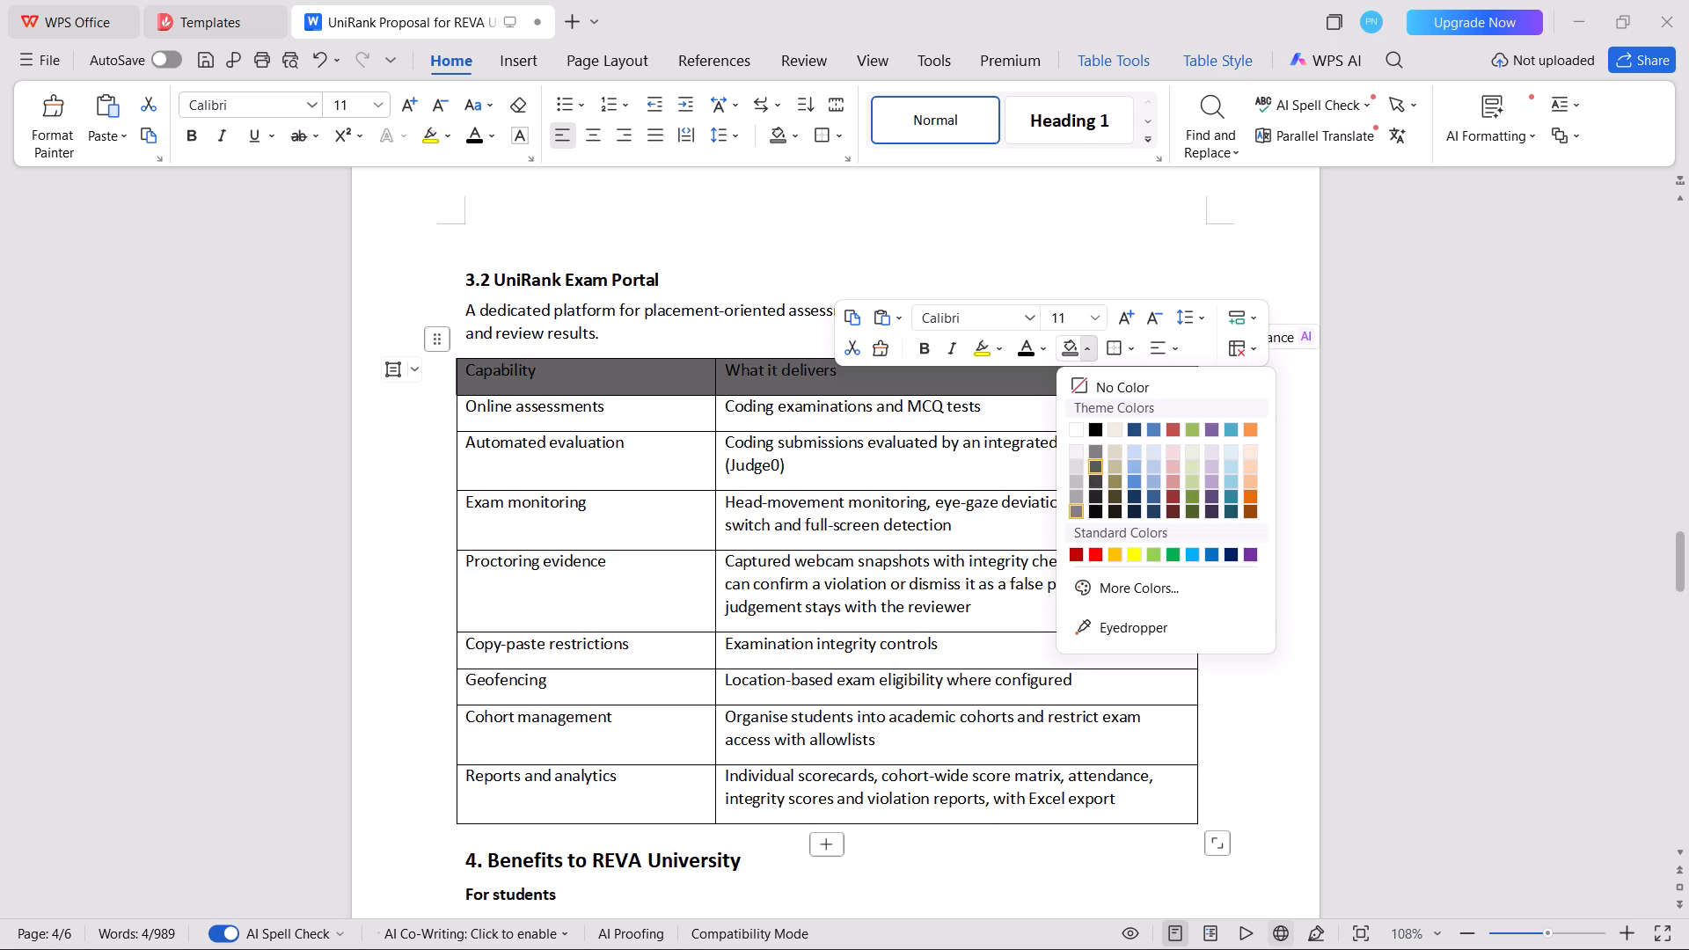
{"action": "left_click", "coordinate": [1080, 498]}
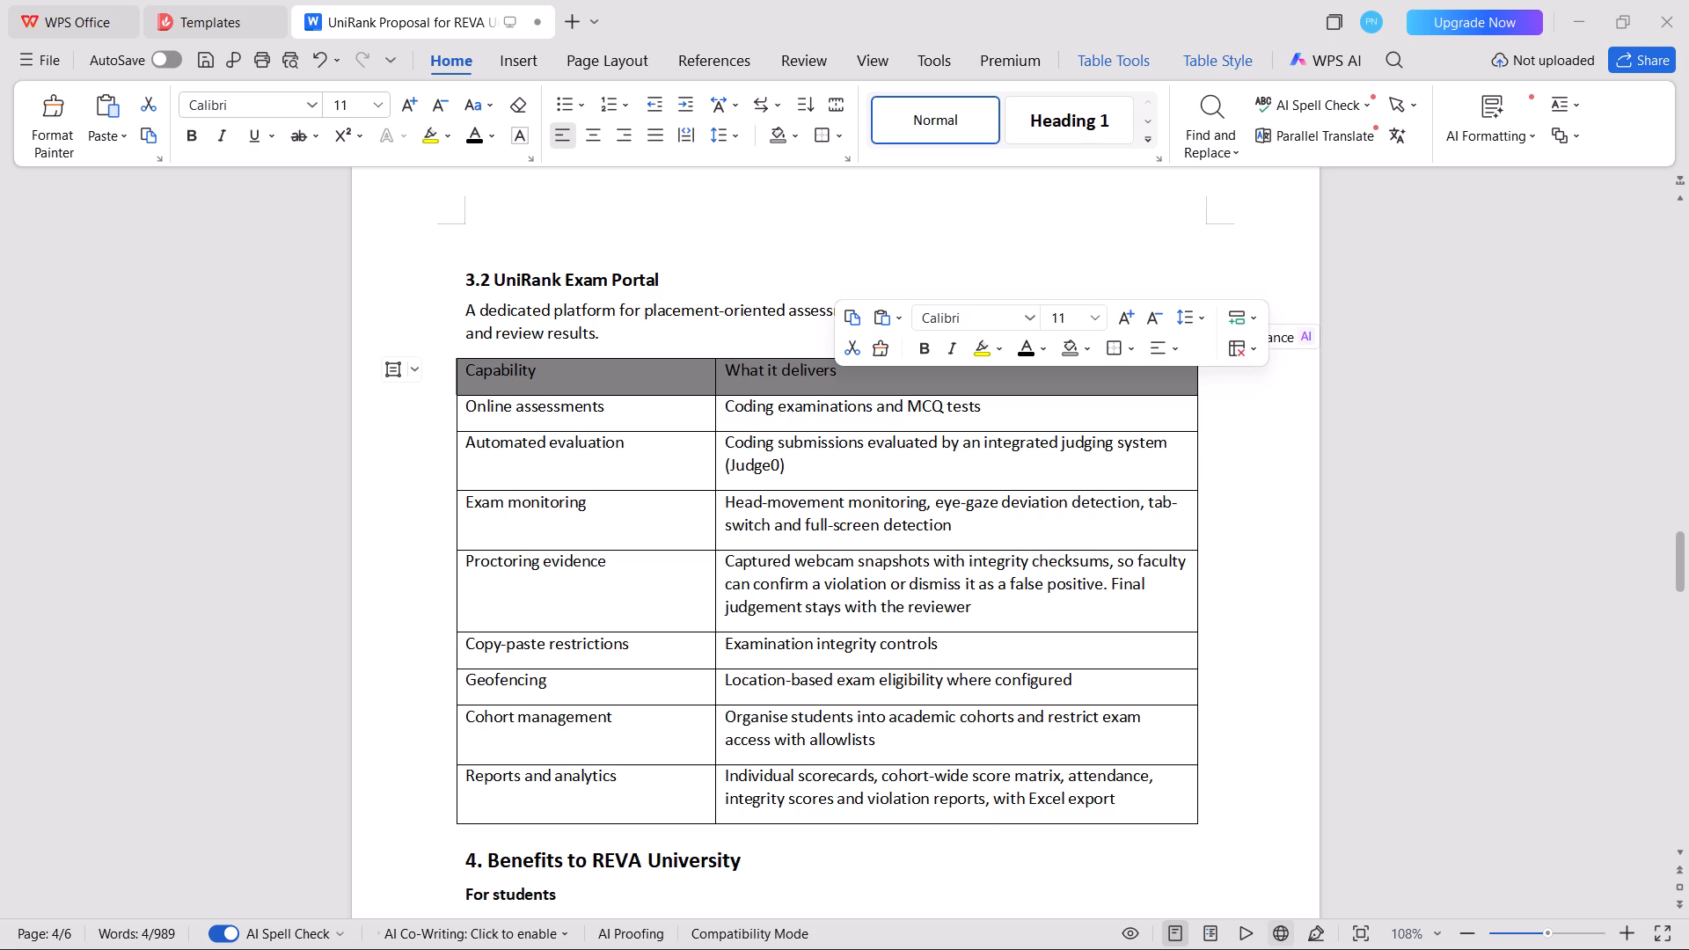
{"action": "left_click", "coordinate": [1082, 341]}
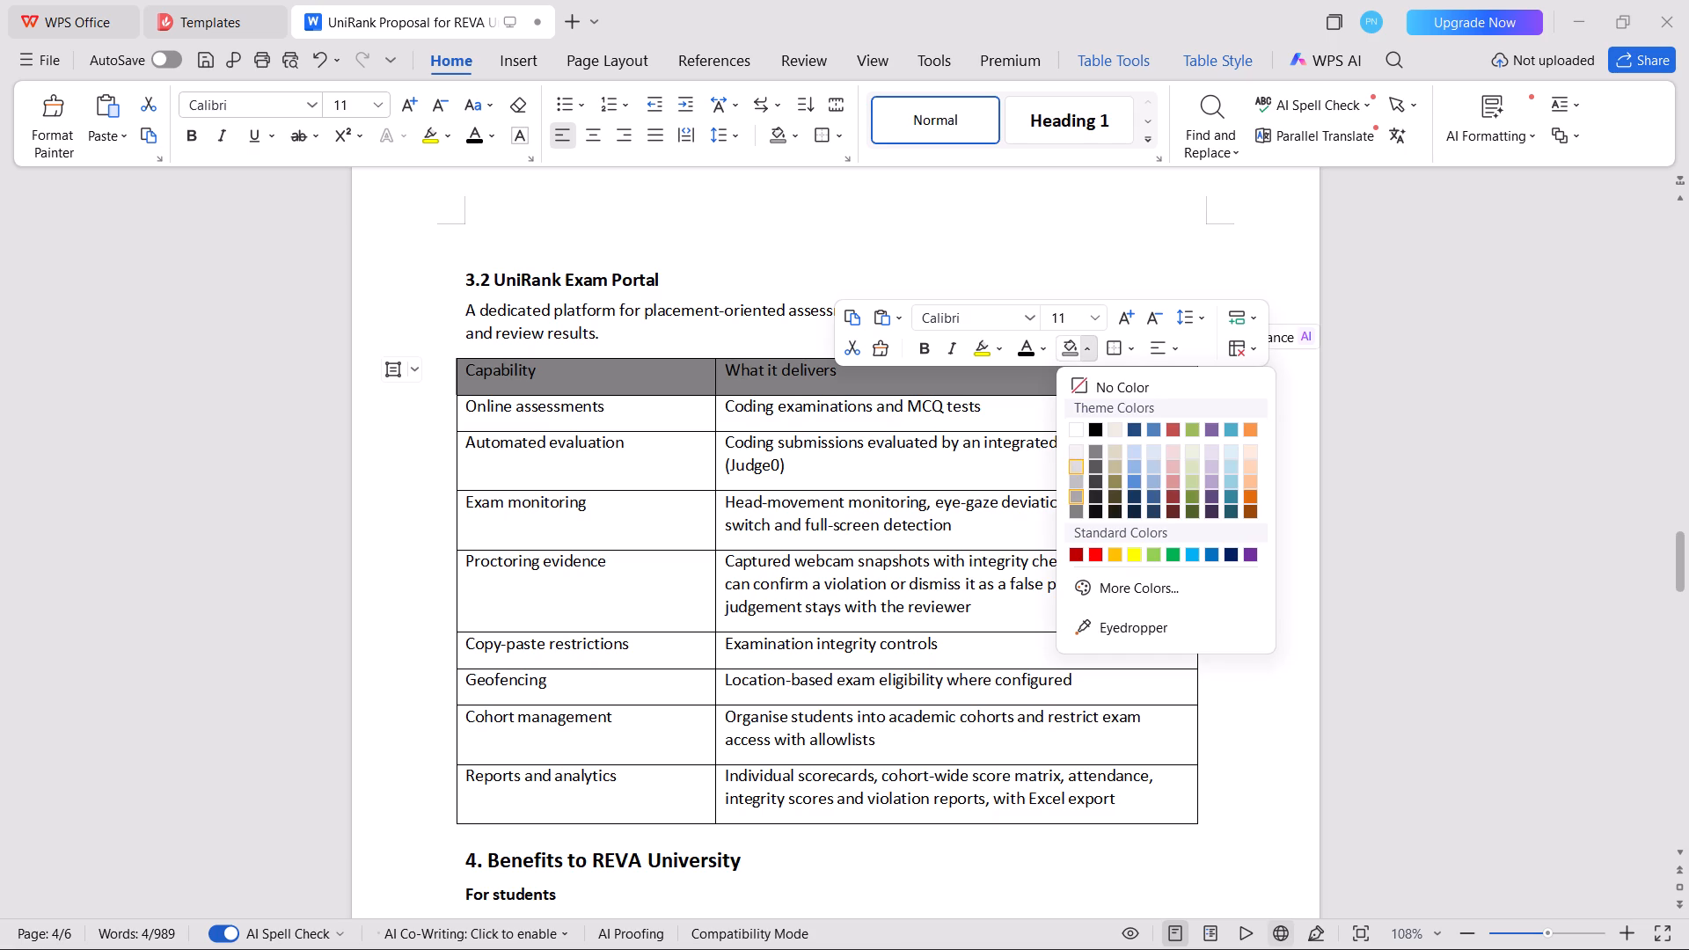
{"action": "left_click", "coordinate": [1071, 482]}
{"action": "left_click", "coordinate": [1071, 482]}
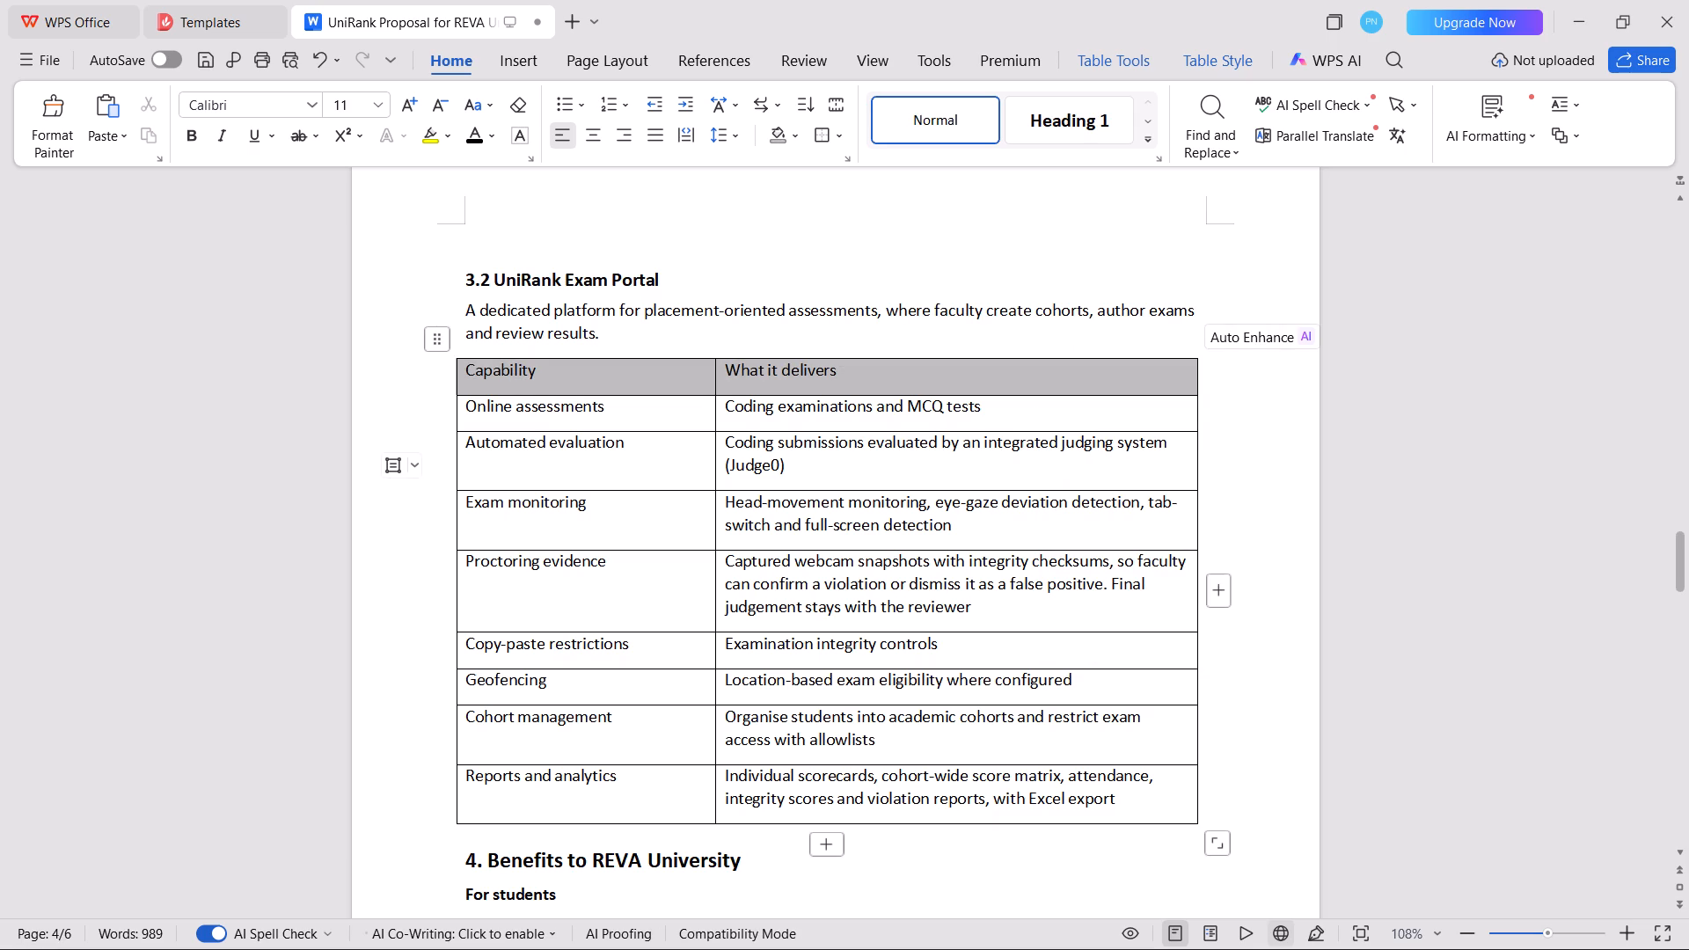
Shade the header row of the 3.1 UniRank Main Website table light grey, using the second shade below white in the theme colours.
{"action": "scroll", "coordinate": [1071, 482], "scroll_direction": "up", "scroll_amount": 6}
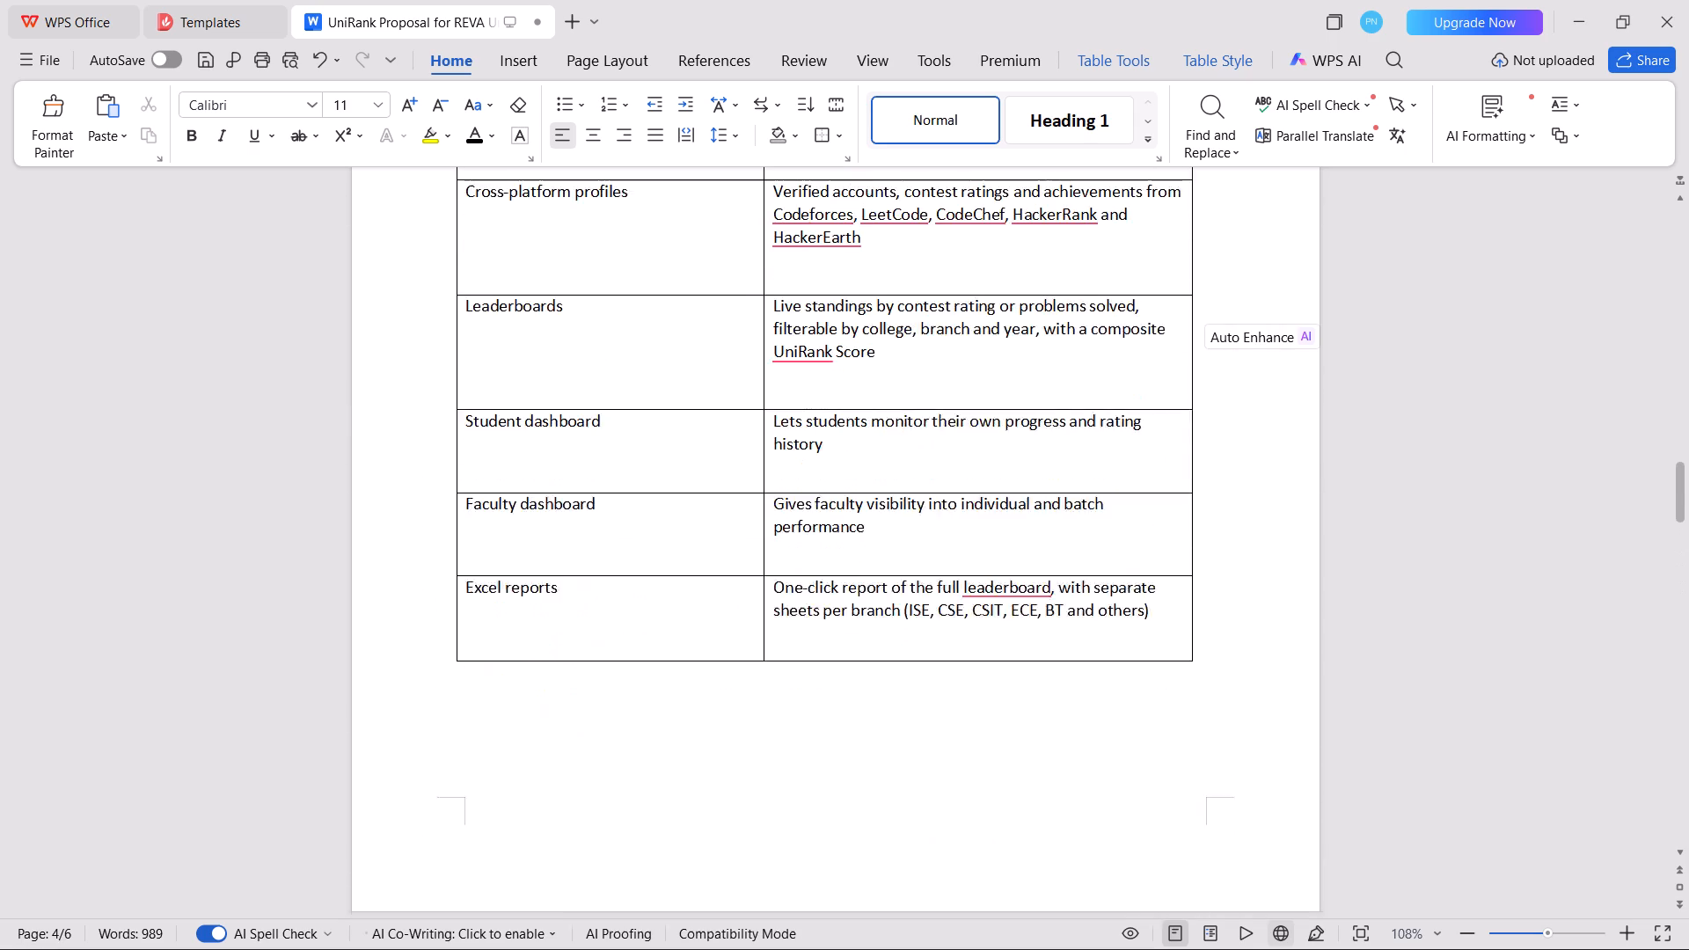
{"action": "scroll", "coordinate": [1071, 482], "scroll_direction": "up", "scroll_amount": 2}
{"action": "triple_click", "coordinate": [1022, 613]}
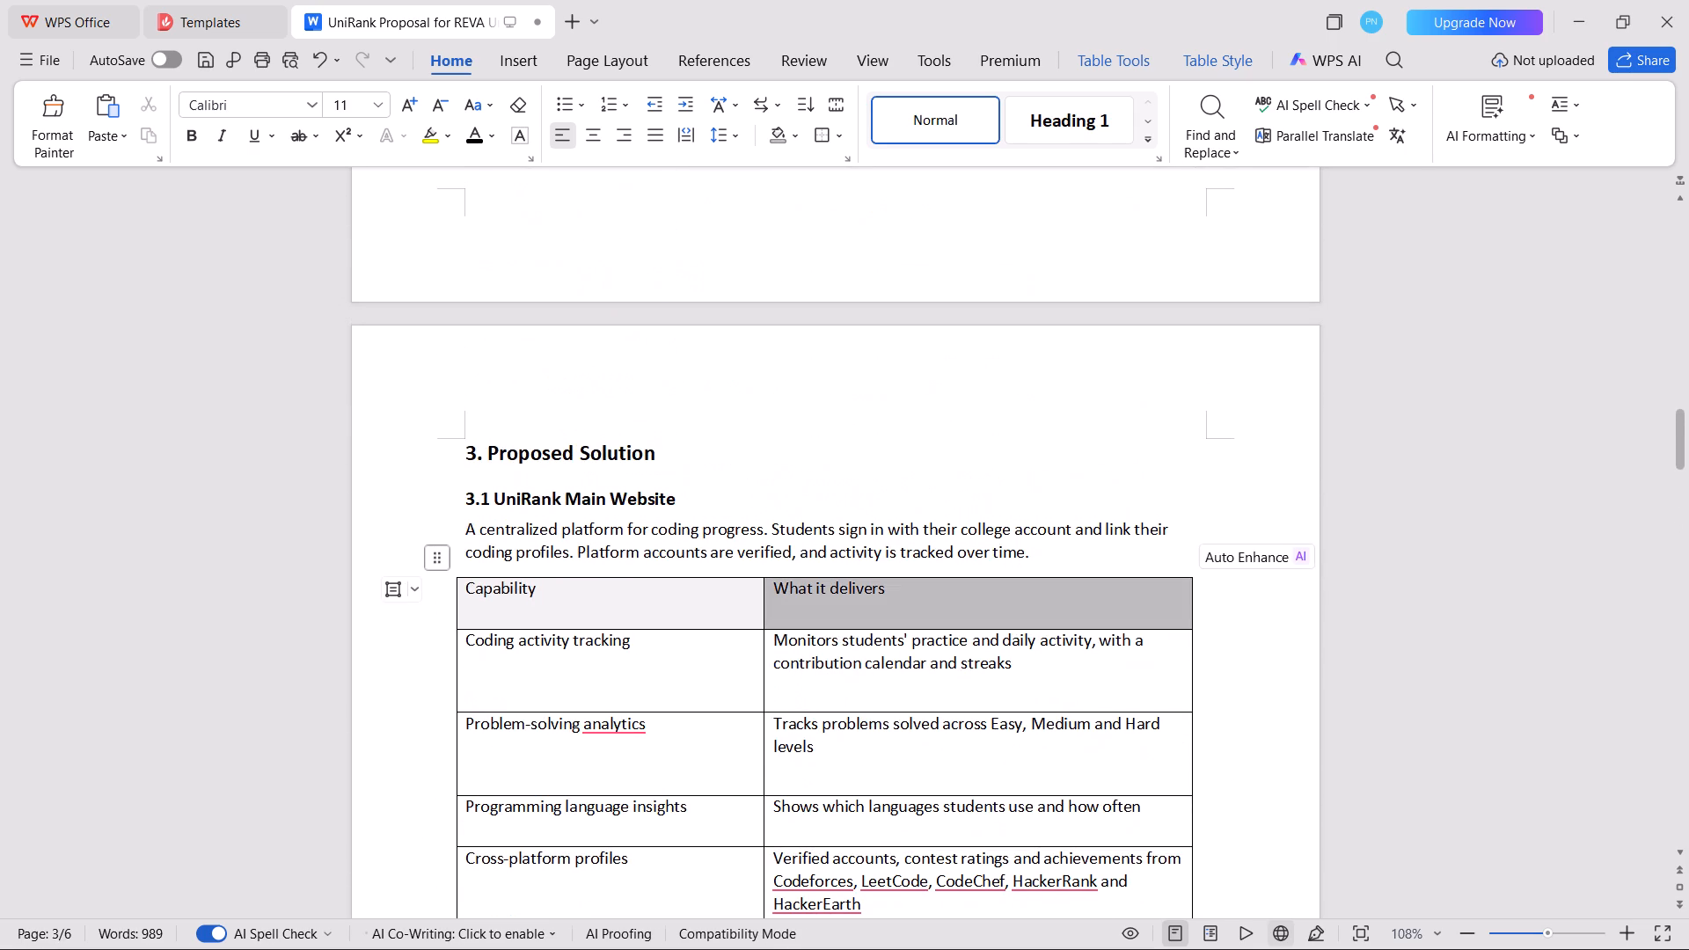
{"action": "left_click_drag", "start_coordinate": [713, 598], "coordinate": [915, 600]}
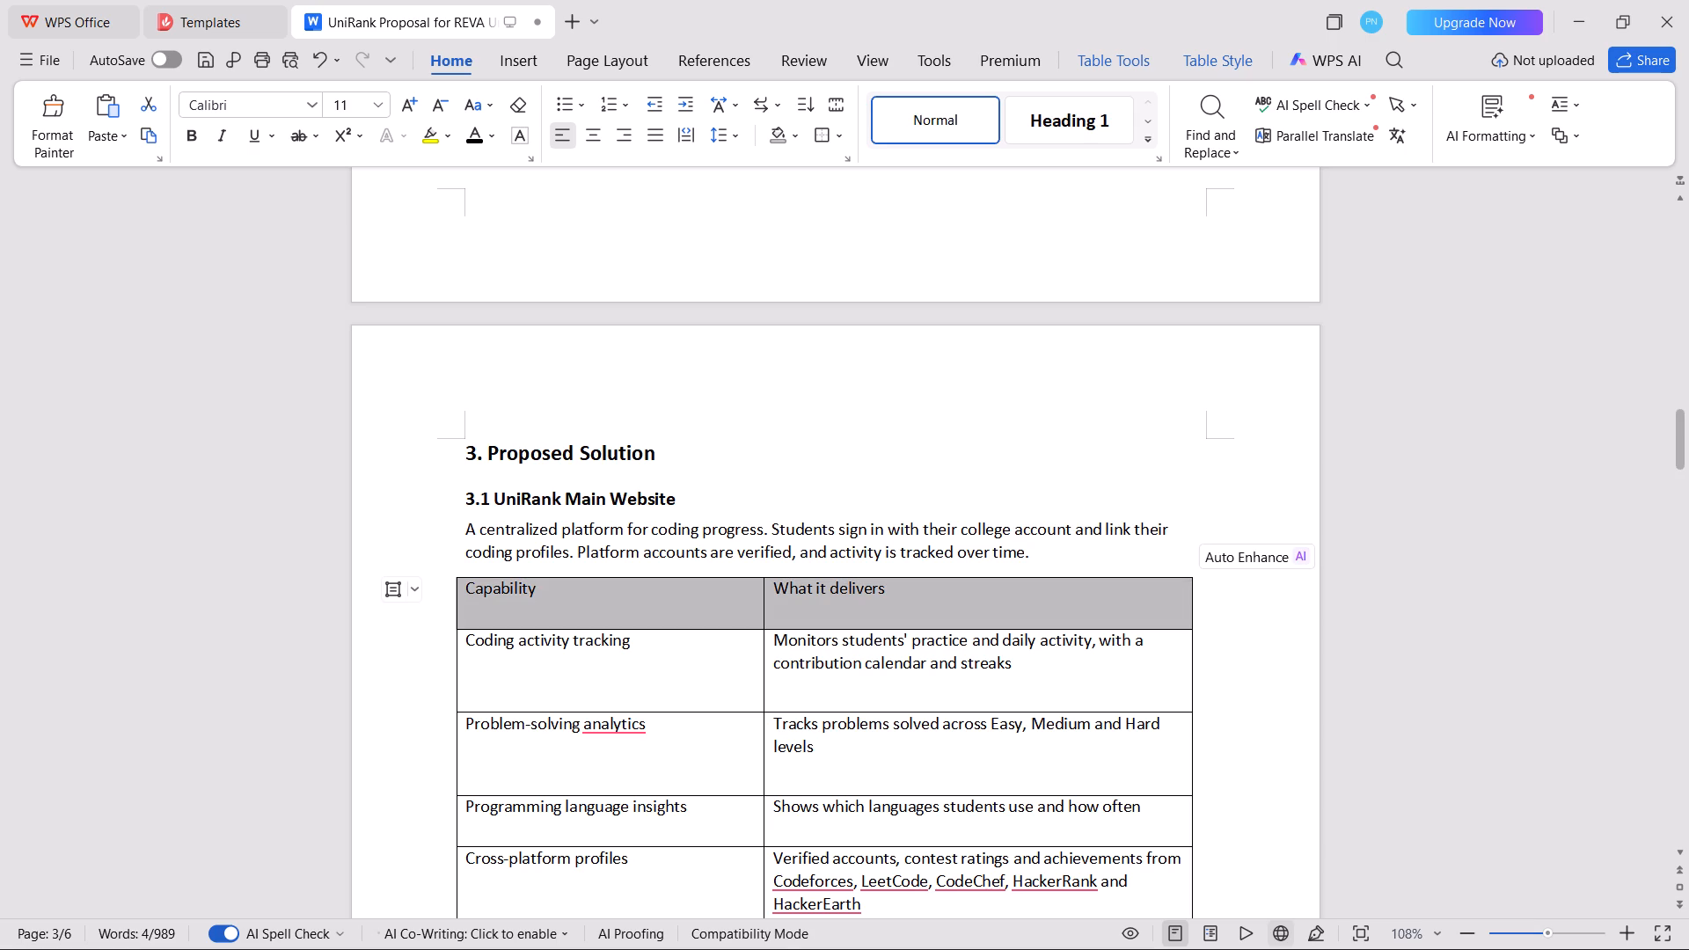
{"action": "left_click_drag", "start_coordinate": [915, 600], "coordinate": [971, 597]}
{"action": "left_click", "coordinate": [1218, 563]}
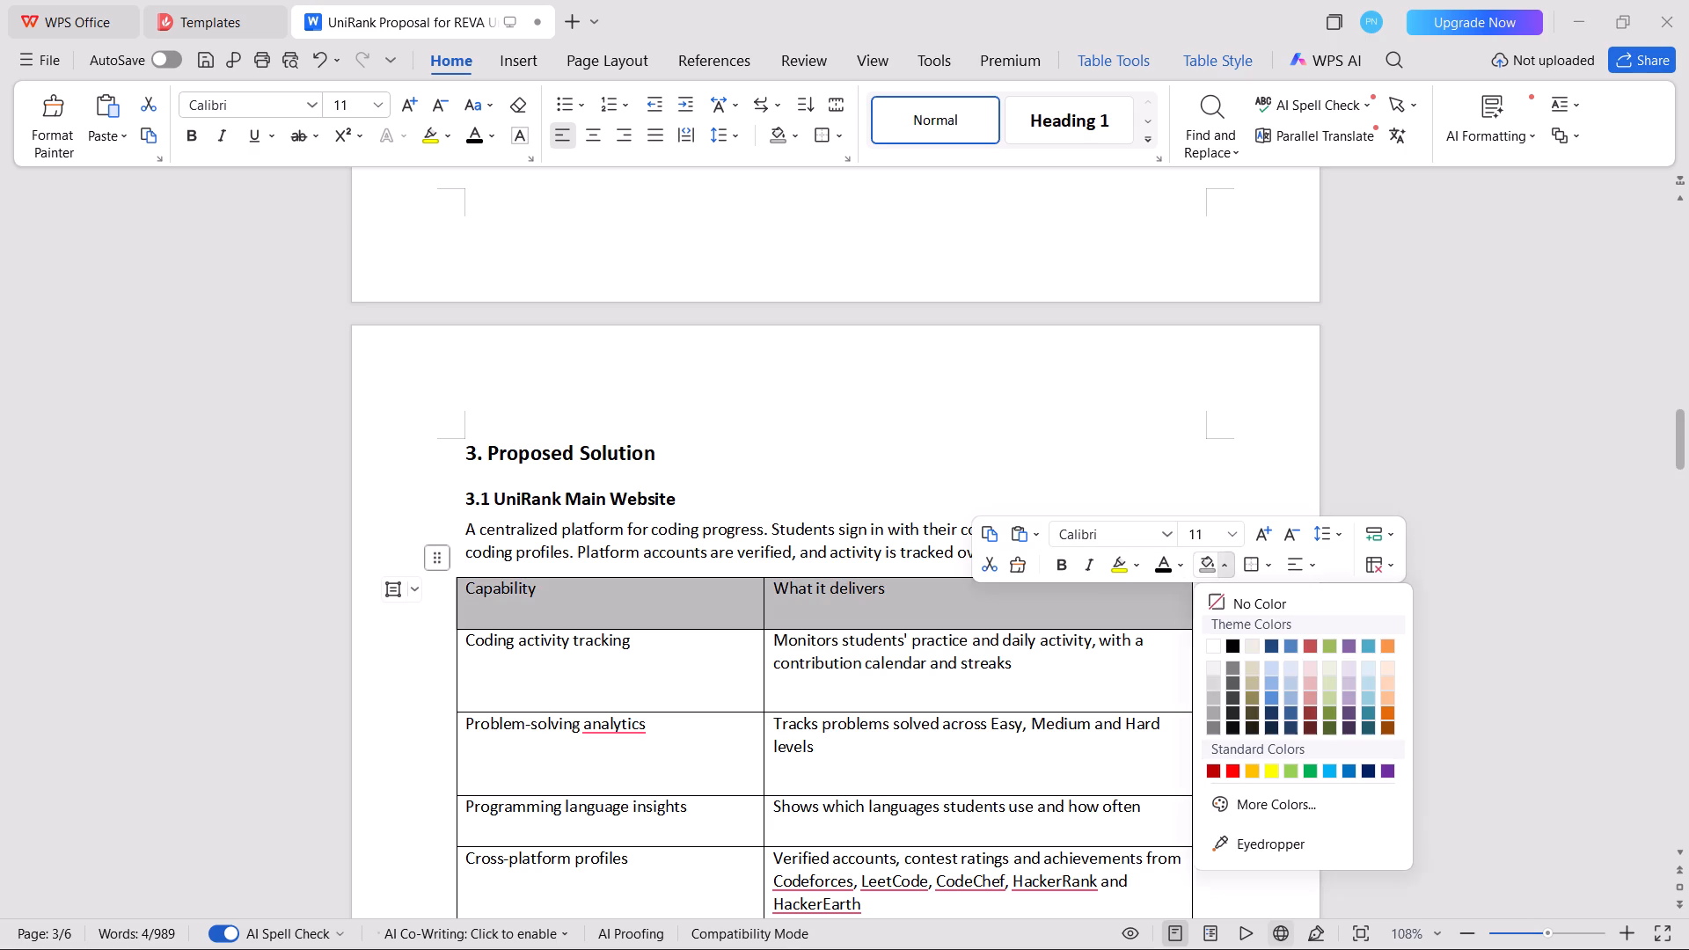
{"action": "left_click", "coordinate": [1209, 697]}
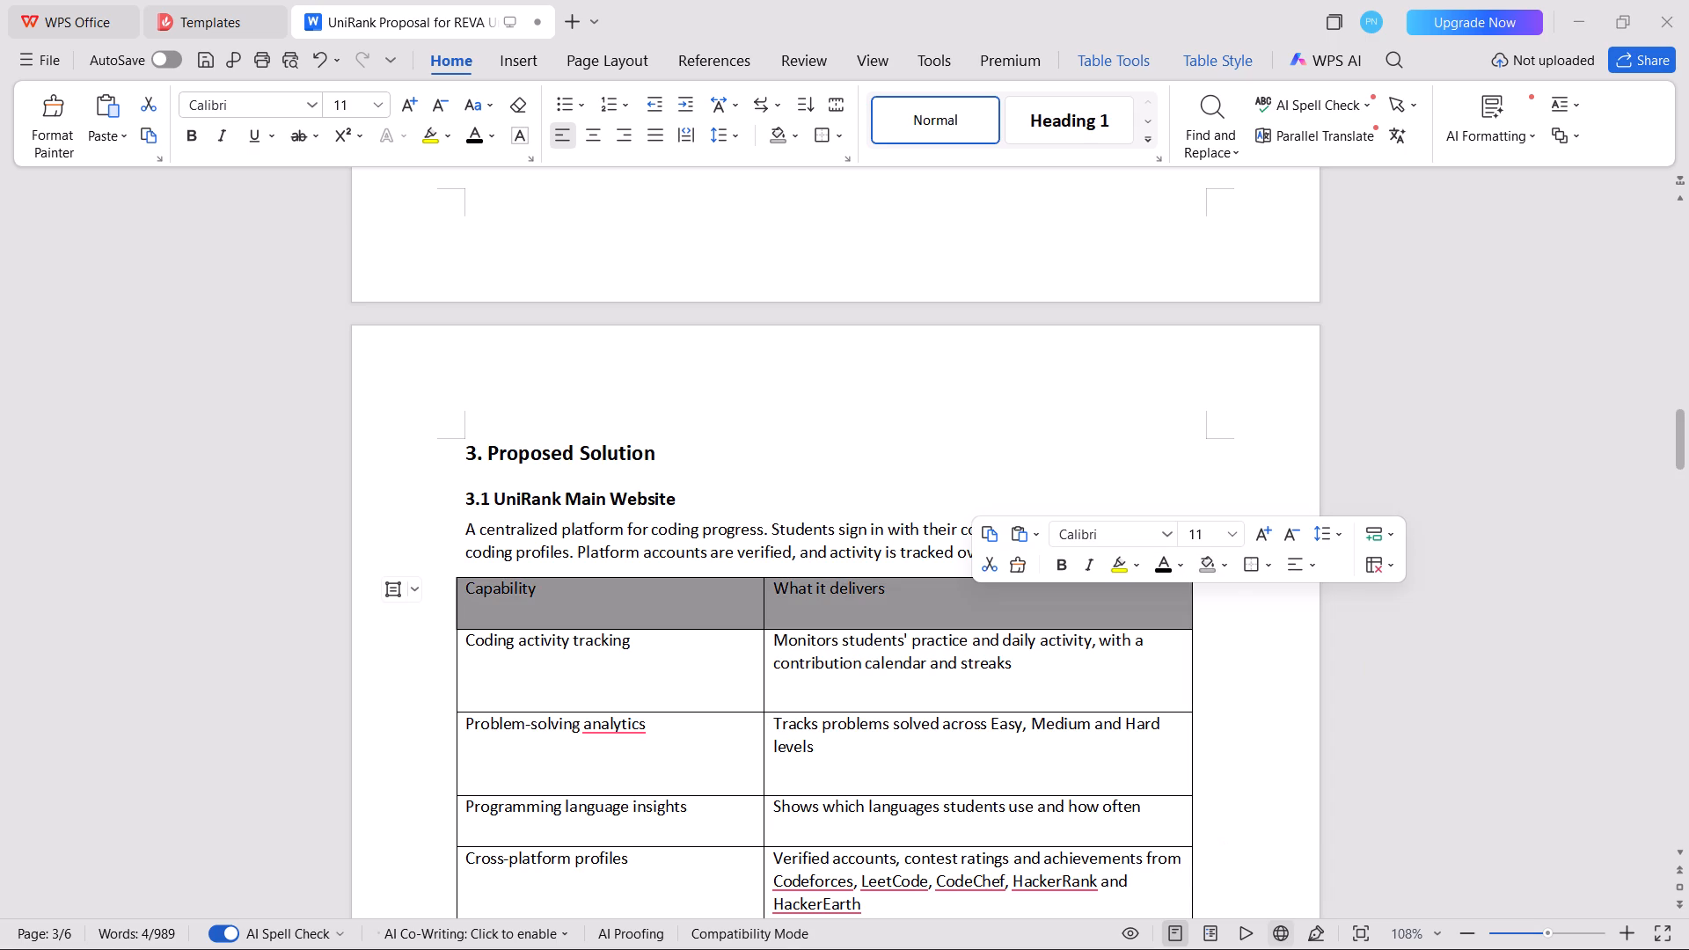
{"action": "left_click", "coordinate": [1225, 573]}
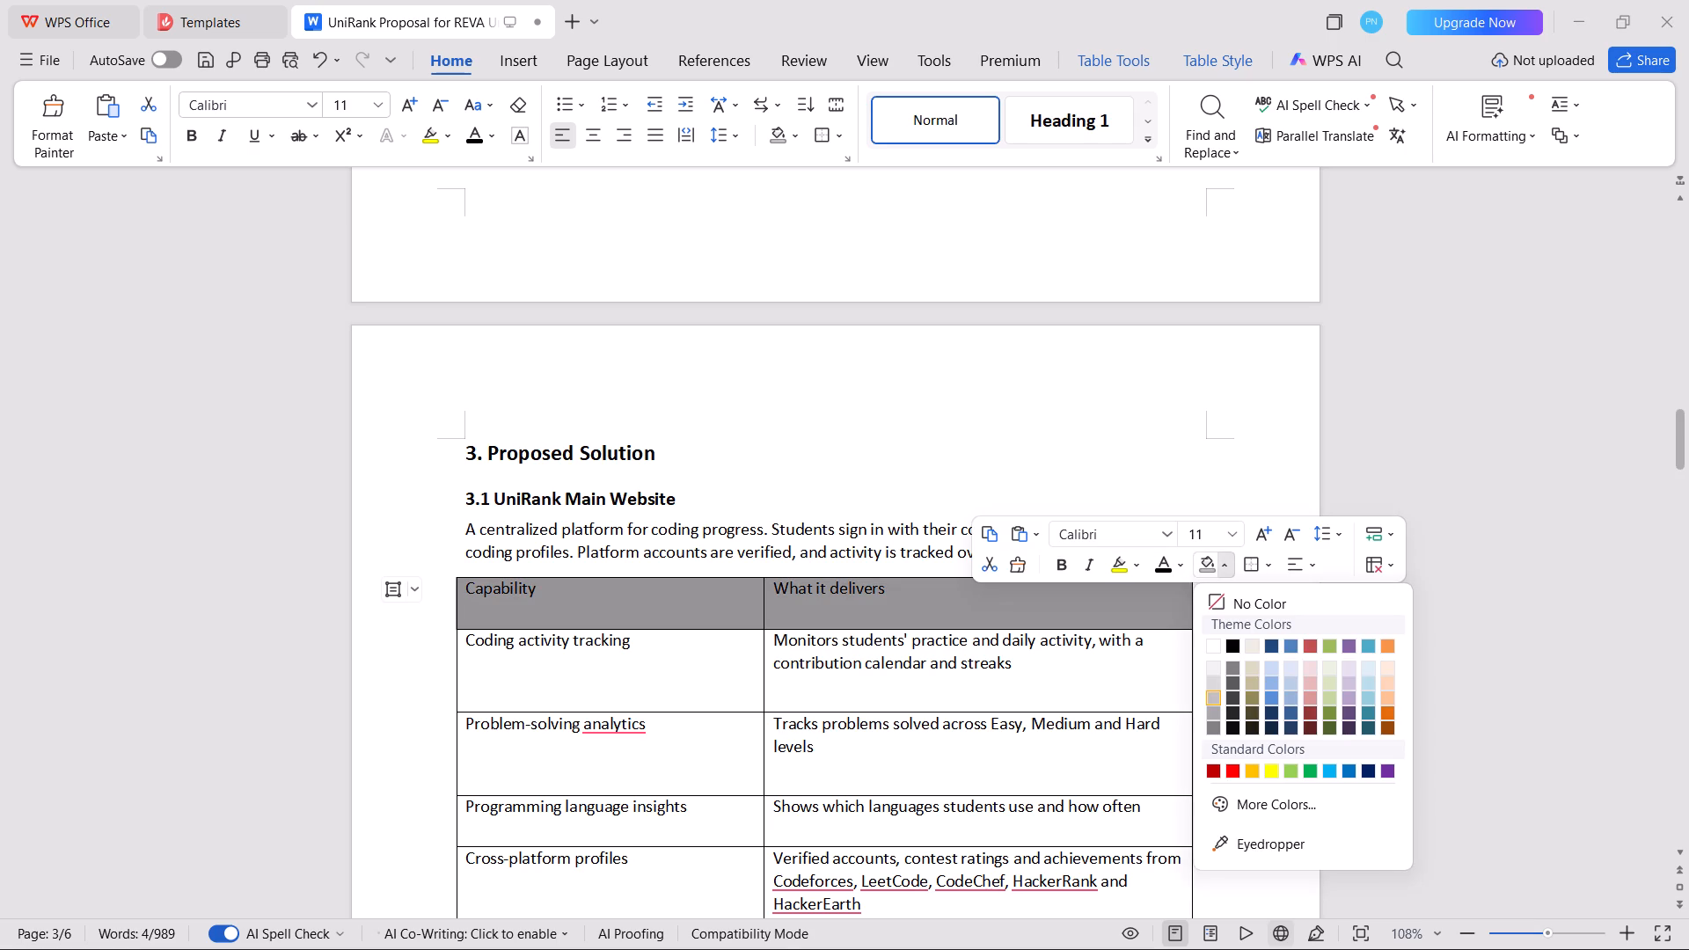
{"action": "left_click", "coordinate": [1215, 684]}
{"action": "left_click", "coordinate": [1215, 684]}
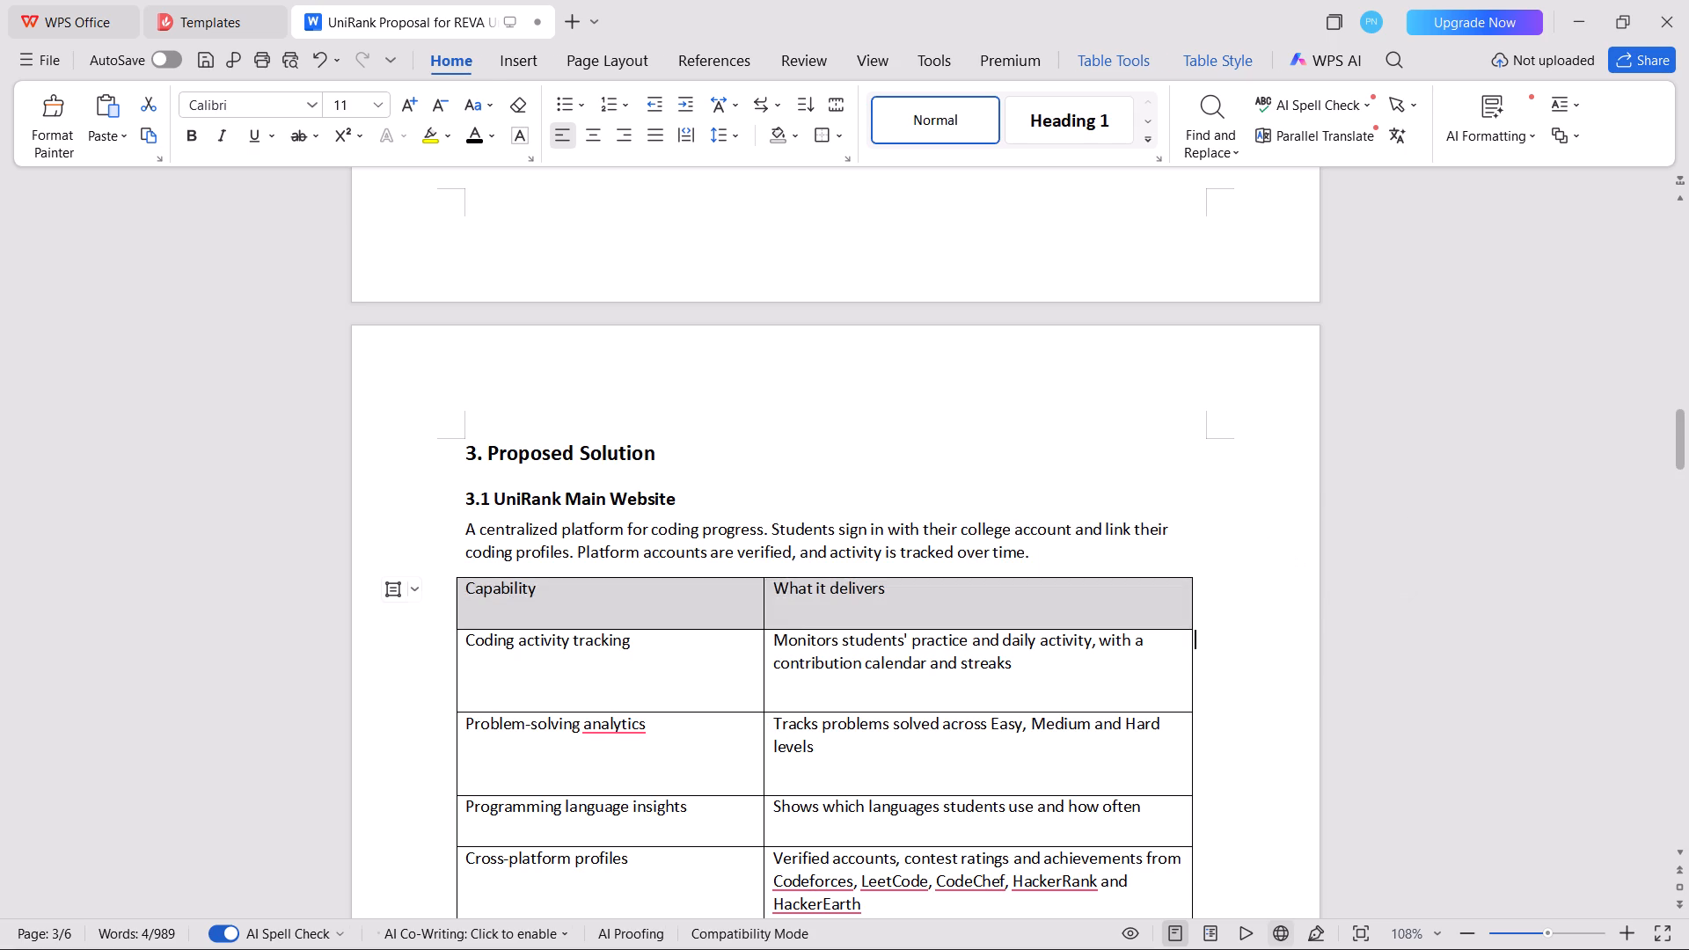
Shade the header row of the 5.1 Exam Portal cost table light grey, using the second shade below white in the theme colours.
{"action": "scroll", "coordinate": [1215, 684], "scroll_direction": "up", "scroll_amount": 6}
{"action": "scroll", "coordinate": [1215, 684], "scroll_direction": "down", "scroll_amount": 7}
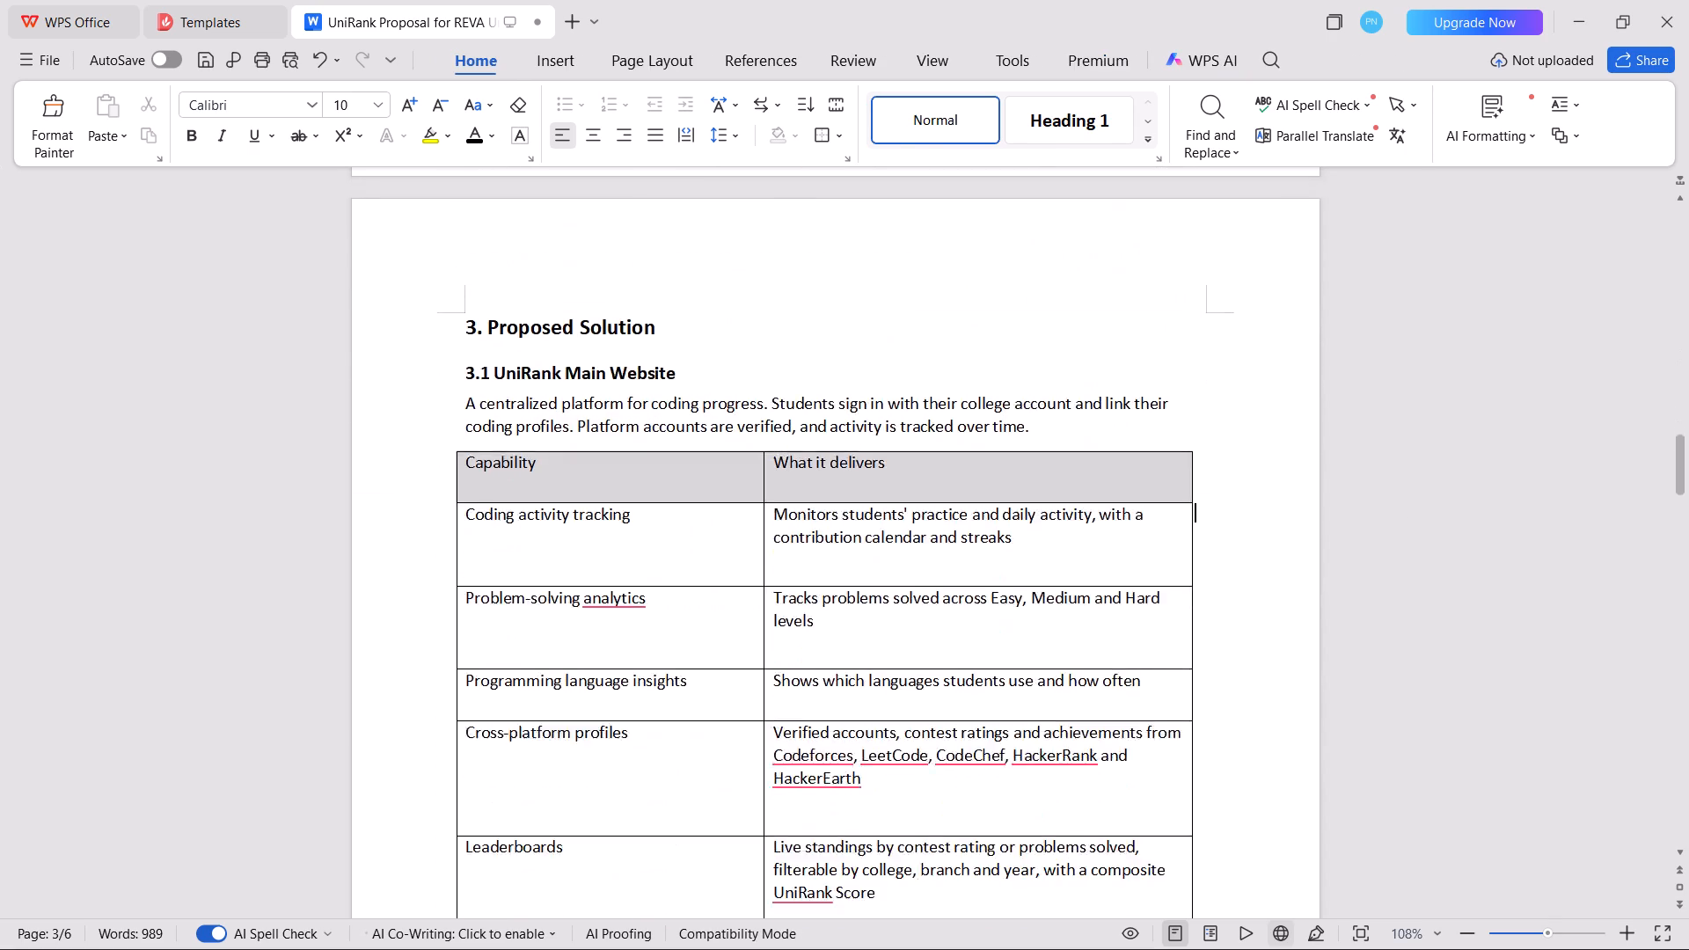
{"action": "scroll", "coordinate": [1215, 684], "scroll_direction": "down", "scroll_amount": 5}
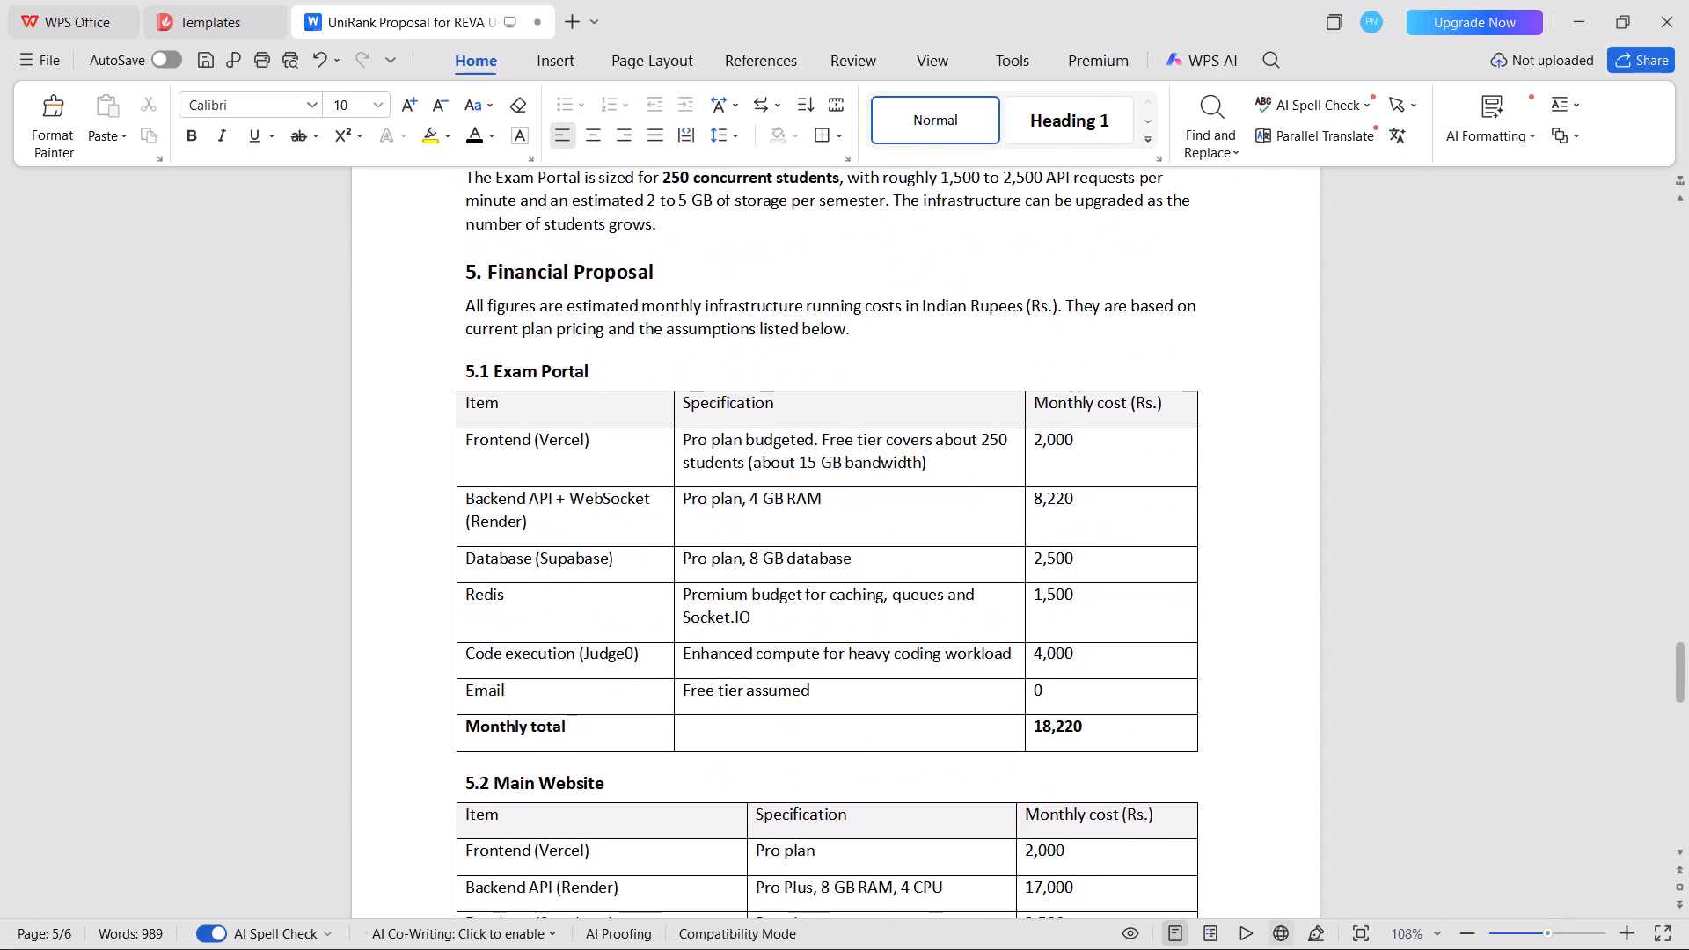
{"action": "scroll", "coordinate": [1215, 684], "scroll_direction": "down", "scroll_amount": 1}
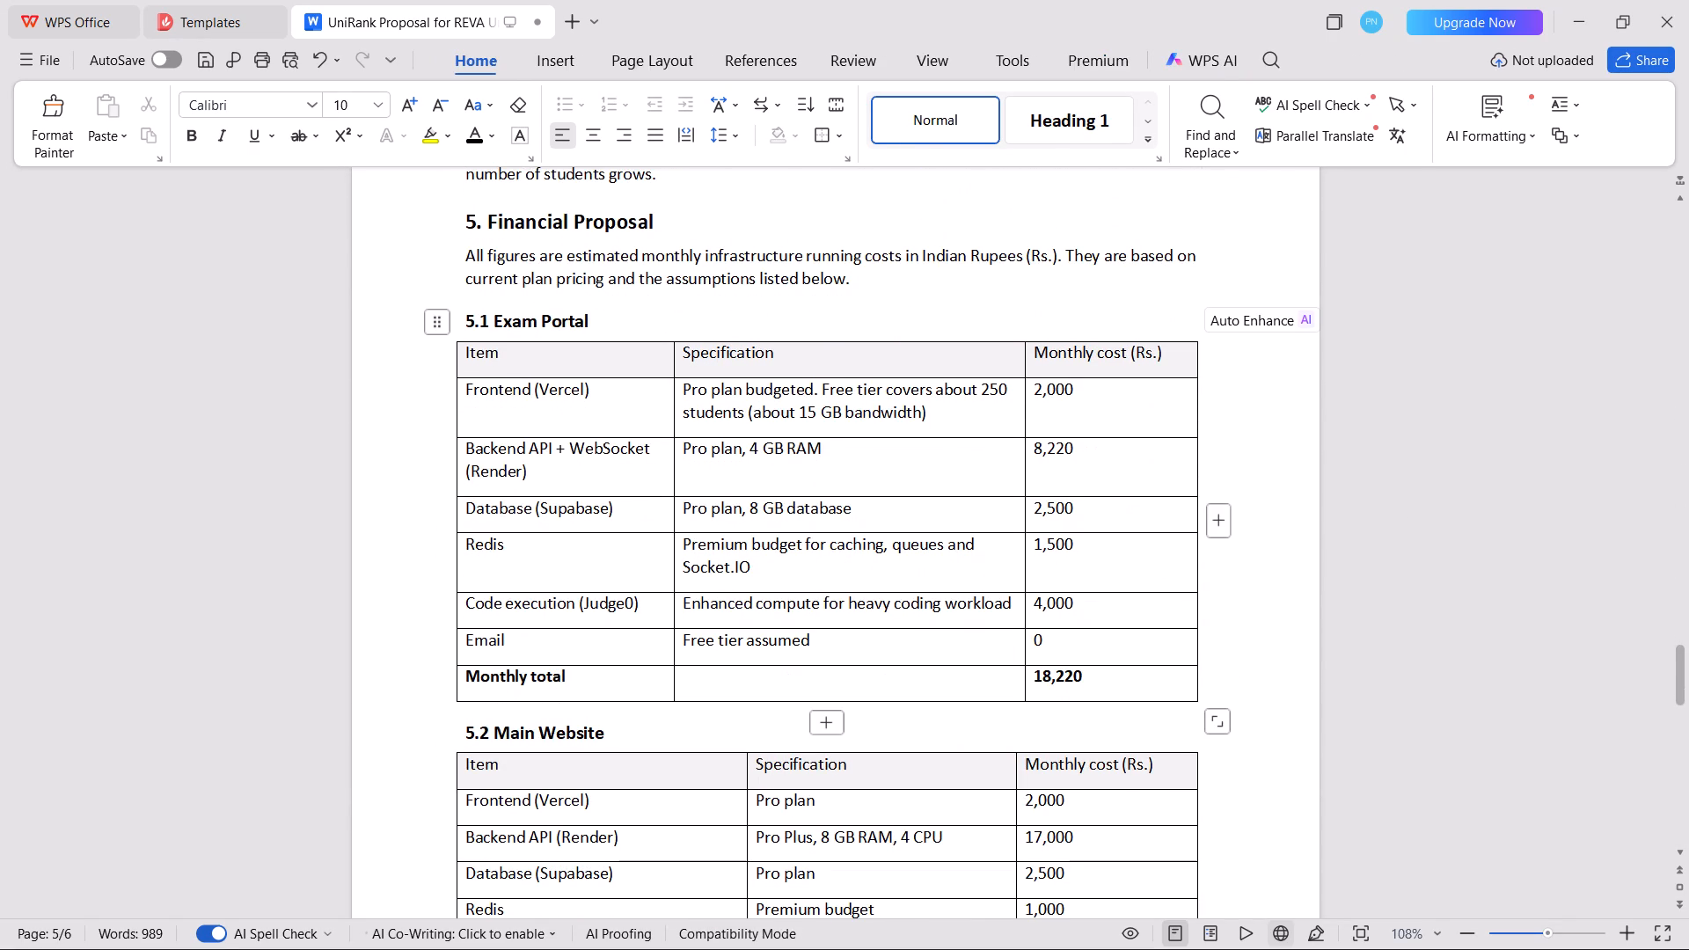
{"action": "triple_click", "coordinate": [560, 362]}
{"action": "scroll", "coordinate": [560, 362], "scroll_direction": "up", "scroll_amount": 5}
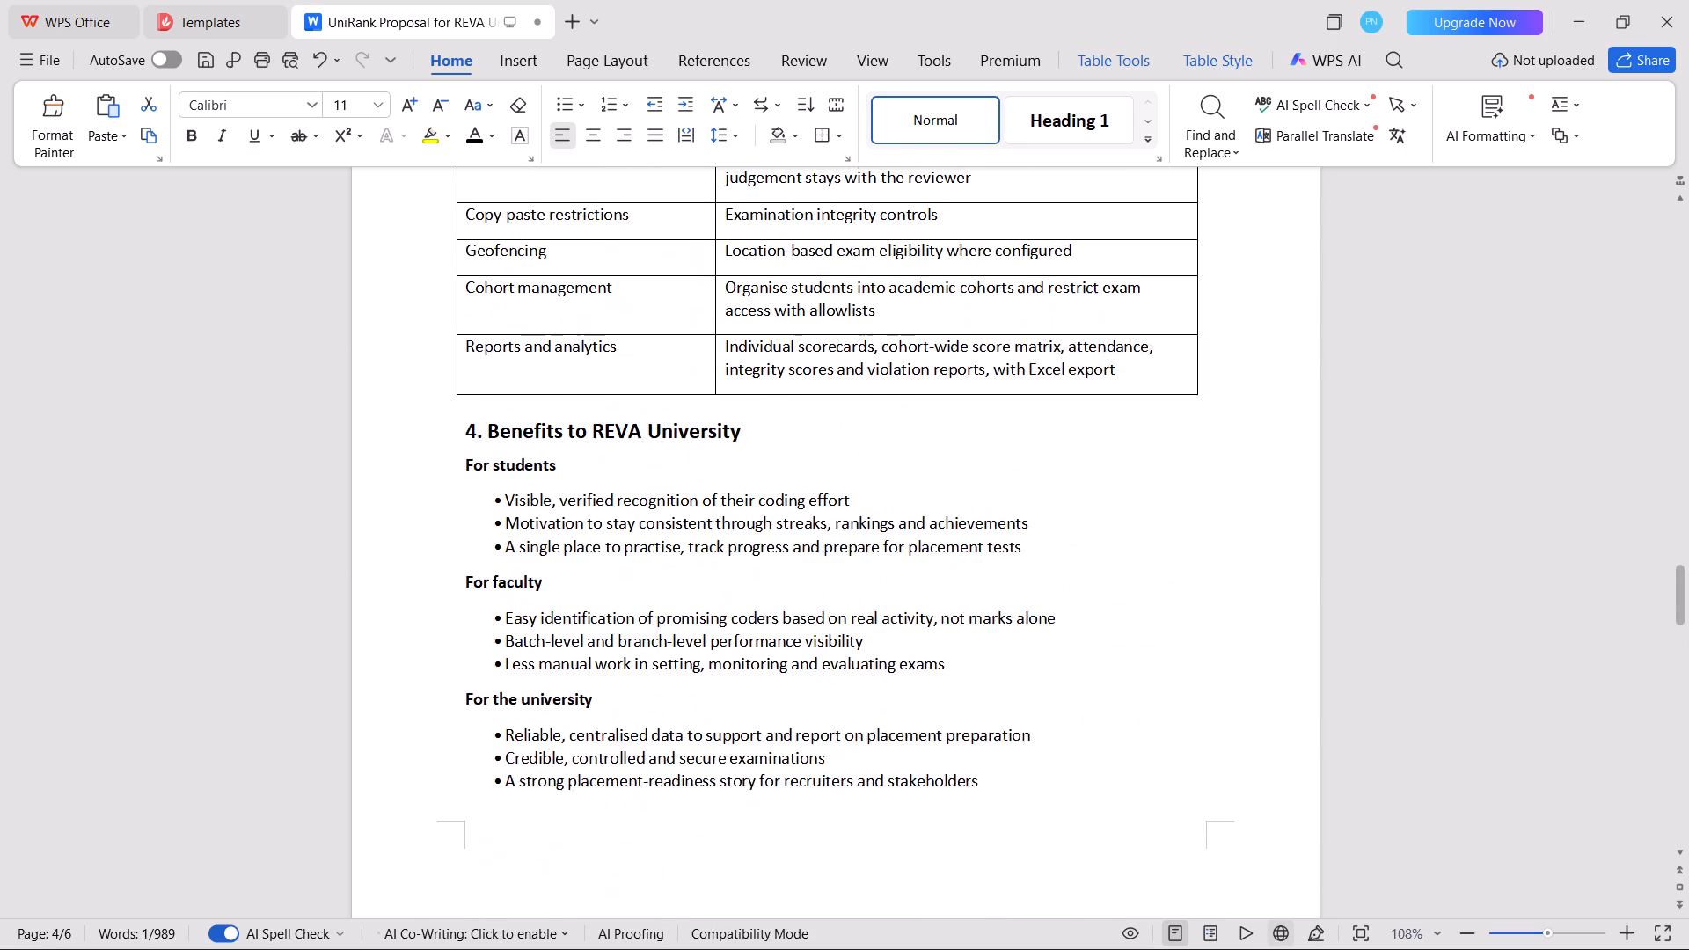
{"action": "scroll", "coordinate": [560, 362], "scroll_direction": "up", "scroll_amount": 3}
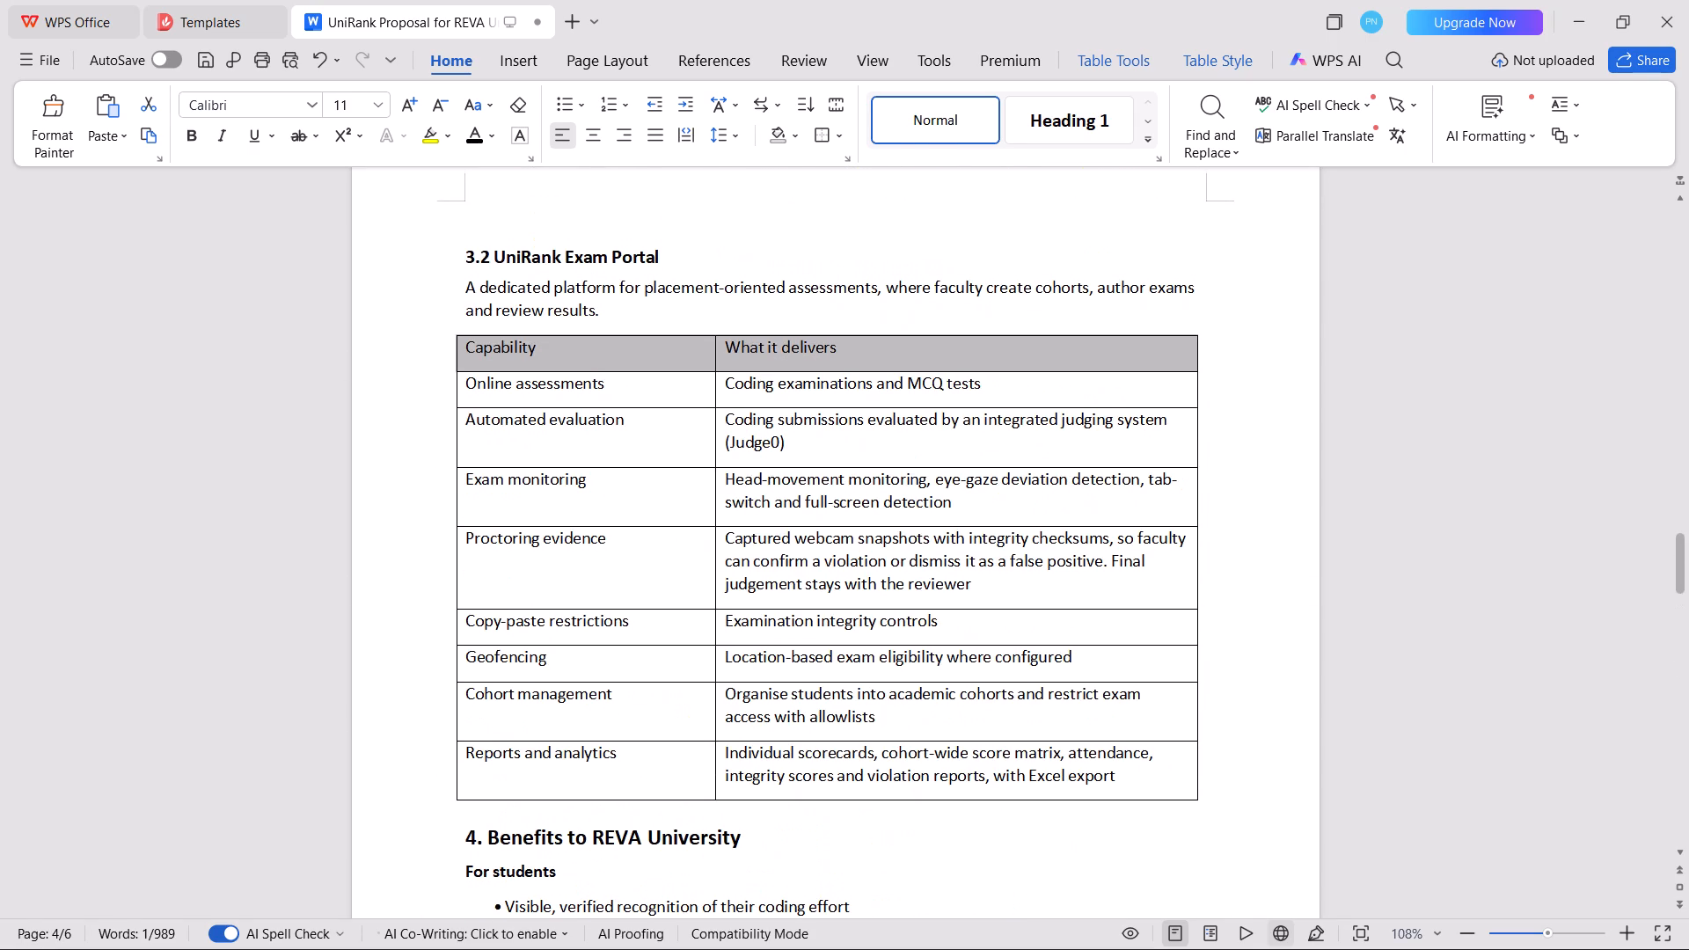
{"action": "scroll", "coordinate": [560, 362], "scroll_direction": "down", "scroll_amount": 8}
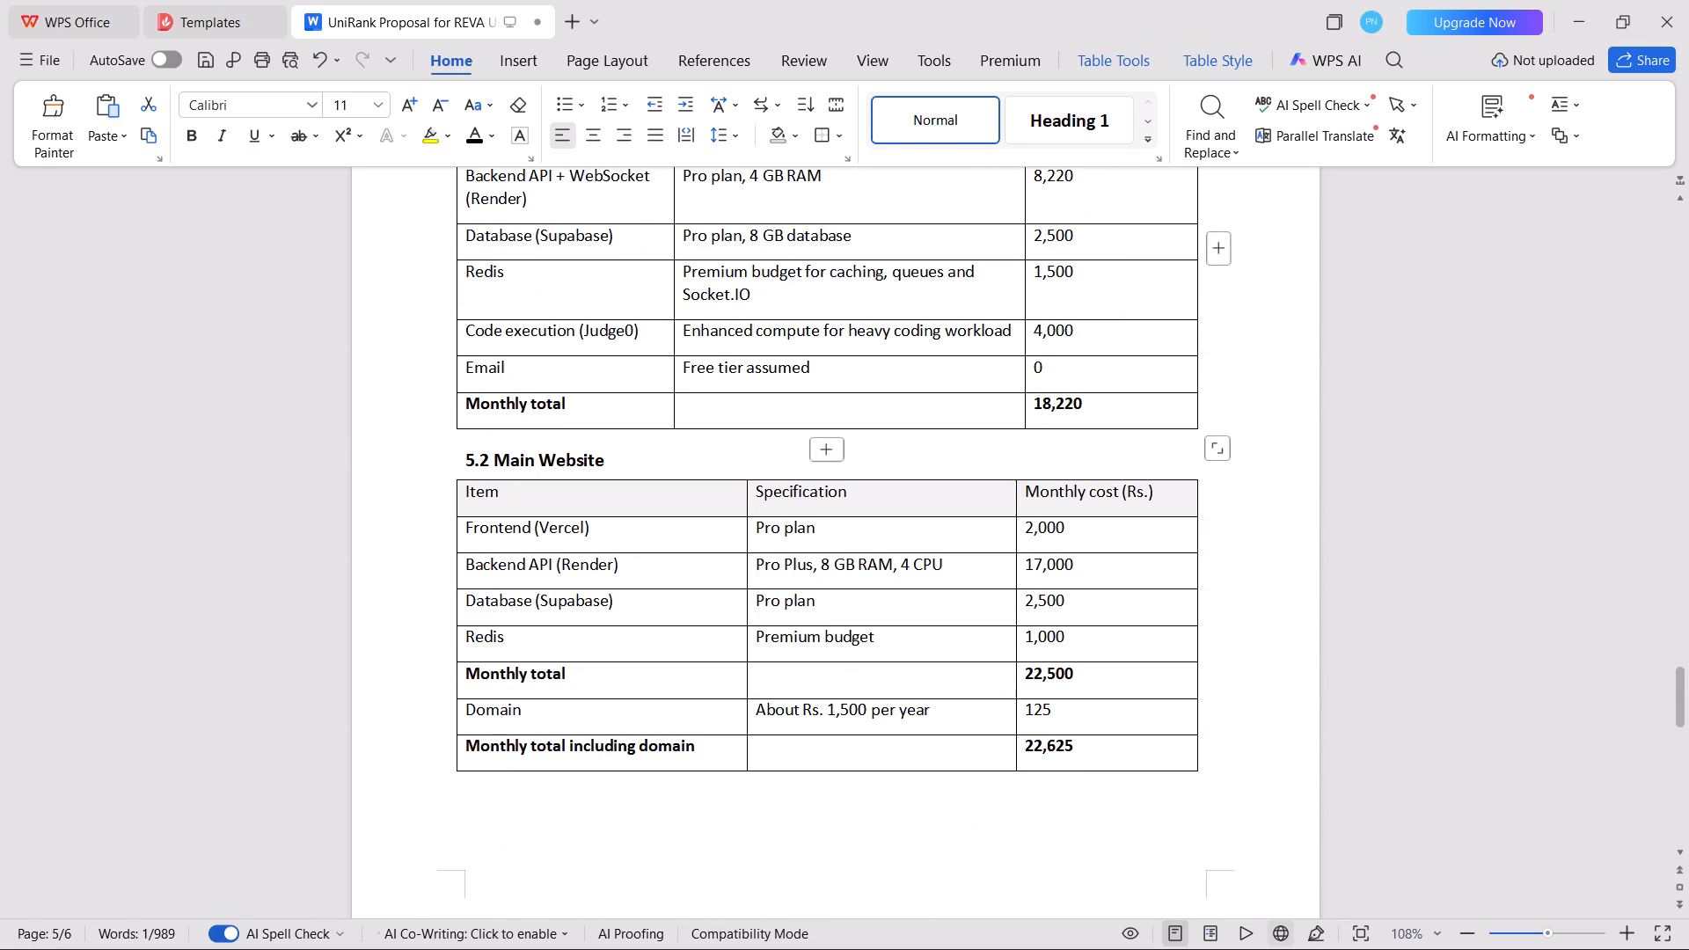
{"action": "scroll", "coordinate": [581, 390], "scroll_direction": "up", "scroll_amount": 3}
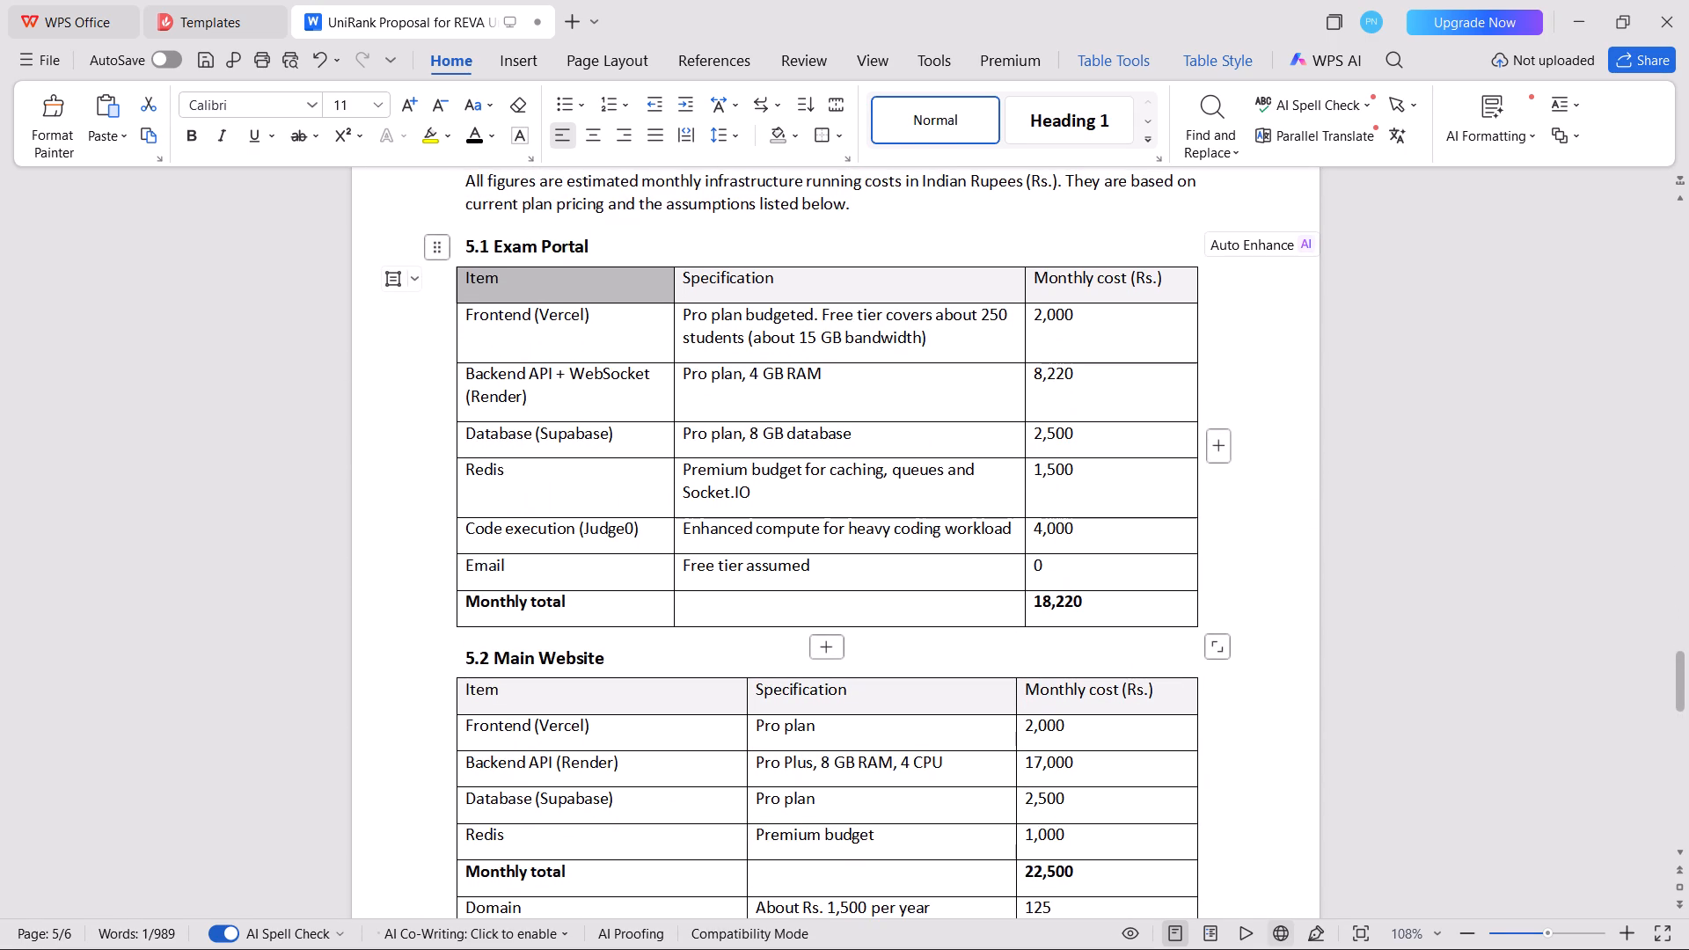
{"action": "left_click", "coordinate": [559, 296]}
{"action": "left_click_drag", "start_coordinate": [559, 296], "coordinate": [1108, 274]}
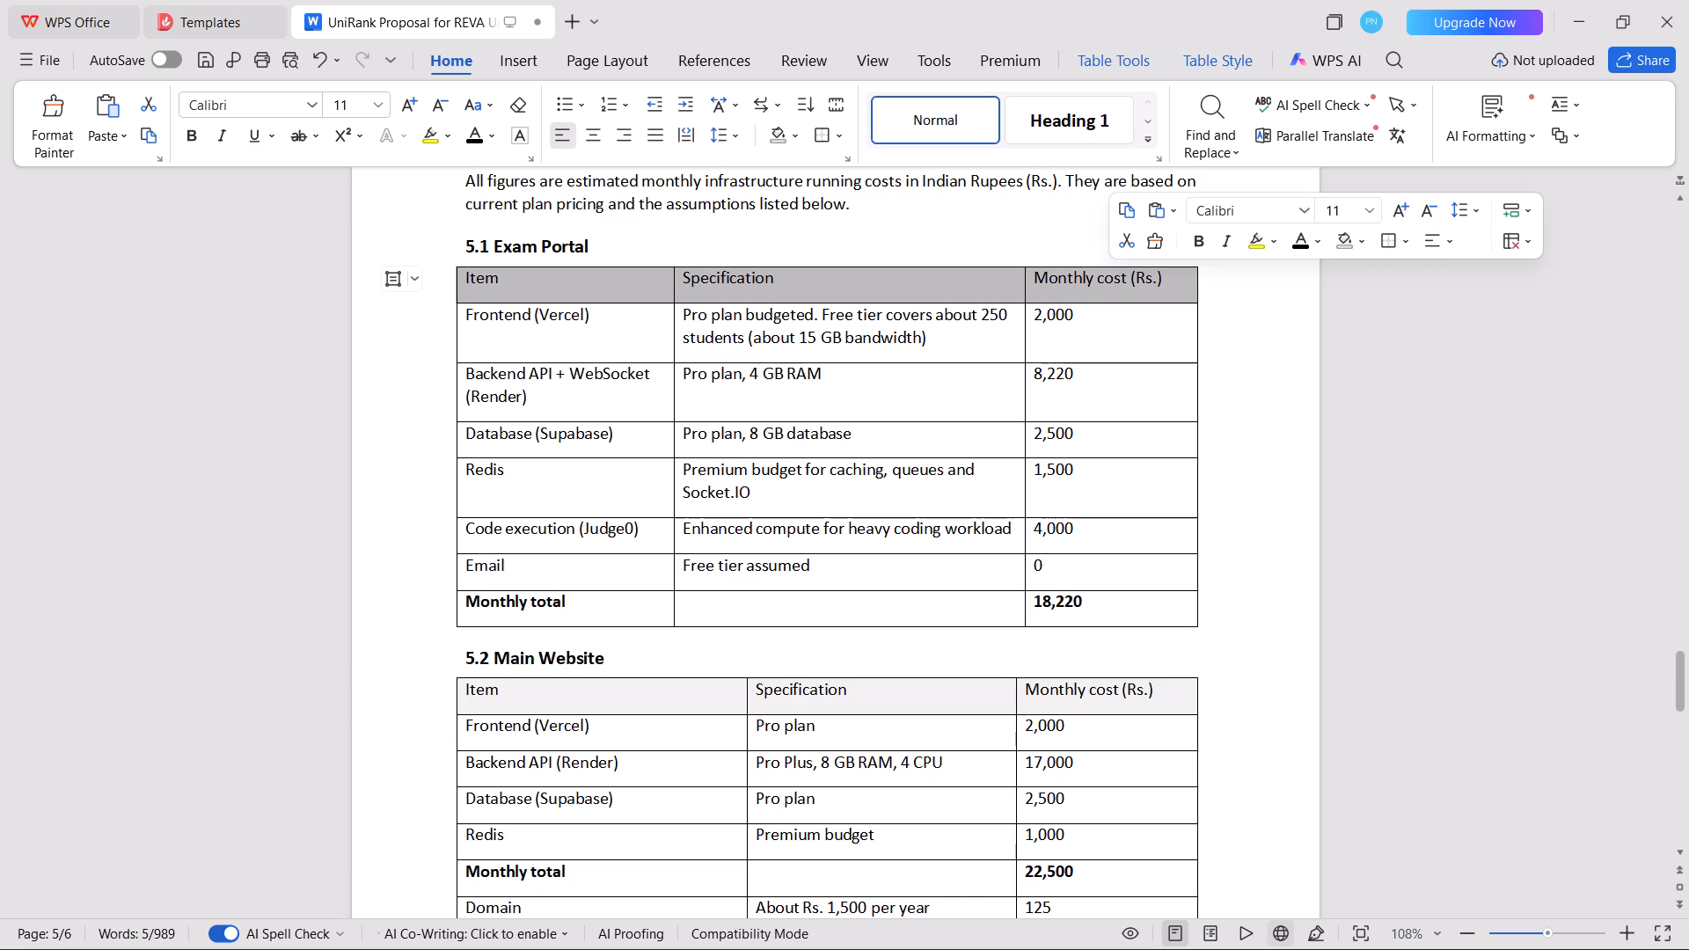
{"action": "left_click", "coordinate": [1359, 245]}
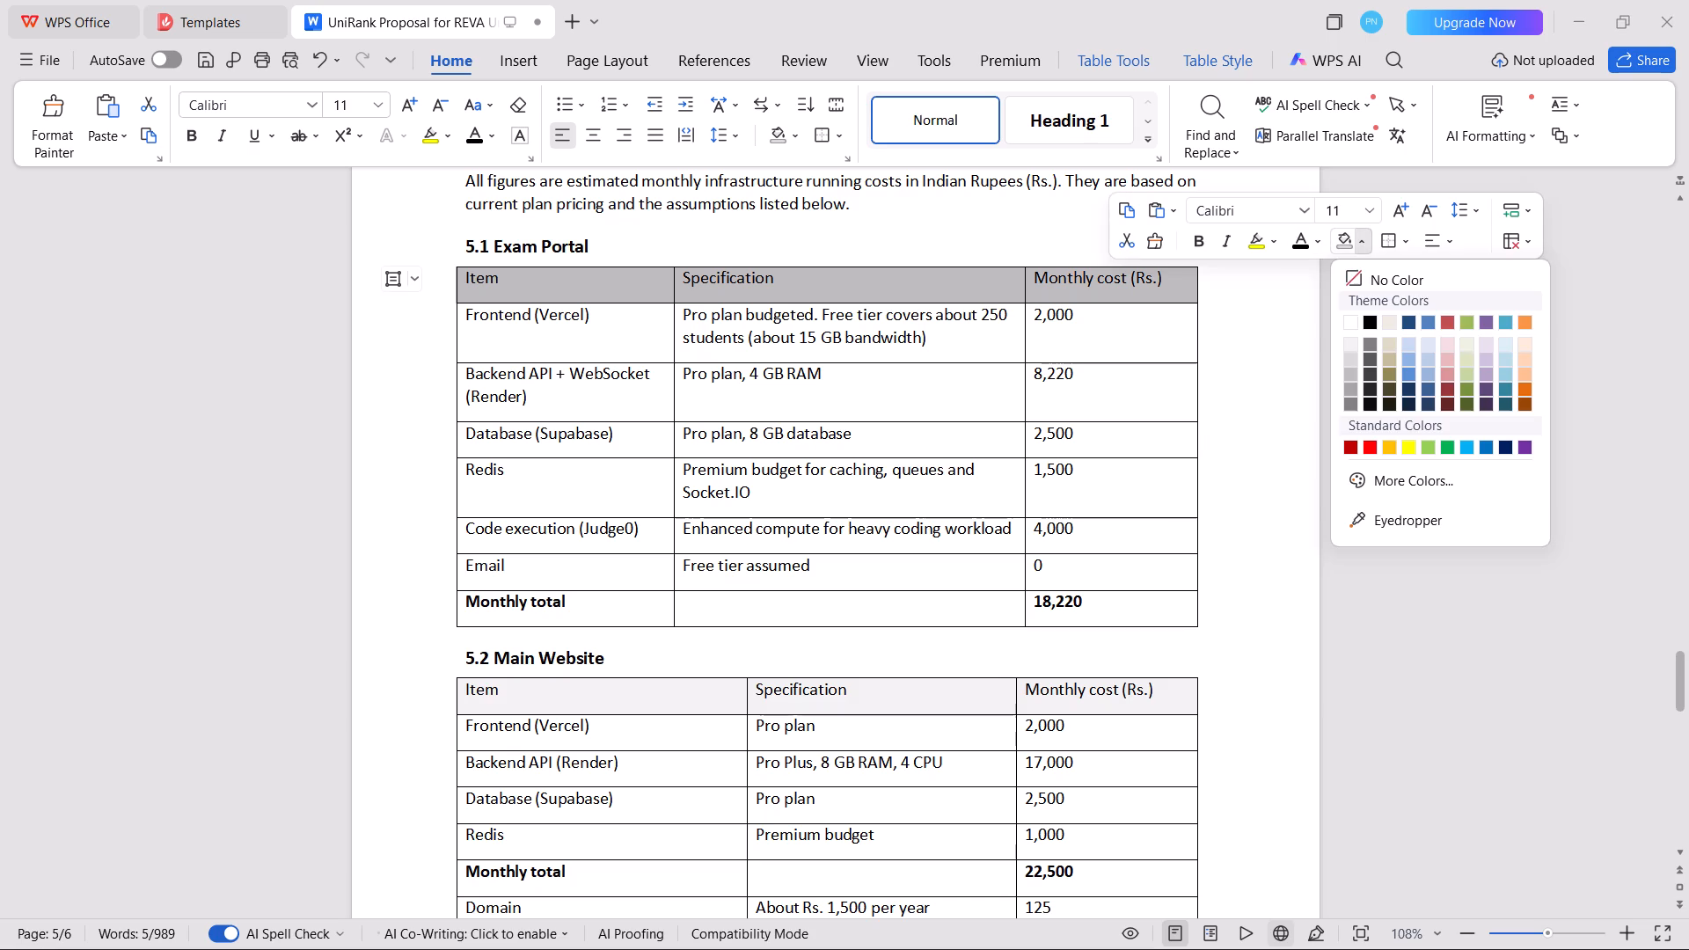
{"action": "left_click", "coordinate": [1348, 354]}
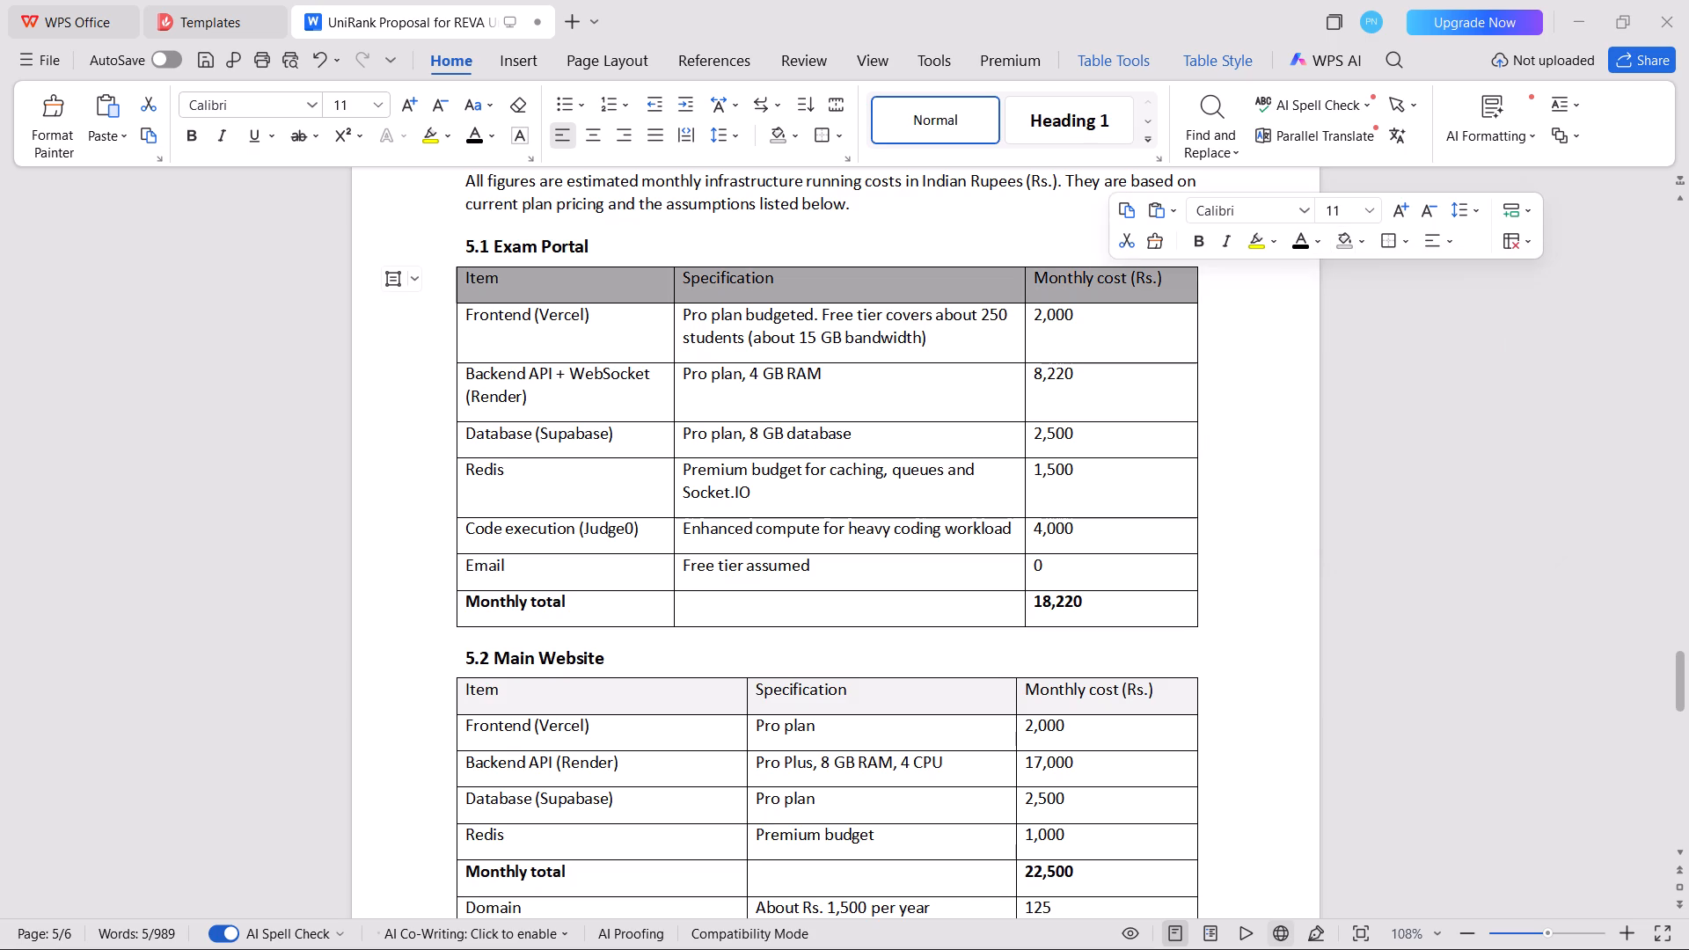
{"action": "left_click", "coordinate": [1119, 420]}
Shade the header row of the 5.2 Main Website cost table light grey, using the second shade below white in the theme colours.
{"action": "scroll", "coordinate": [1119, 420], "scroll_direction": "down", "scroll_amount": 1}
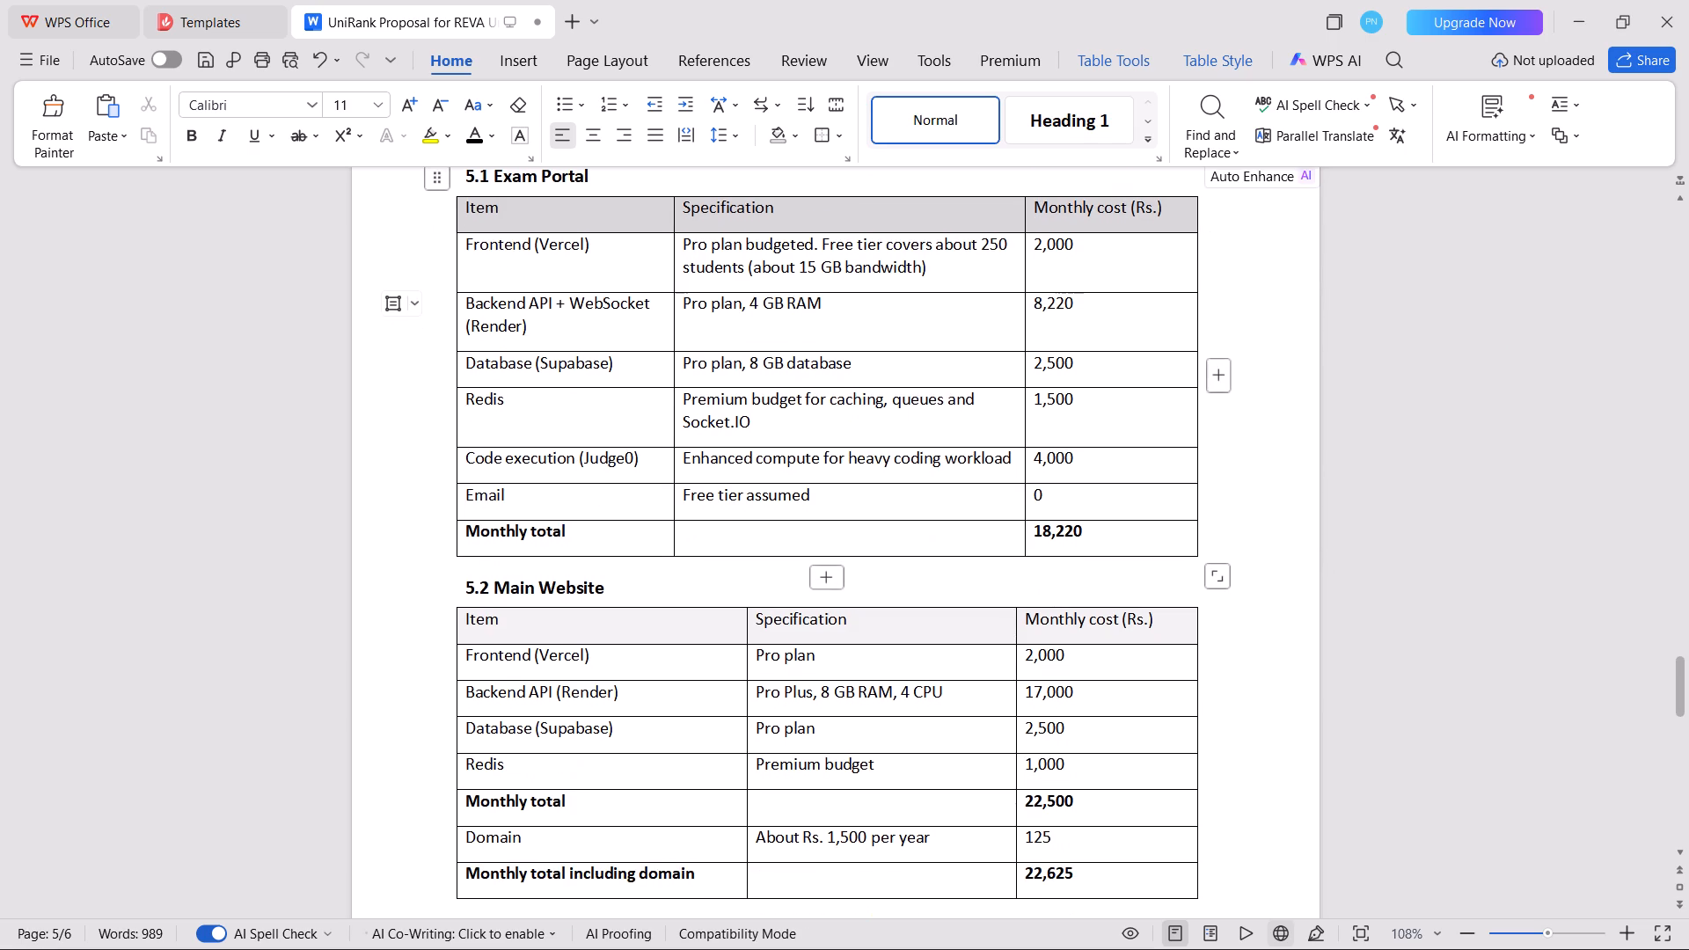
{"action": "scroll", "coordinate": [1119, 420], "scroll_direction": "up", "scroll_amount": 9}
{"action": "scroll", "coordinate": [1119, 420], "scroll_direction": "down", "scroll_amount": 1}
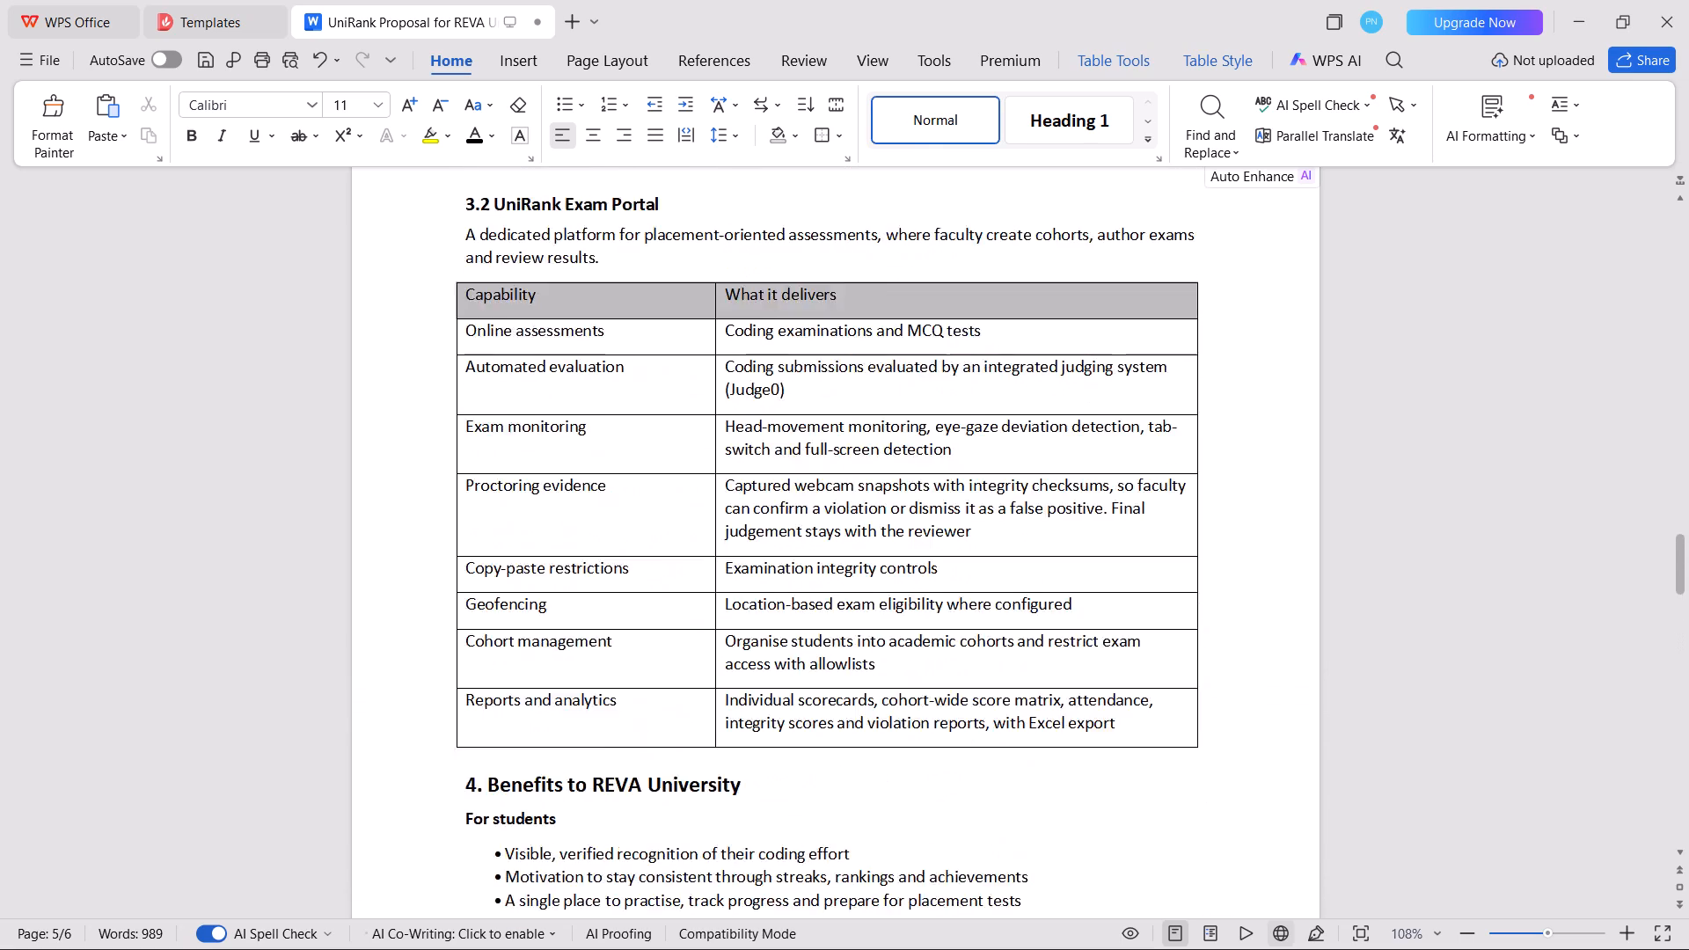
{"action": "scroll", "coordinate": [1119, 420], "scroll_direction": "down", "scroll_amount": 3}
{"action": "scroll", "coordinate": [1119, 420], "scroll_direction": "up", "scroll_amount": 1}
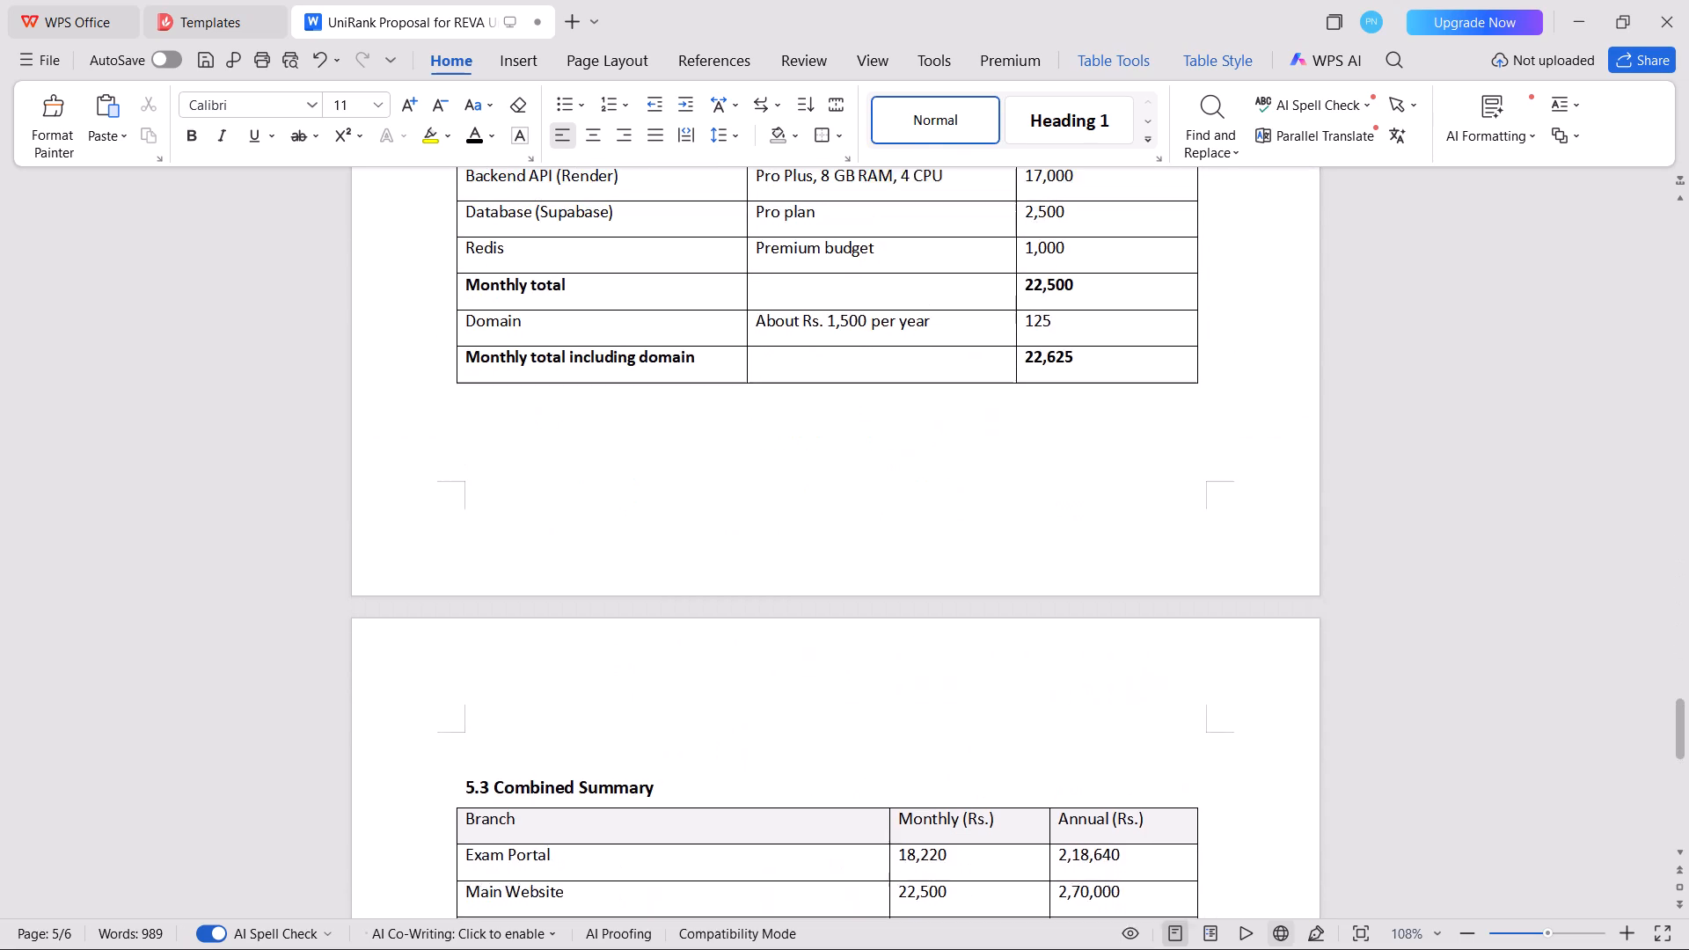
{"action": "scroll", "coordinate": [1119, 420], "scroll_direction": "up", "scroll_amount": 2}
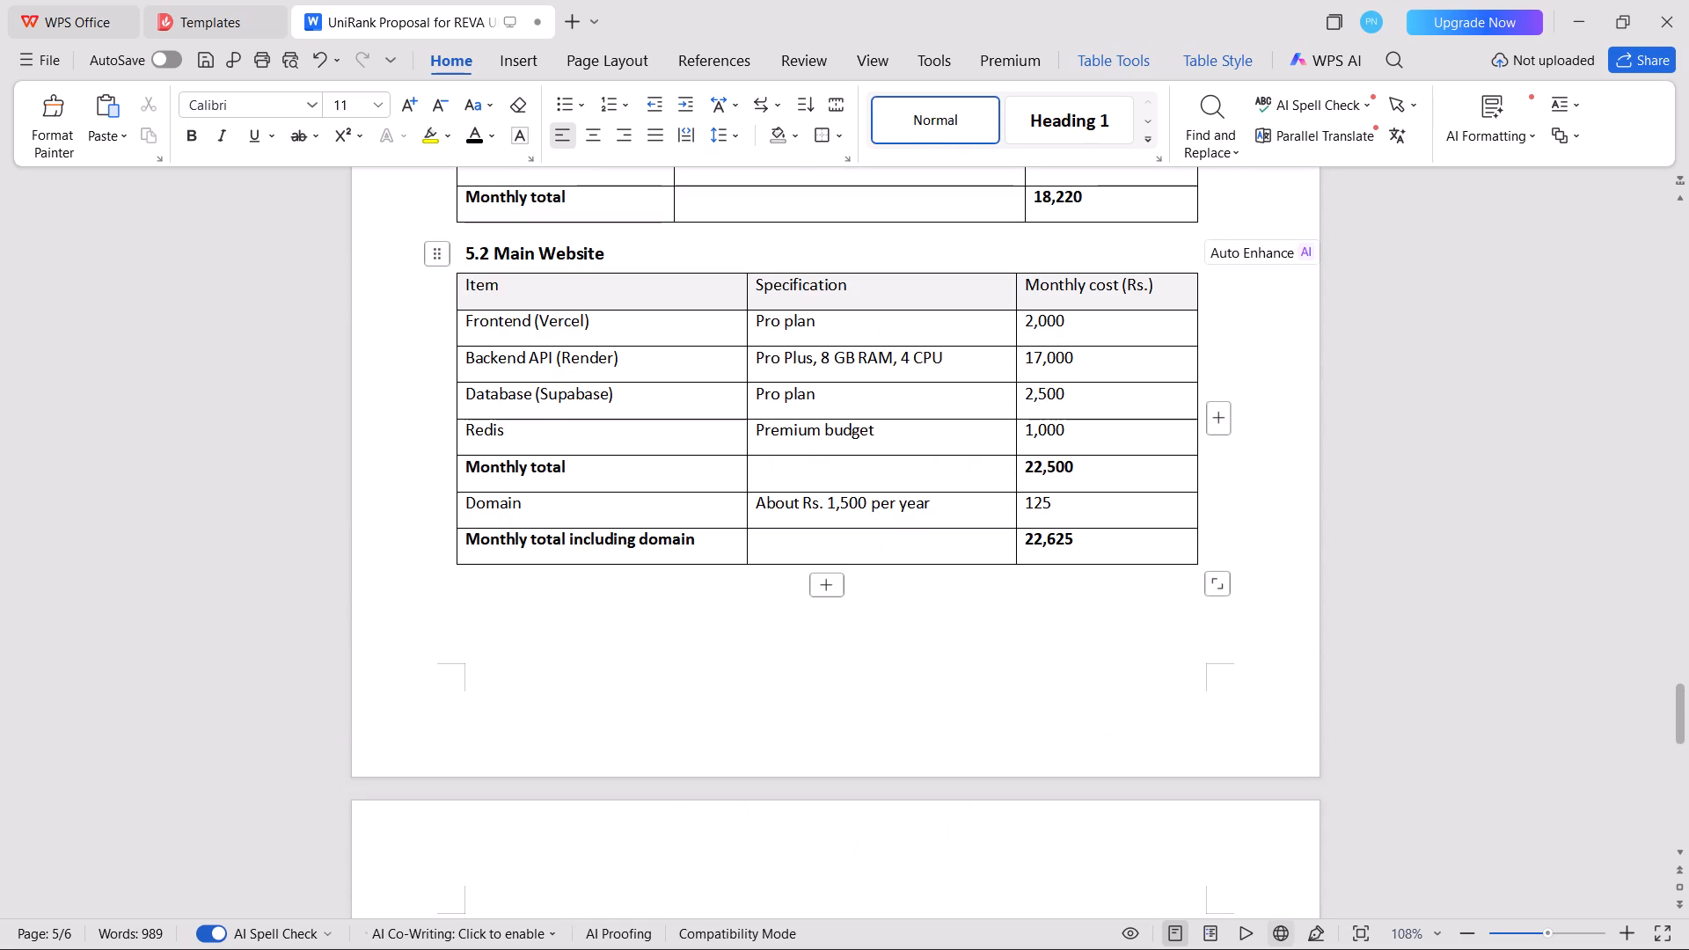
{"action": "left_click", "coordinate": [499, 296]}
{"action": "left_click_drag", "start_coordinate": [499, 296], "coordinate": [1127, 287]}
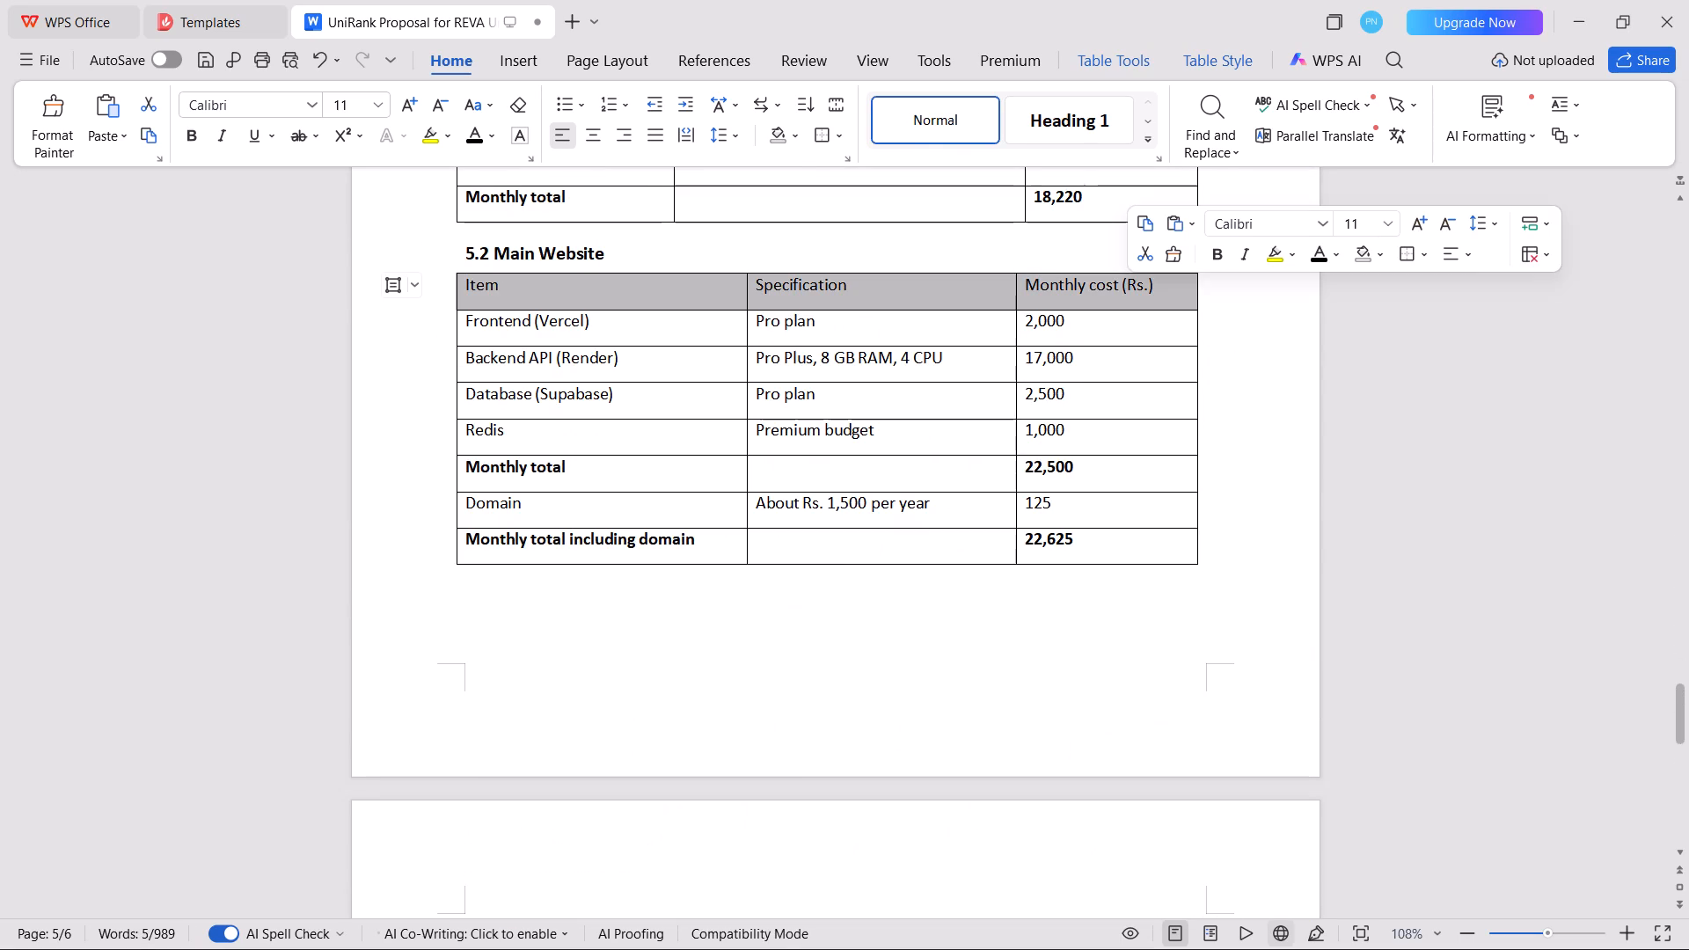
{"action": "left_click", "coordinate": [1379, 259]}
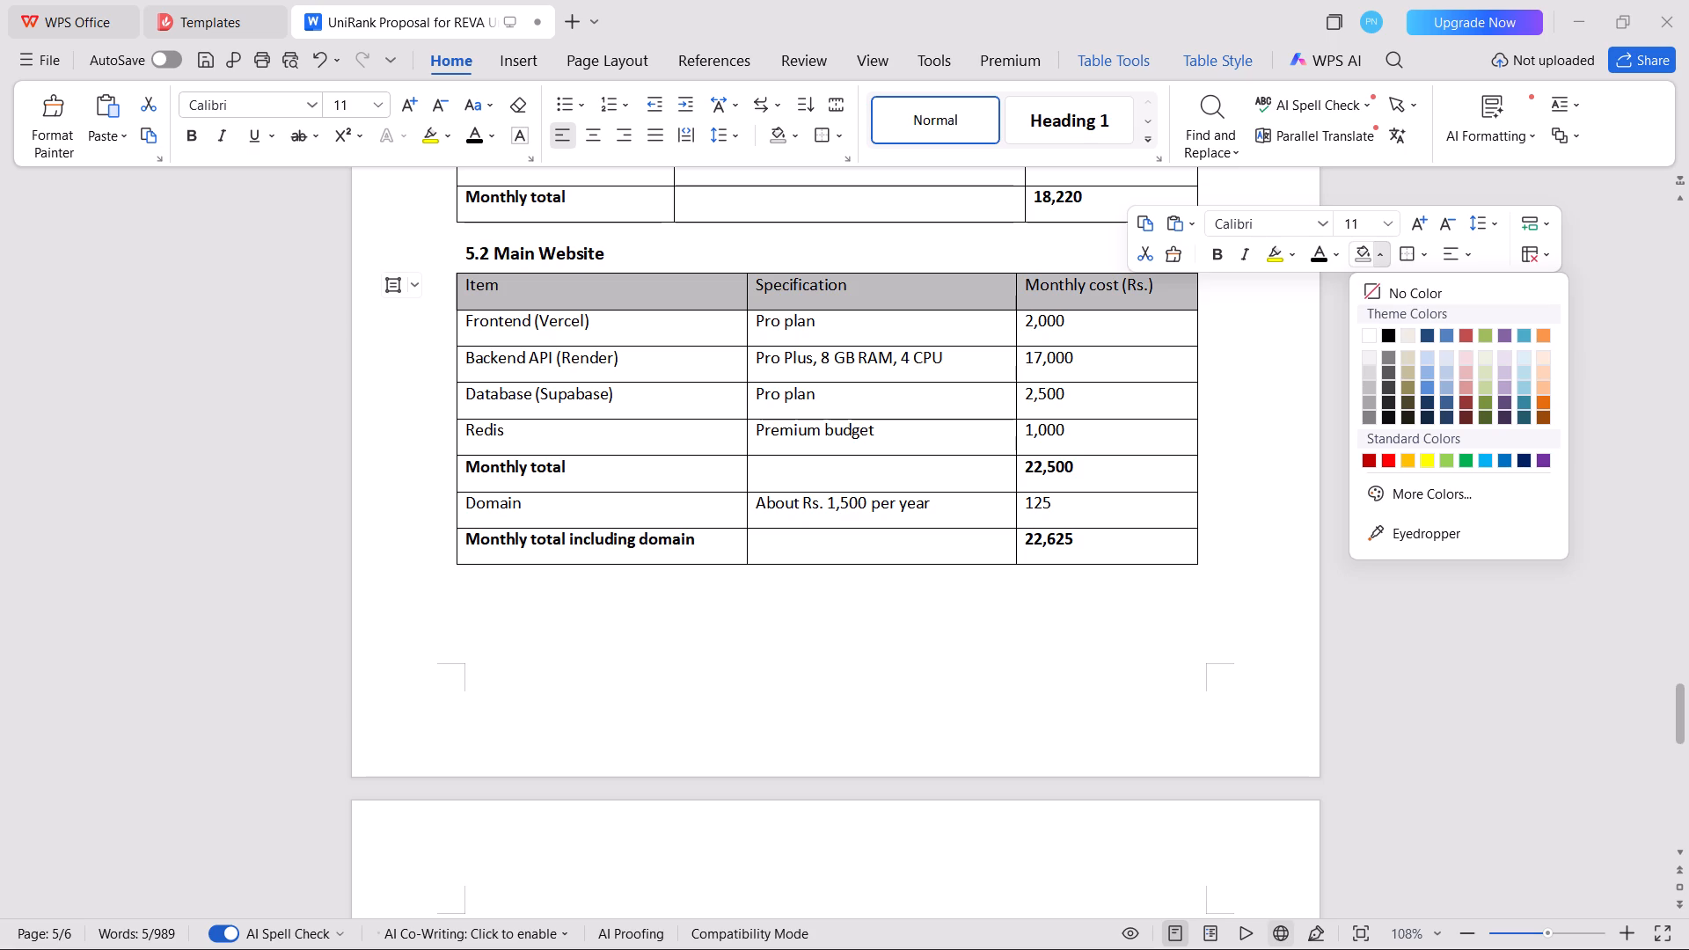
{"action": "left_click", "coordinate": [1371, 369]}
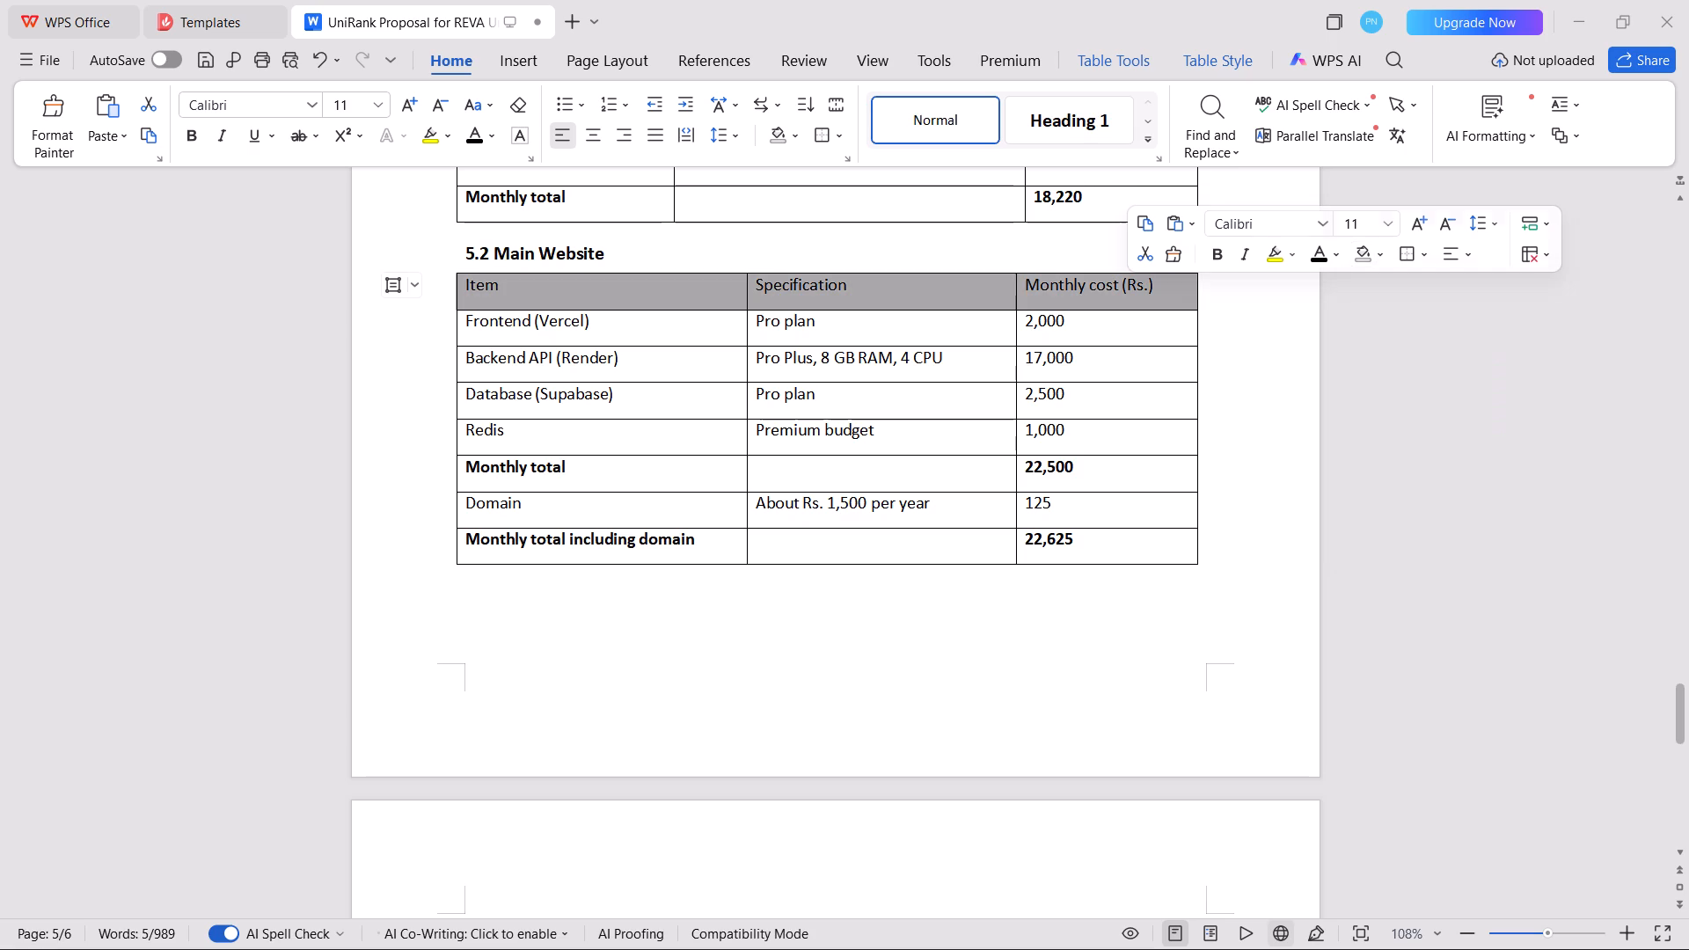
{"action": "left_click", "coordinate": [1261, 438]}
Shade the header row of the 5.3 Combined Summary table light grey, using the second shade below white in the theme colours.
{"action": "scroll", "coordinate": [1261, 438], "scroll_direction": "up", "scroll_amount": 4}
{"action": "scroll", "coordinate": [1261, 438], "scroll_direction": "down", "scroll_amount": 1}
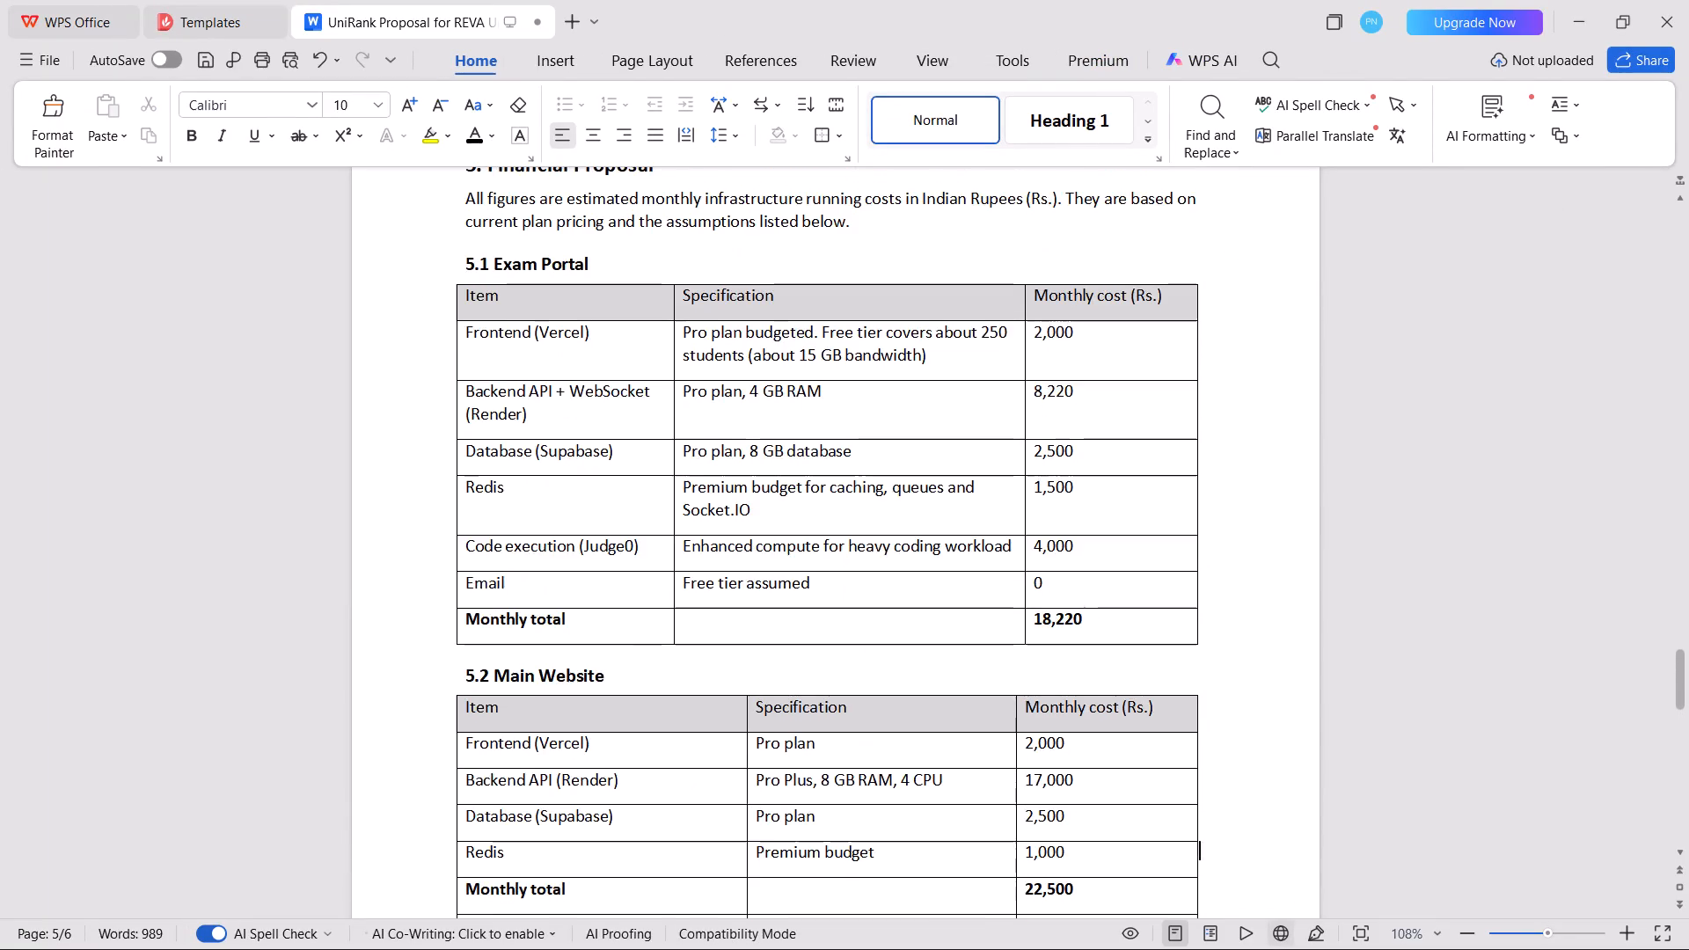
{"action": "scroll", "coordinate": [1261, 438], "scroll_direction": "down", "scroll_amount": 8}
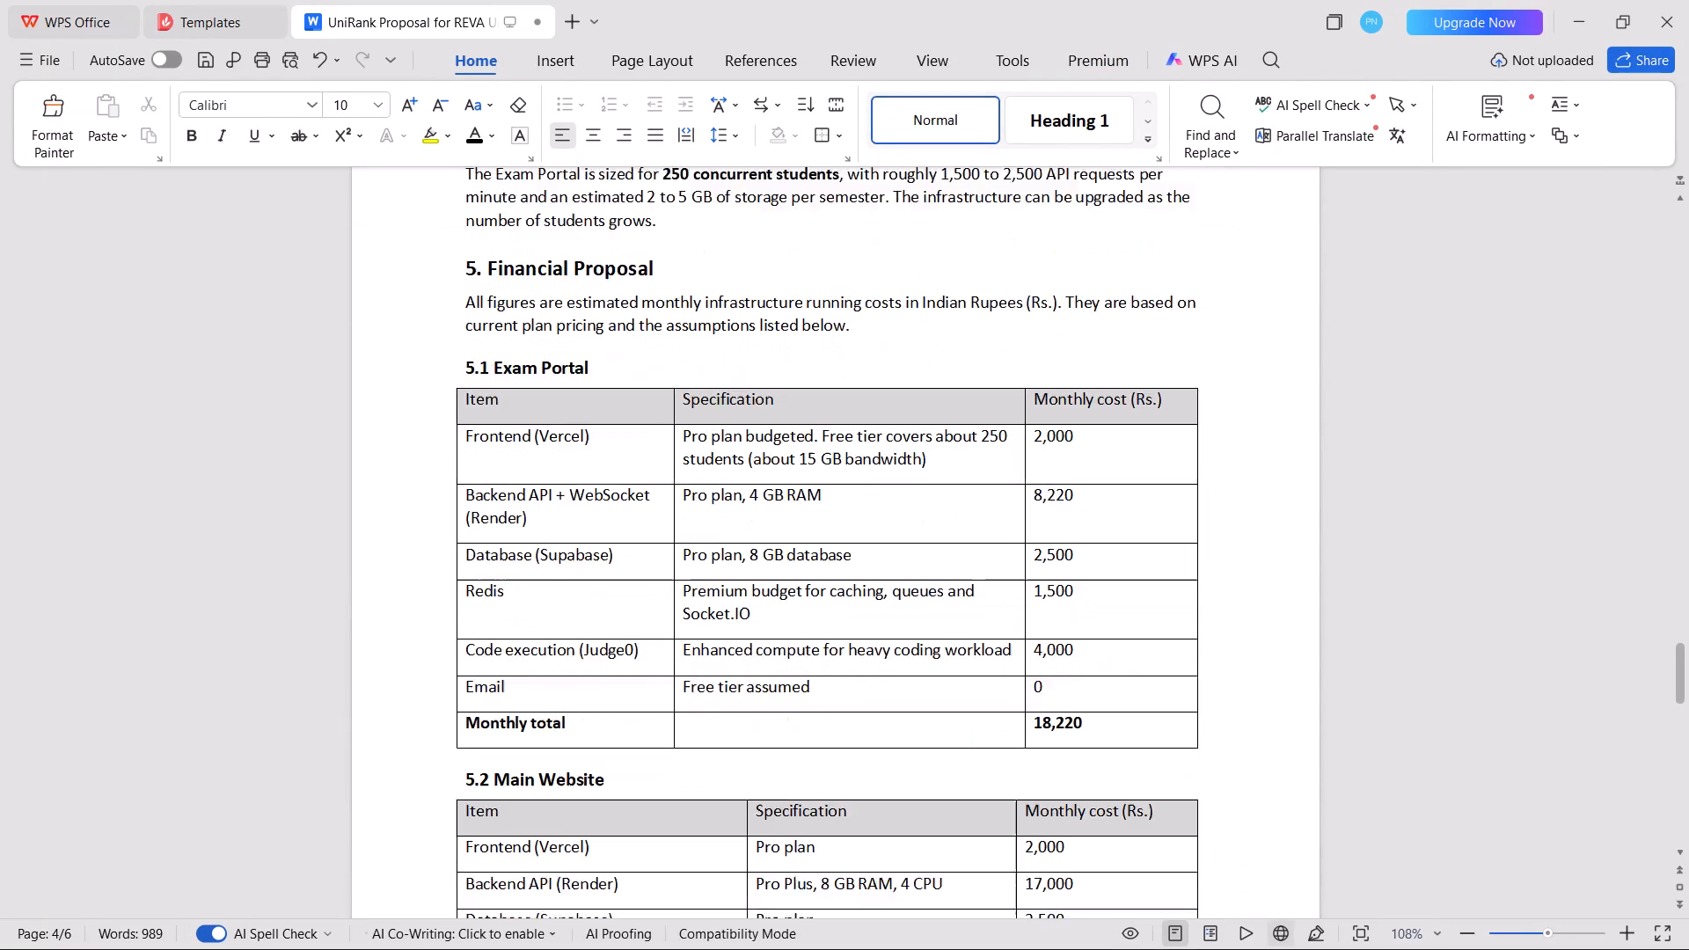
{"action": "scroll", "coordinate": [1261, 438], "scroll_direction": "down", "scroll_amount": 3}
{"action": "scroll", "coordinate": [1261, 438], "scroll_direction": "up", "scroll_amount": 1}
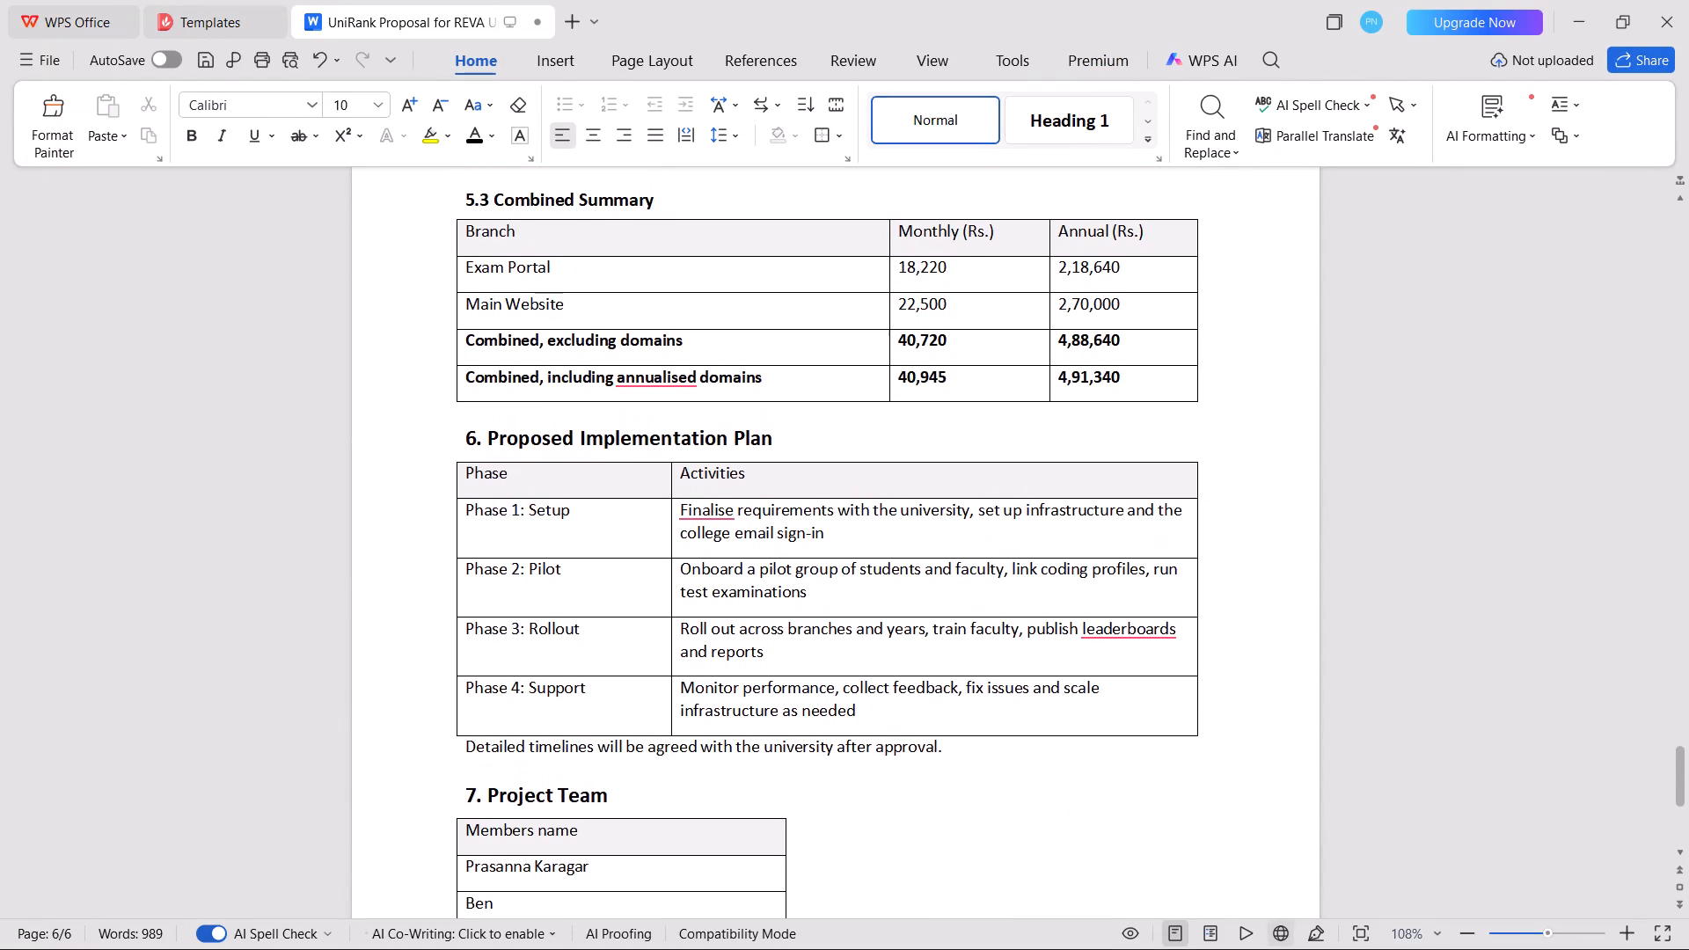
{"action": "scroll", "coordinate": [1261, 438], "scroll_direction": "up", "scroll_amount": 1}
{"action": "left_click", "coordinate": [706, 262]}
{"action": "left_click_drag", "start_coordinate": [706, 262], "coordinate": [983, 278]}
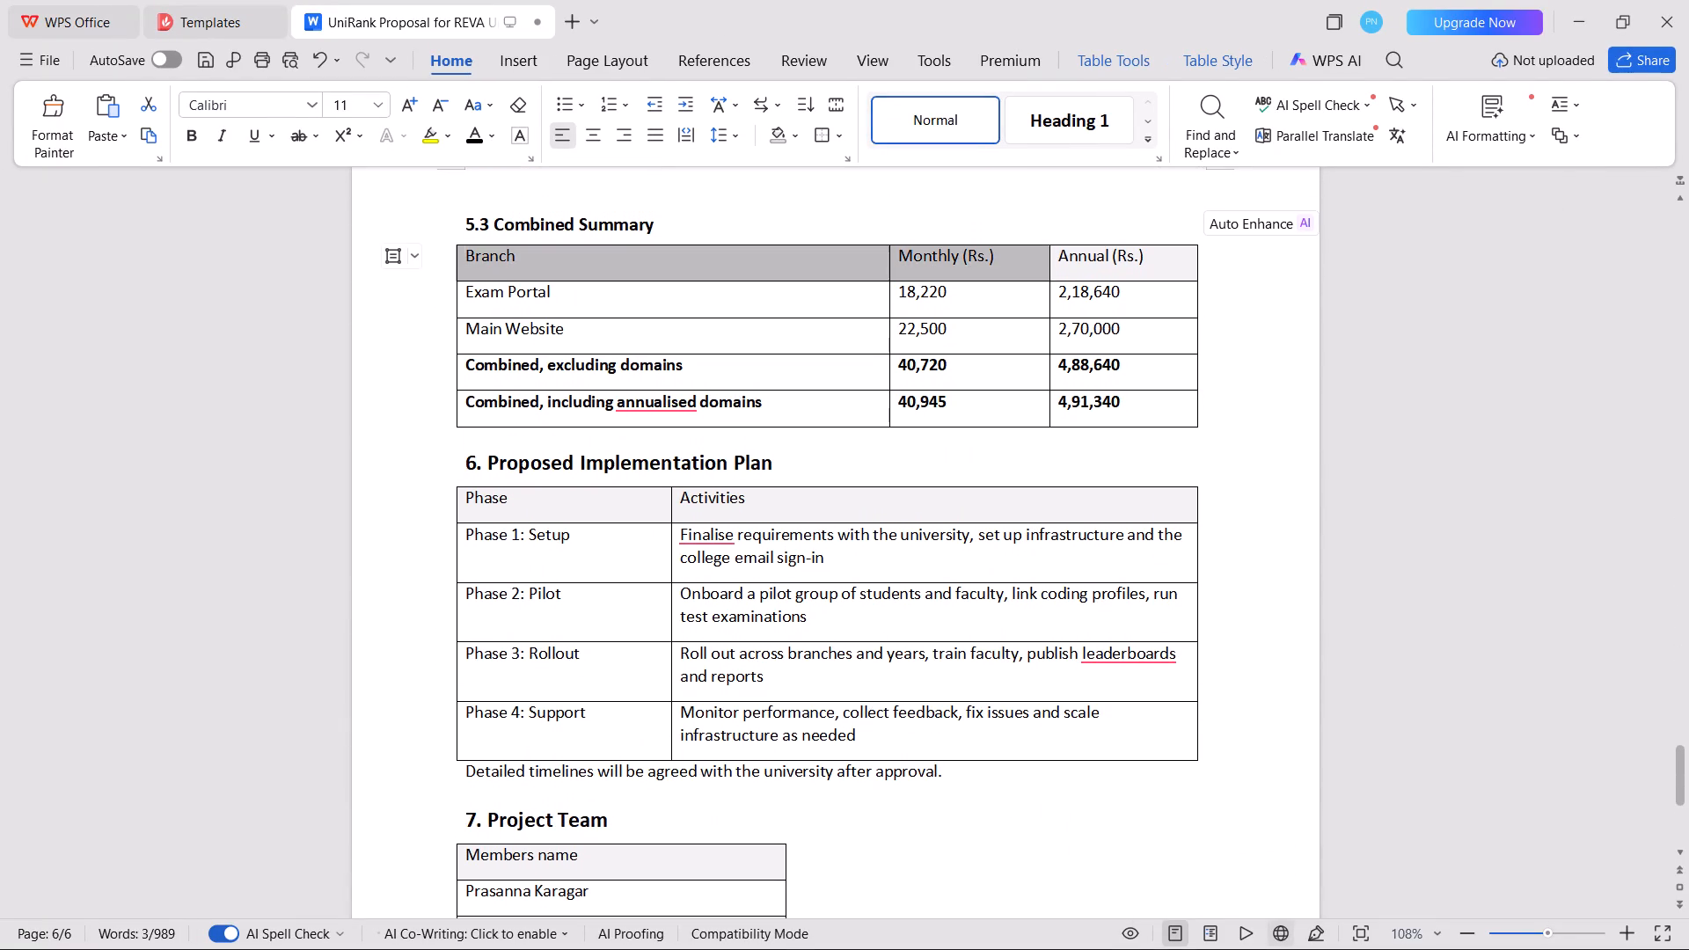
{"action": "left_click_drag", "start_coordinate": [983, 278], "coordinate": [1124, 264]}
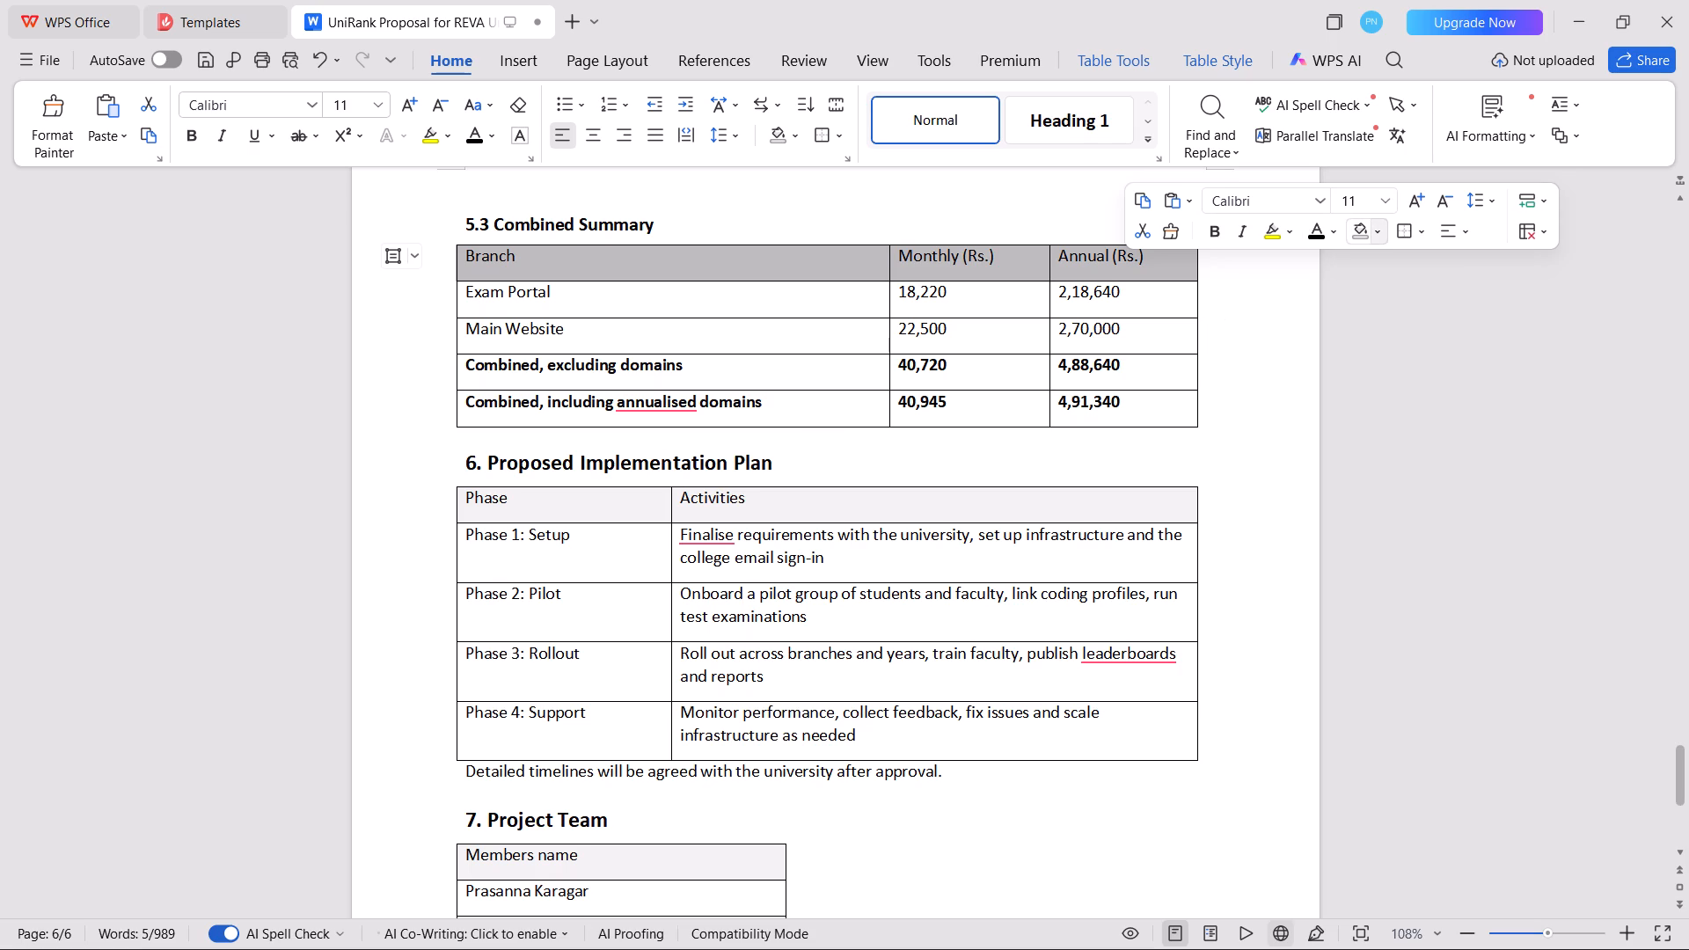
{"action": "left_click", "coordinate": [1378, 237]}
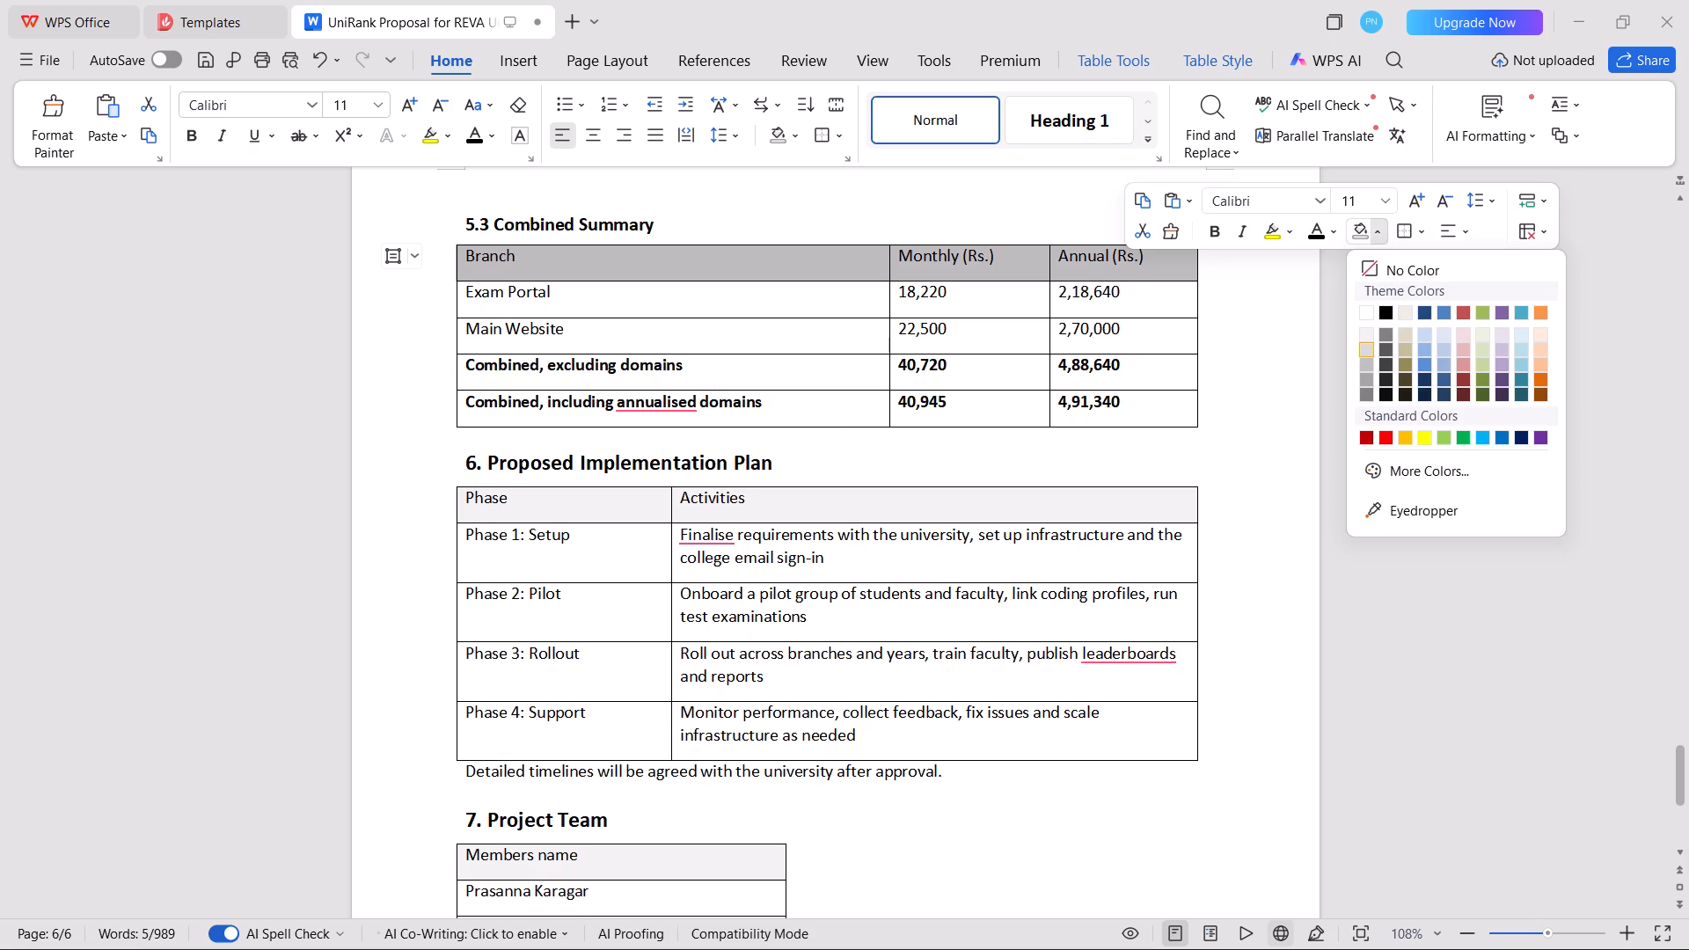
{"action": "left_click", "coordinate": [1371, 347]}
{"action": "left_click", "coordinate": [1185, 449]}
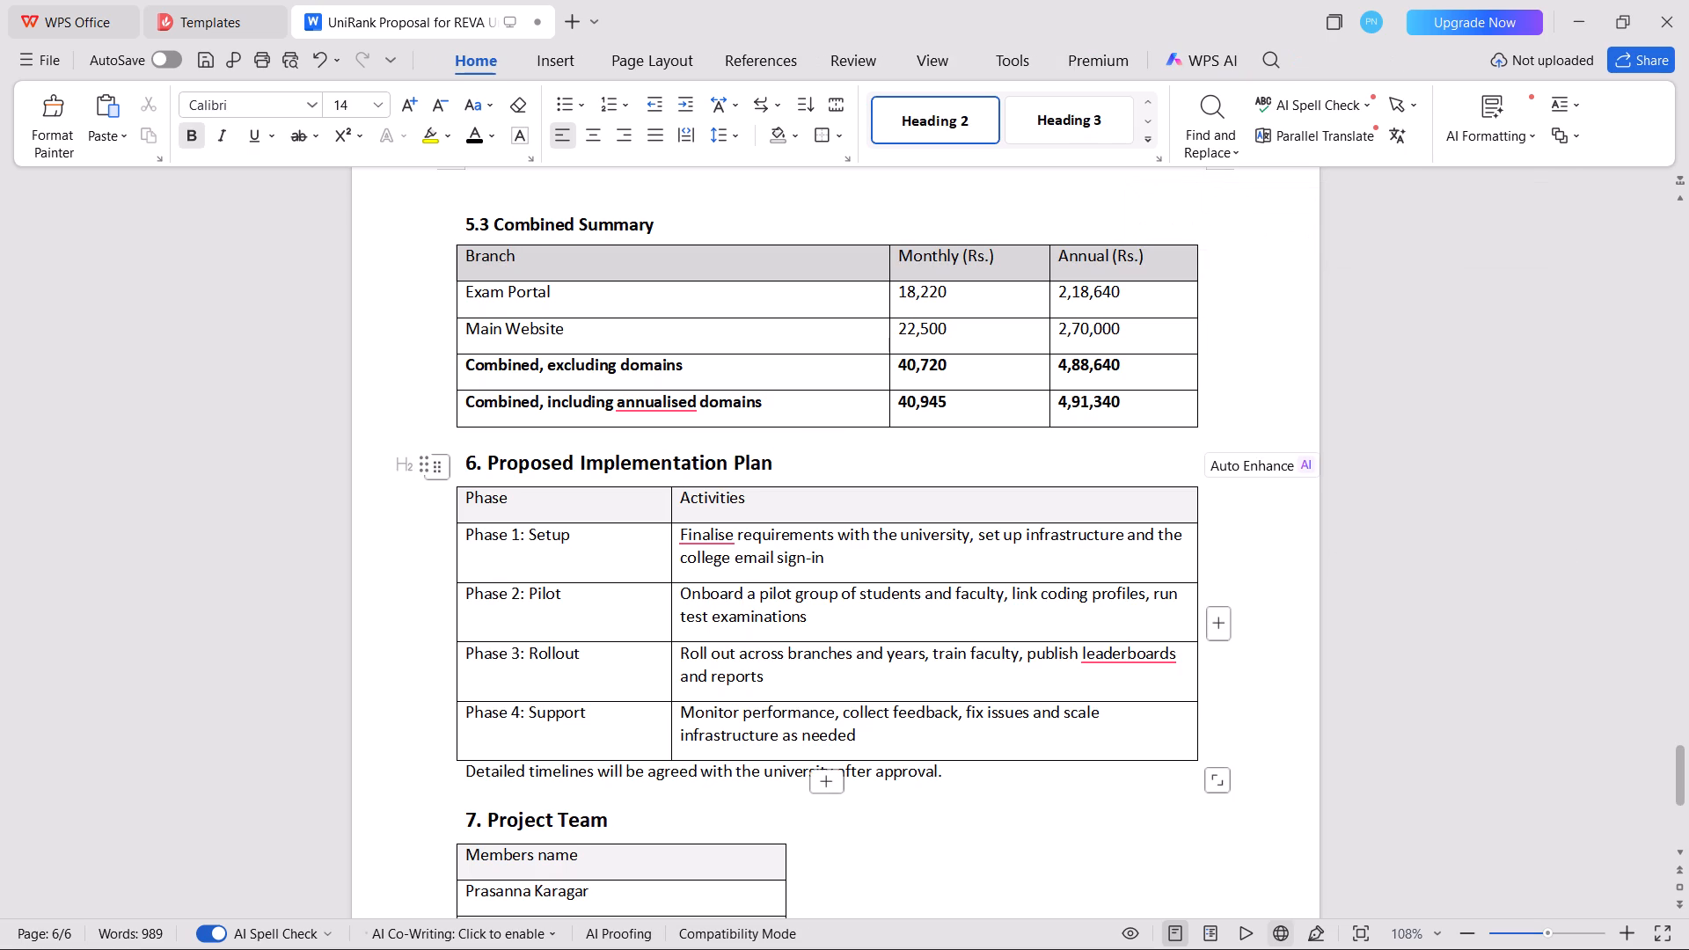
Shade the Phase and Activities header row of the 6. Proposed Implementation Plan table with the second grey shade below white.
{"action": "left_click", "coordinate": [596, 500]}
{"action": "left_click_drag", "start_coordinate": [596, 500], "coordinate": [841, 501]}
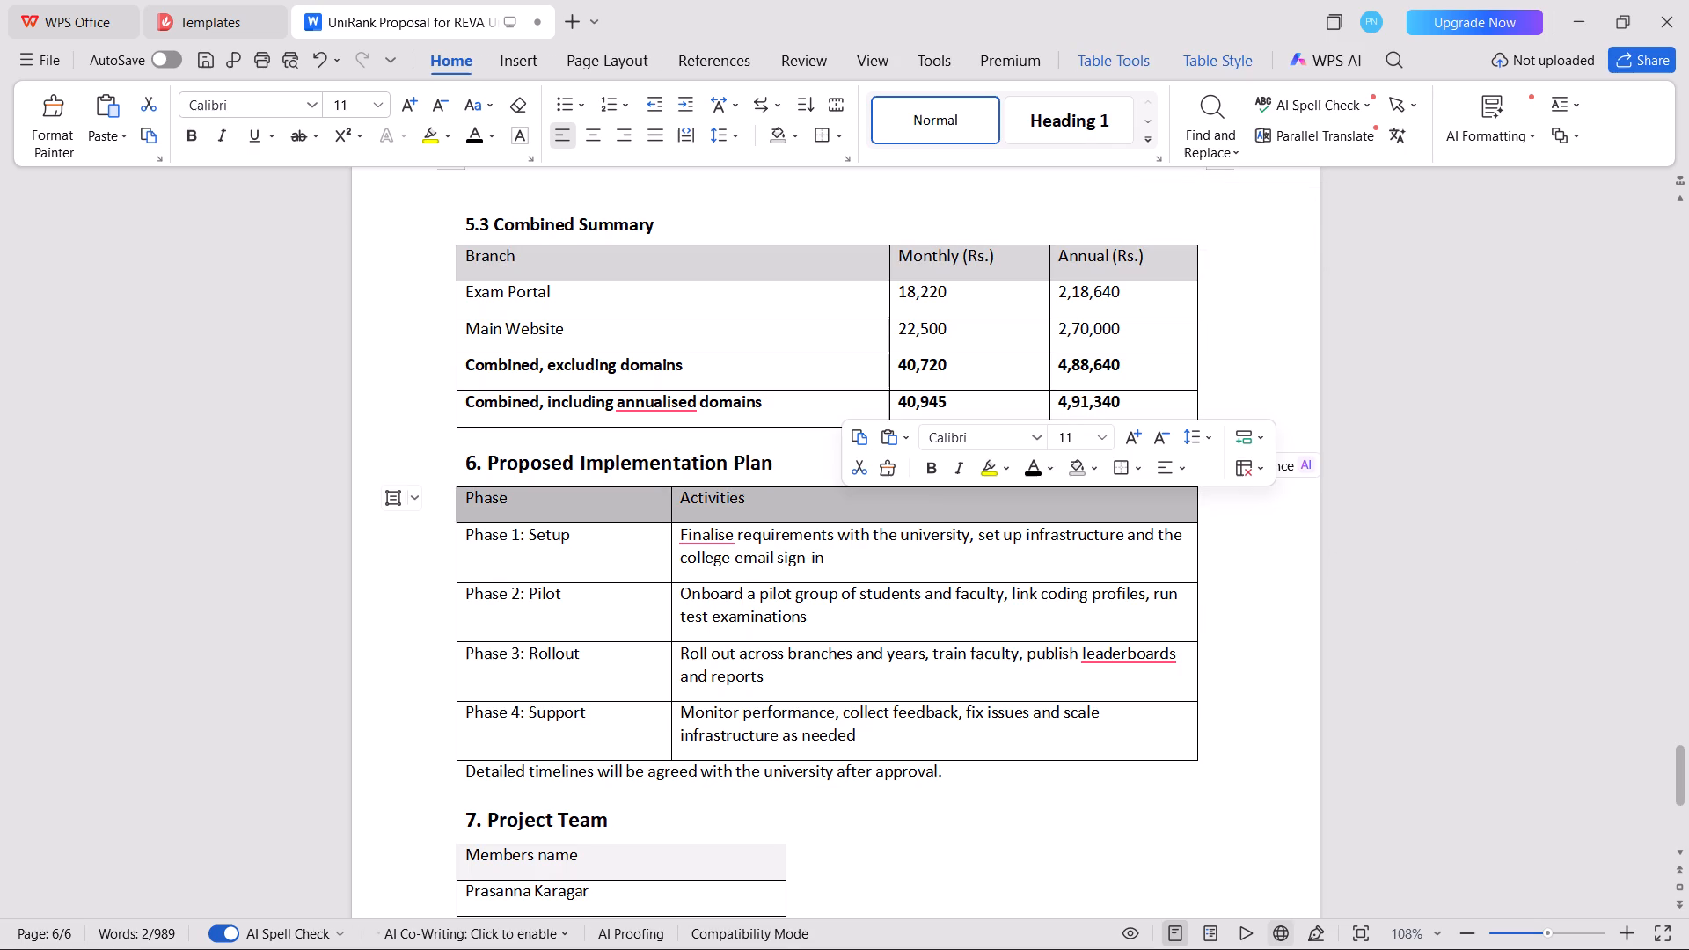
{"action": "left_click", "coordinate": [1093, 470]}
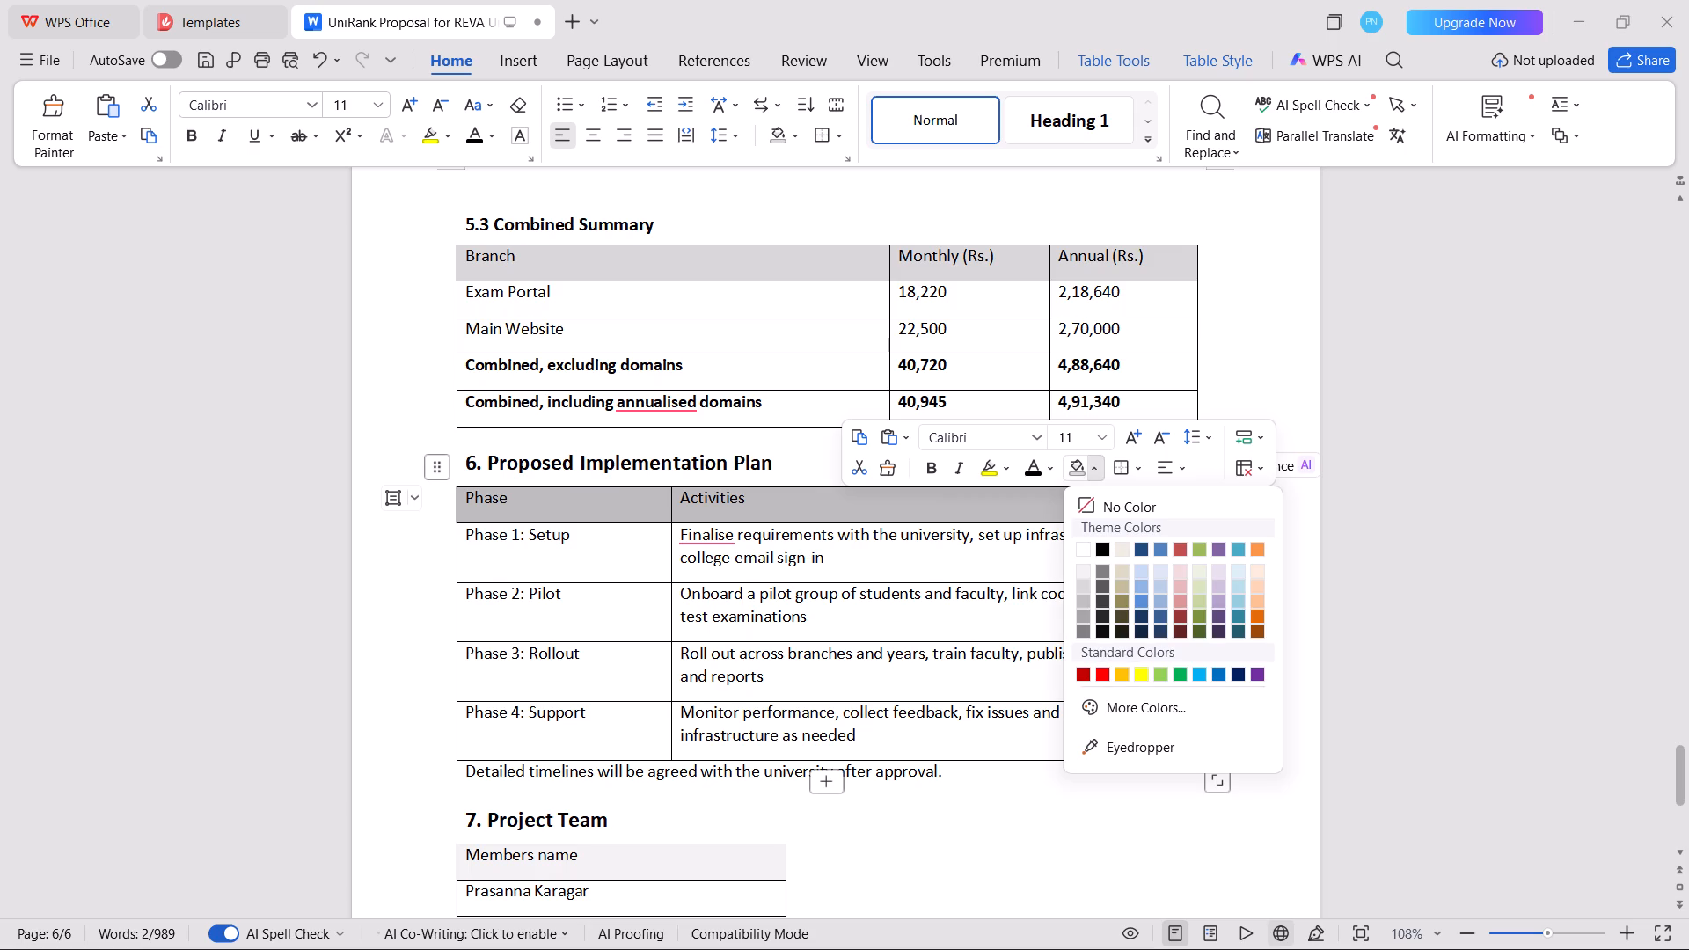
{"action": "left_click", "coordinate": [1082, 579]}
{"action": "left_click", "coordinate": [1082, 579]}
Shade the Members name header row of the 7. Project Team table with the second grey shade below white.
{"action": "scroll", "coordinate": [1082, 579], "scroll_direction": "down", "scroll_amount": 1}
{"action": "double_click", "coordinate": [669, 780]}
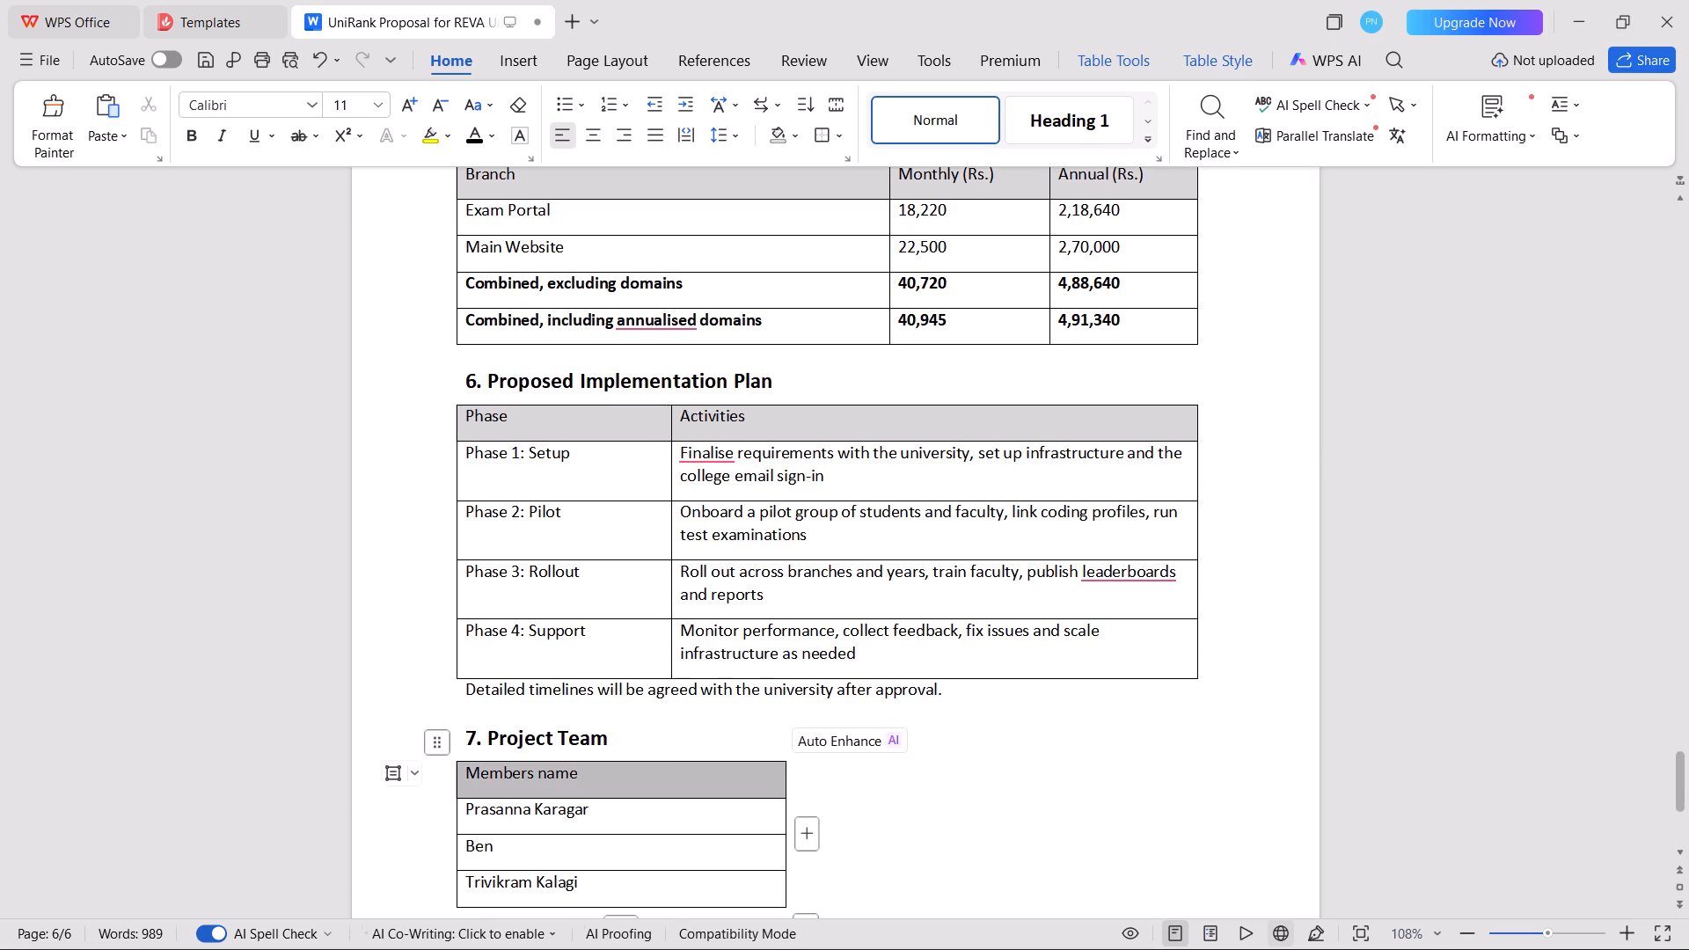
{"action": "left_click", "coordinate": [924, 746]}
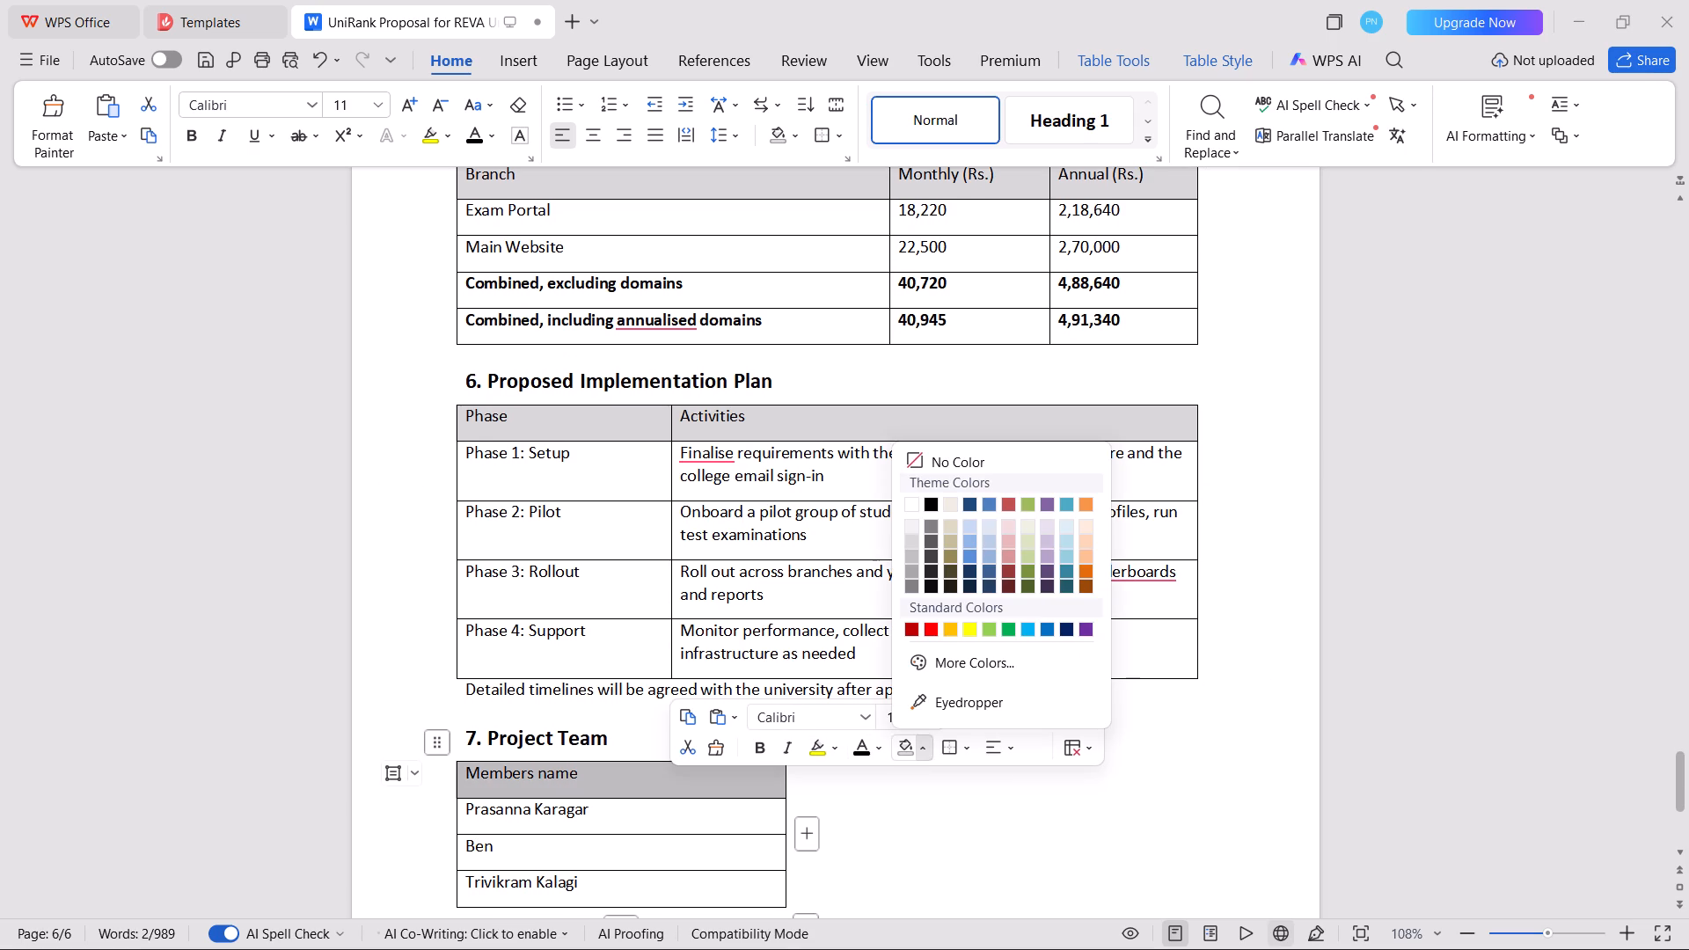
{"action": "left_click", "coordinate": [915, 542]}
{"action": "double_click", "coordinate": [915, 542]}
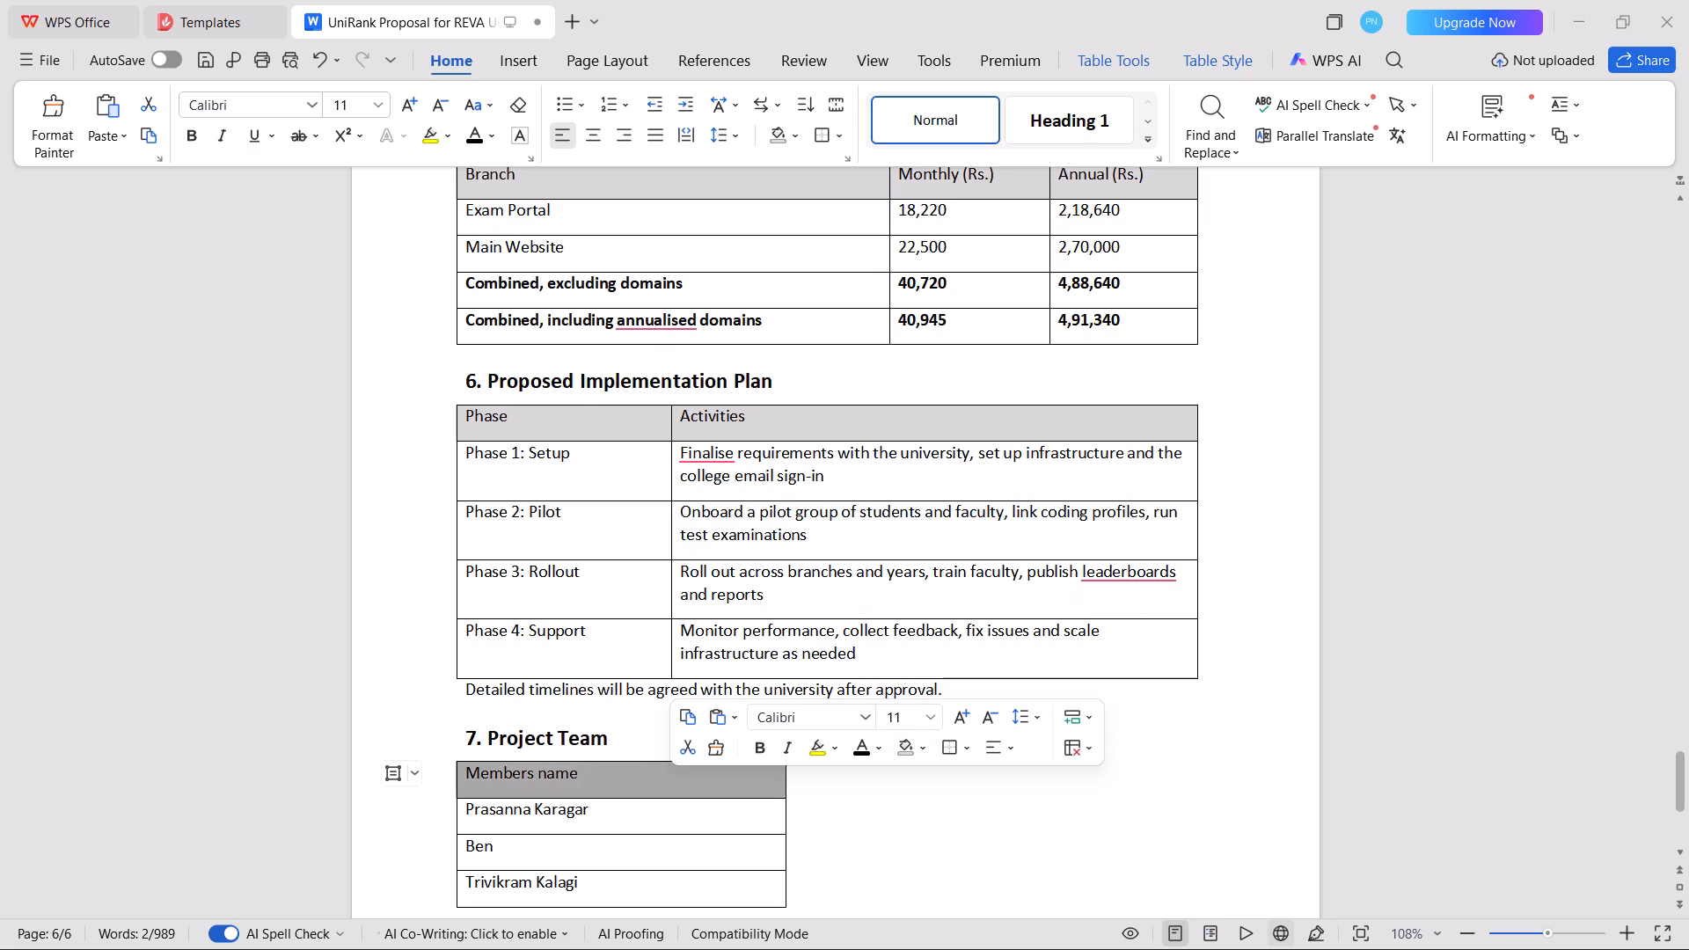
{"action": "left_click", "coordinate": [1045, 742]}
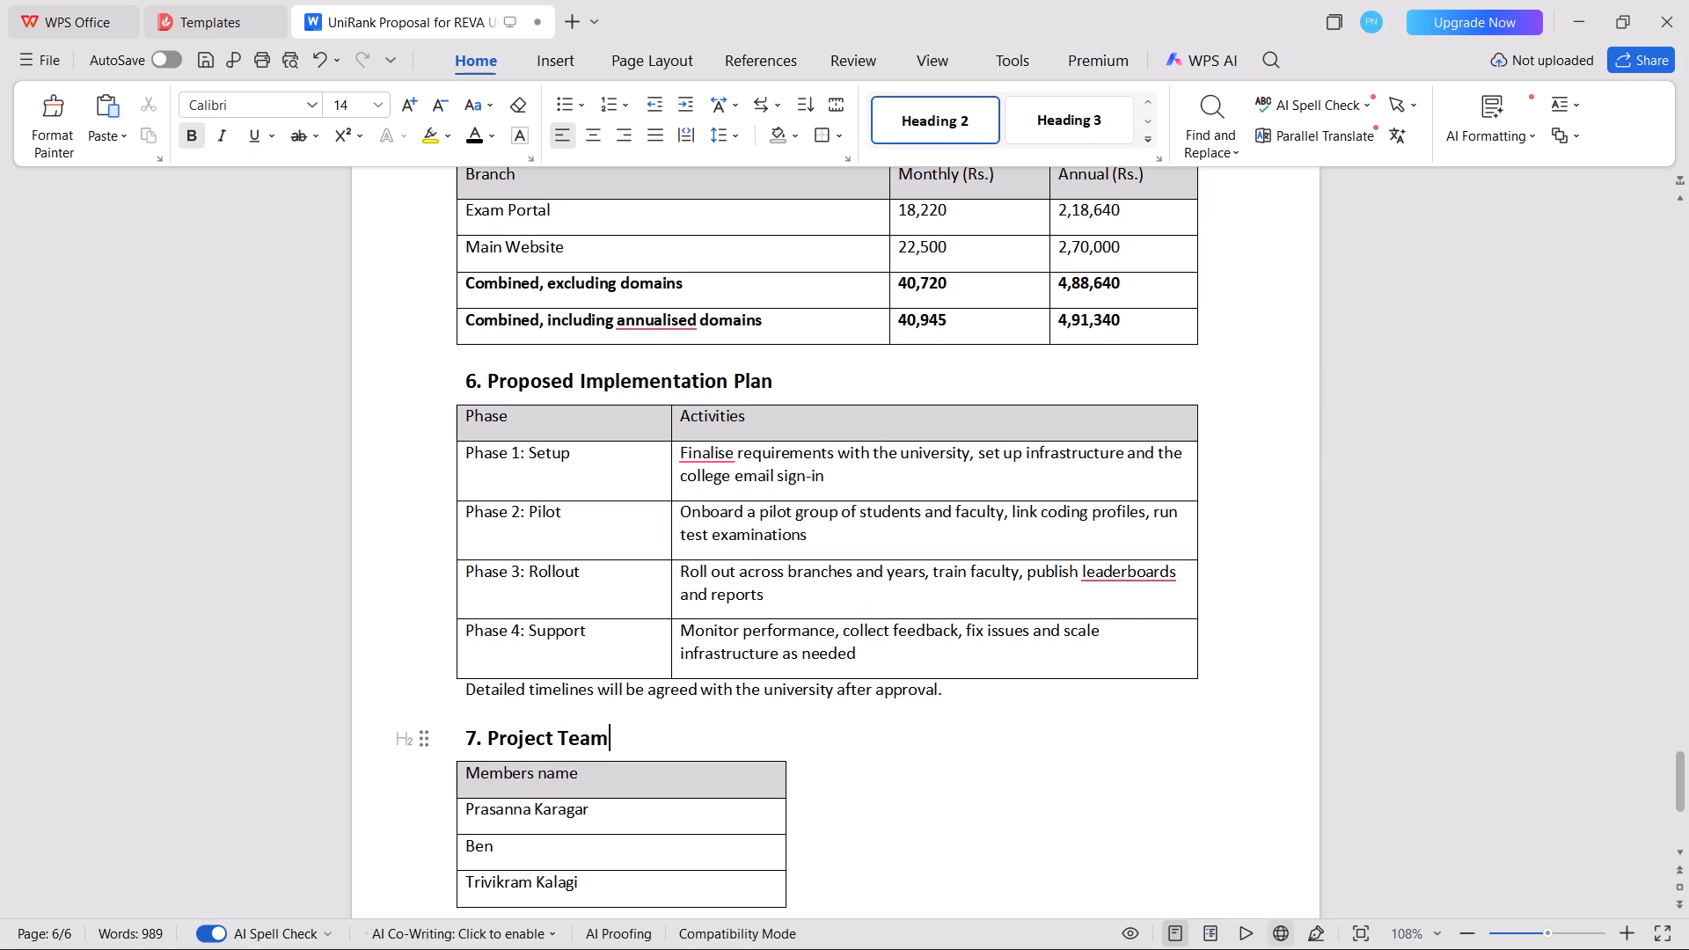
Review the proposal from the Project Team table back to the cover page, checking the table header shading and layout.
{"action": "scroll", "coordinate": [1045, 742], "scroll_direction": "down", "scroll_amount": 3}
{"action": "scroll", "coordinate": [1045, 742], "scroll_direction": "up", "scroll_amount": 1}
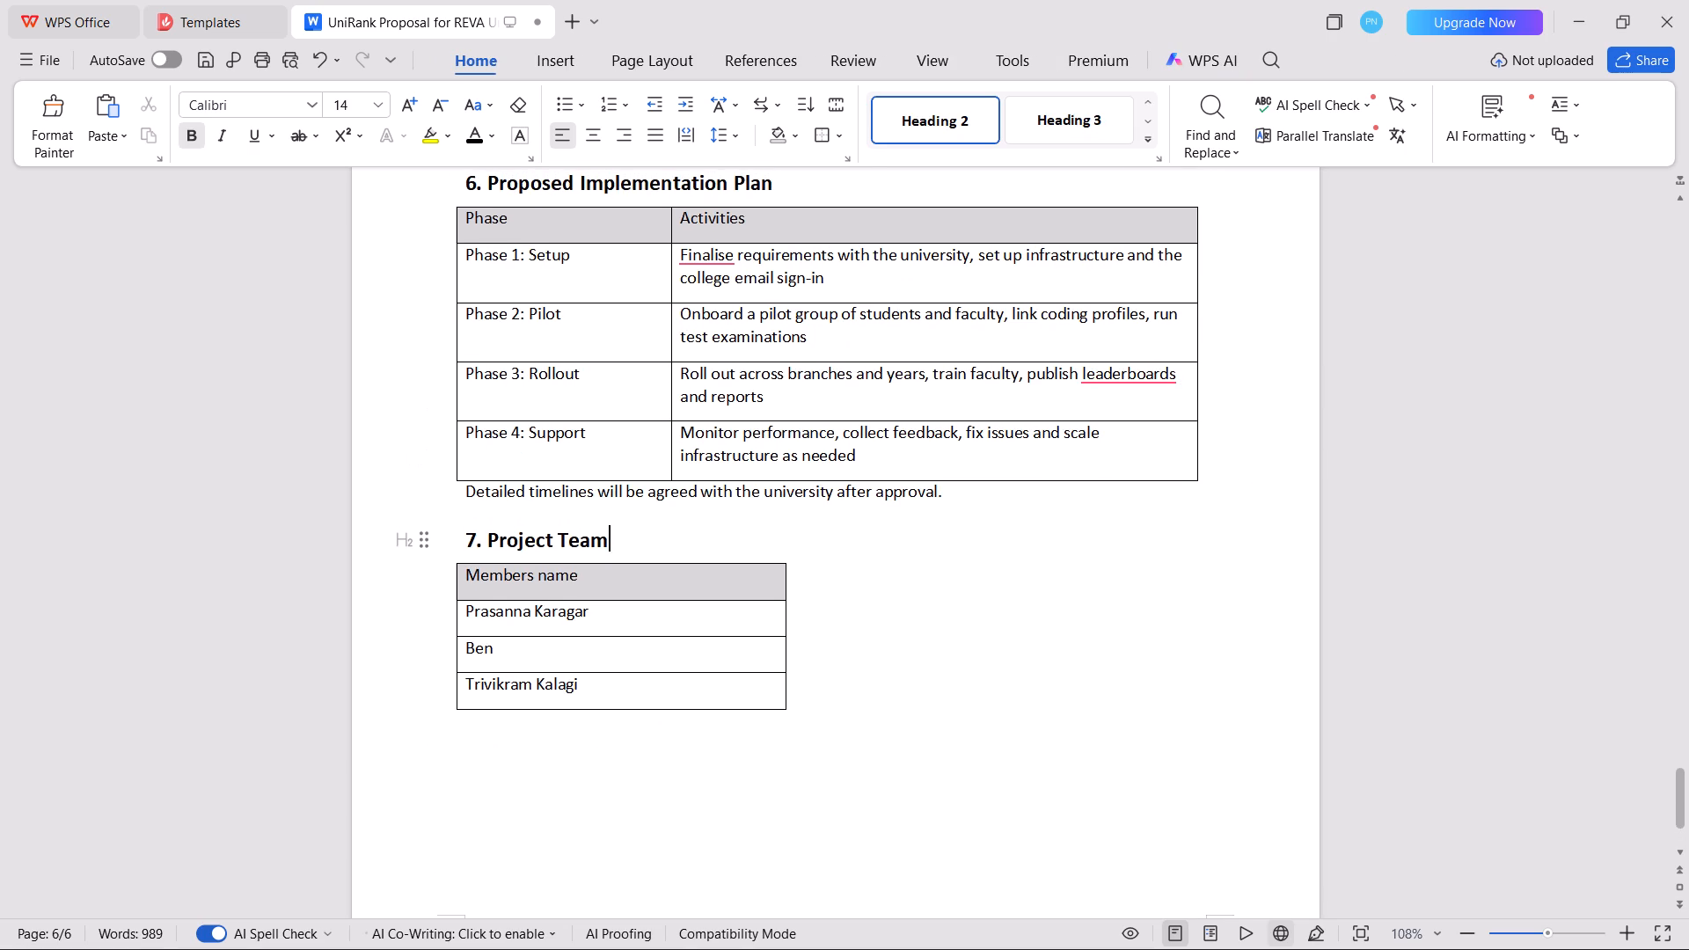
{"action": "scroll", "coordinate": [508, 600], "scroll_direction": "up", "scroll_amount": 1}
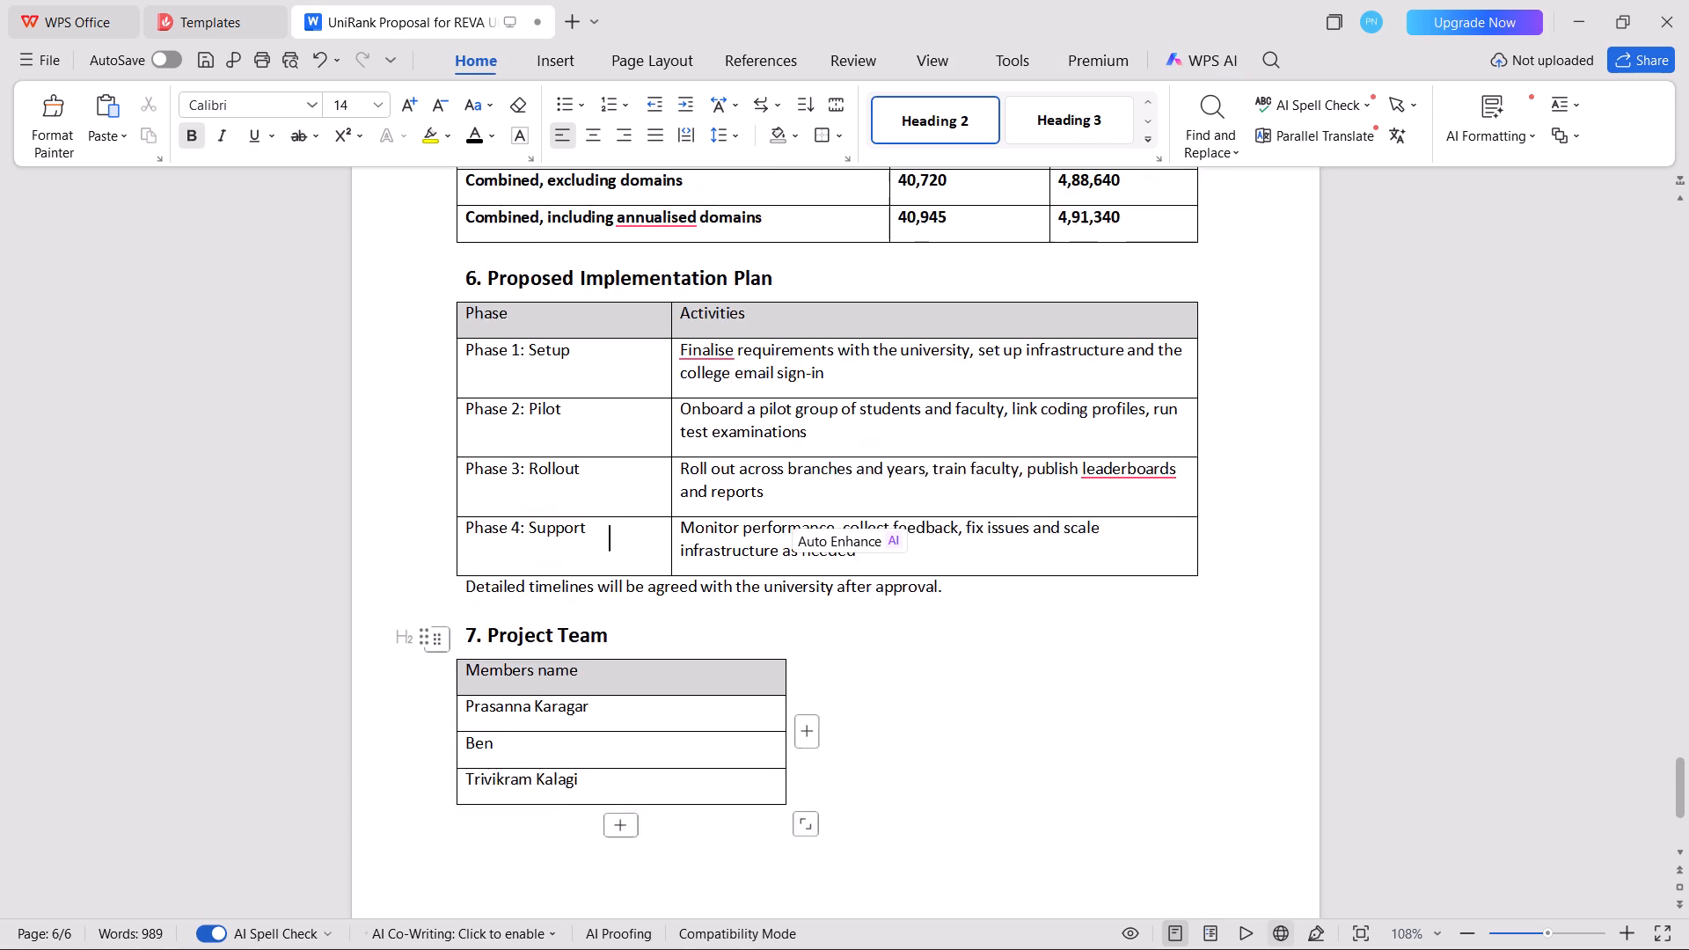
{"action": "scroll", "coordinate": [508, 600], "scroll_direction": "up", "scroll_amount": 9}
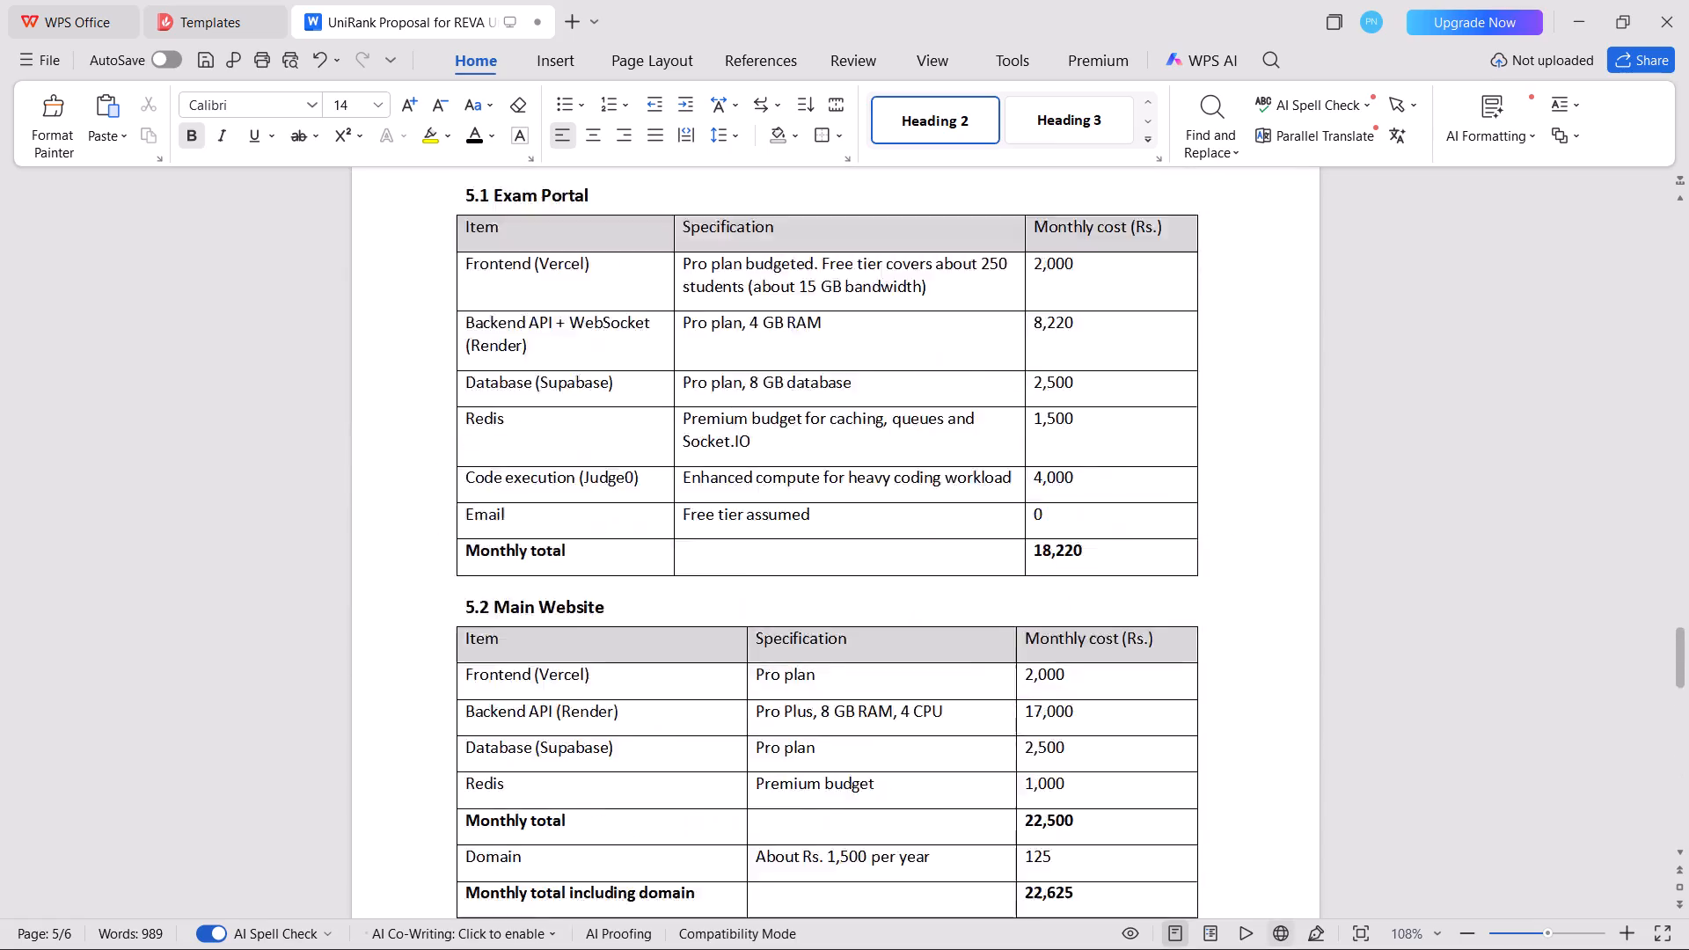
{"action": "scroll", "coordinate": [508, 600], "scroll_direction": "up", "scroll_amount": 7}
{"action": "scroll", "coordinate": [508, 600], "scroll_direction": "down", "scroll_amount": 1}
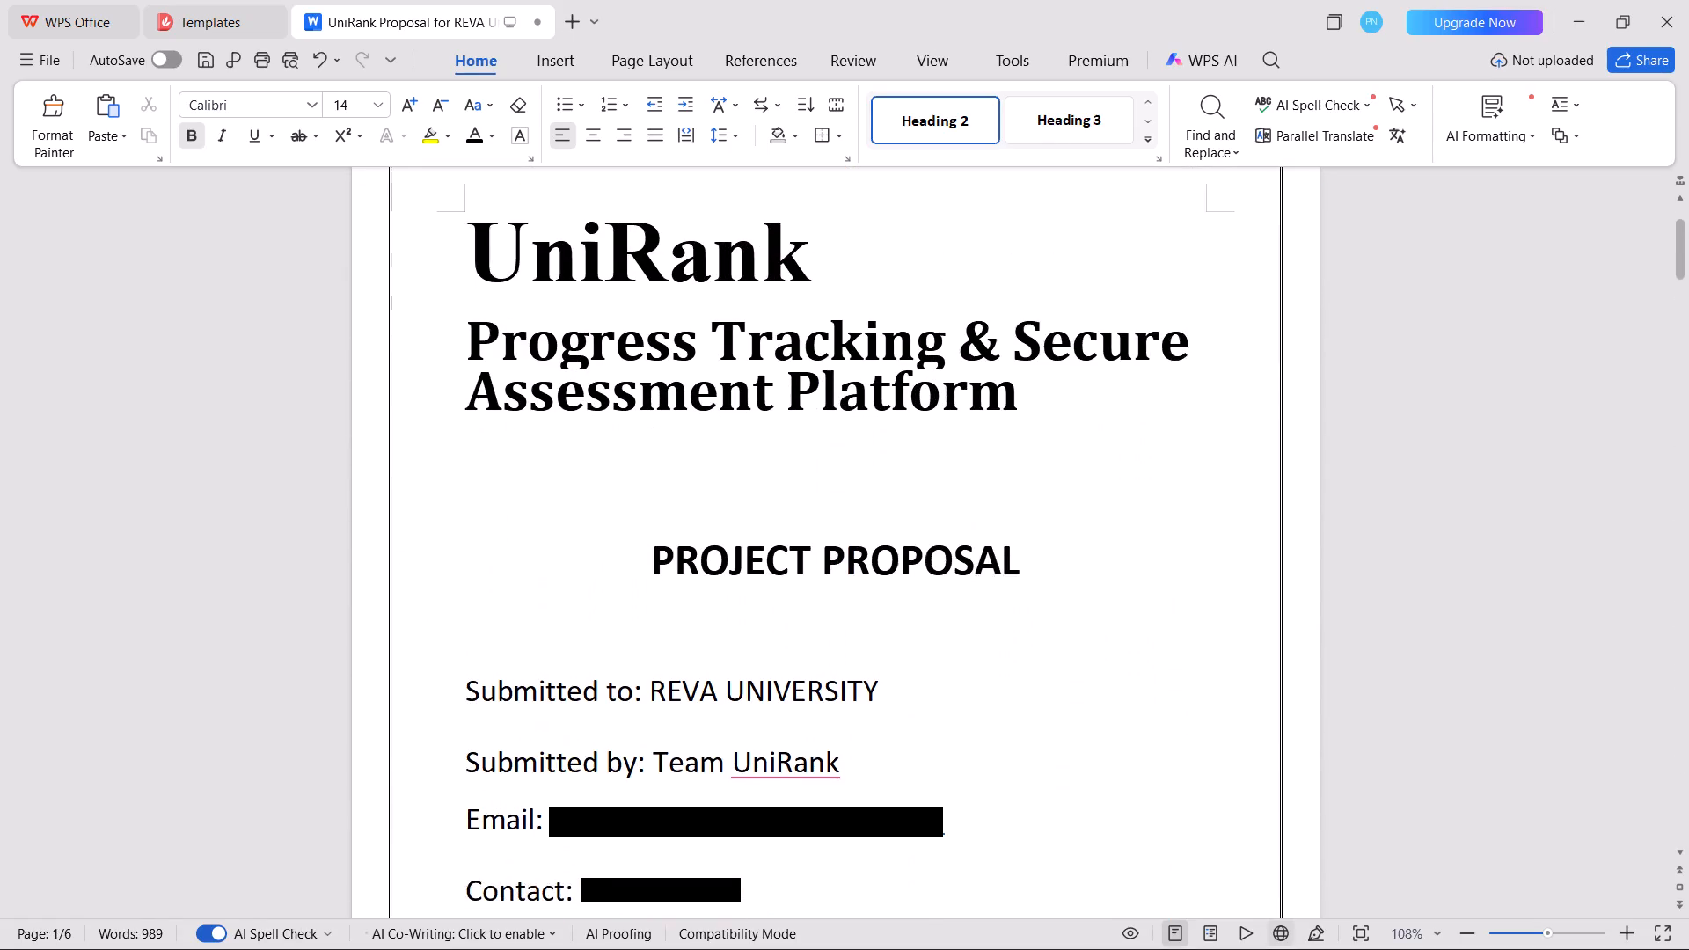